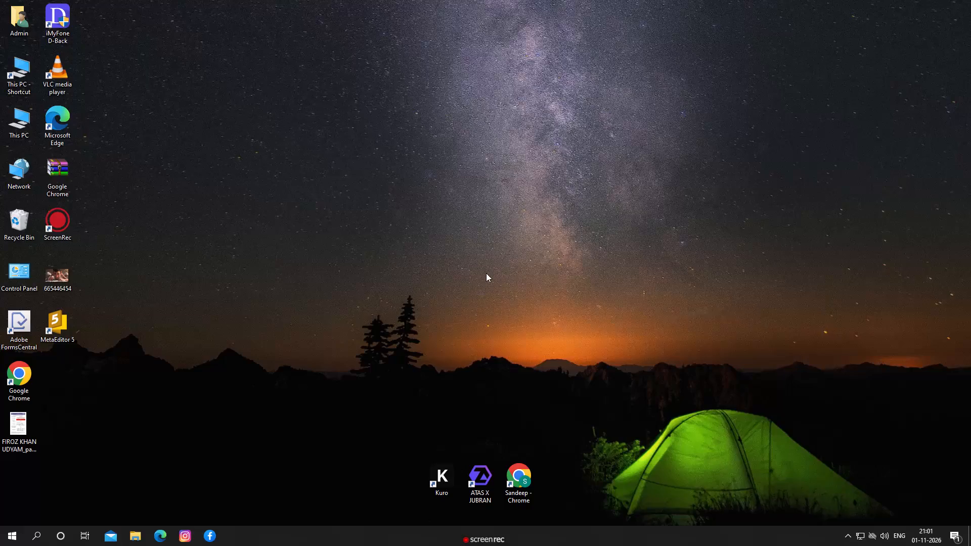
Launch the ATAS X JUBRAN application from the desktop.
double_click(485, 480)
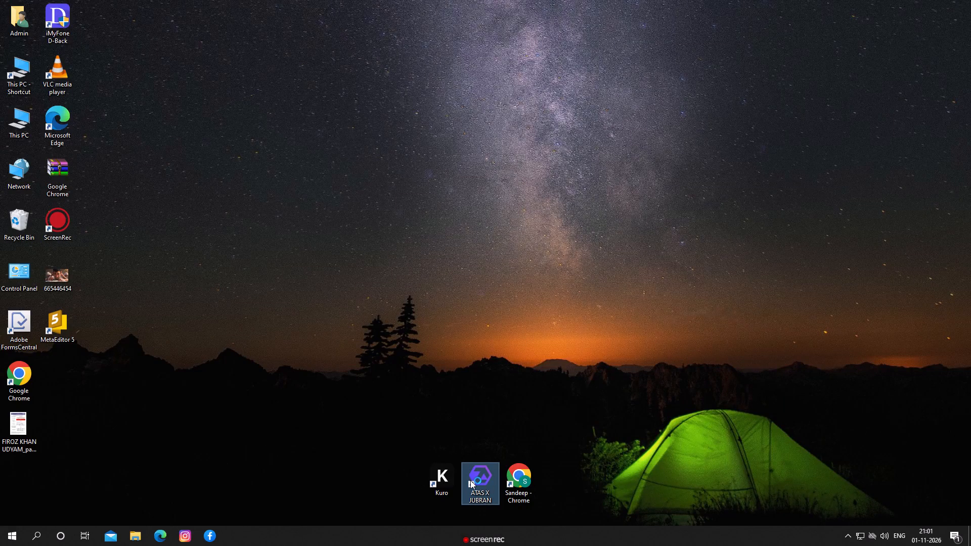
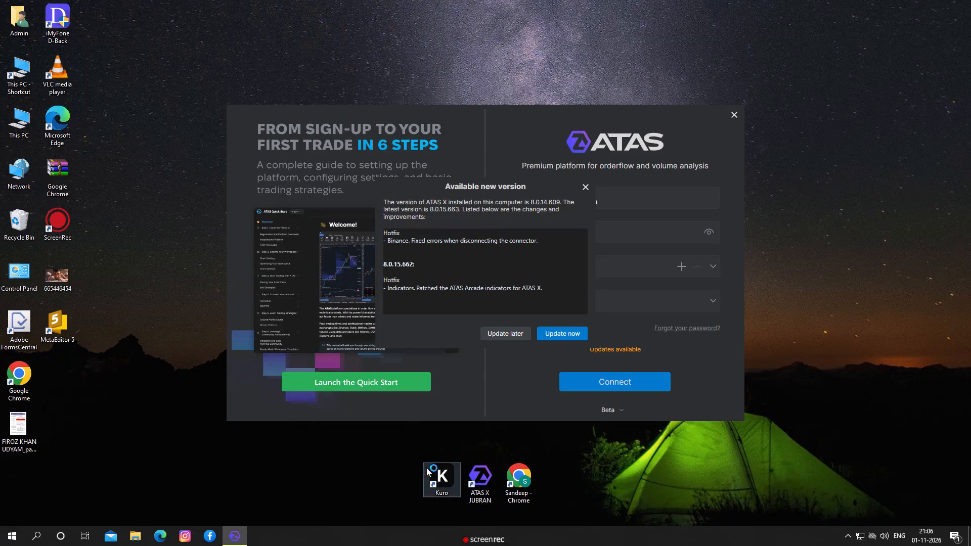
Postpone the version update and connect with the saved login, continuing with an empty workspace.
left_click(498, 336)
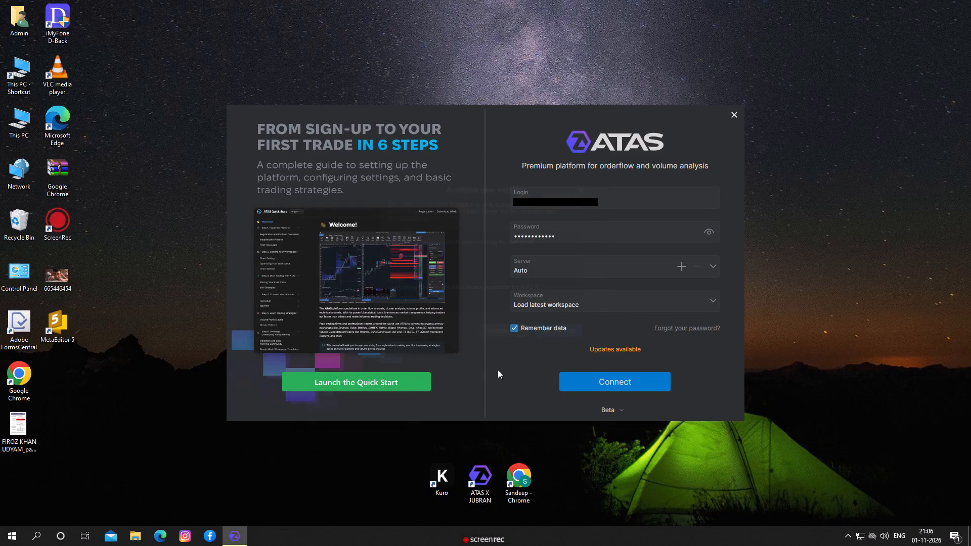
left_click(616, 377)
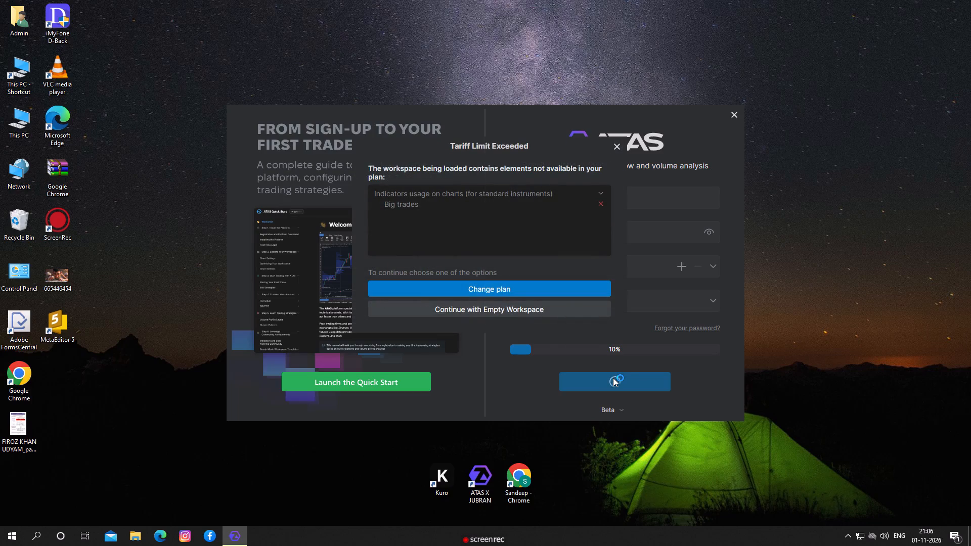
left_click(507, 310)
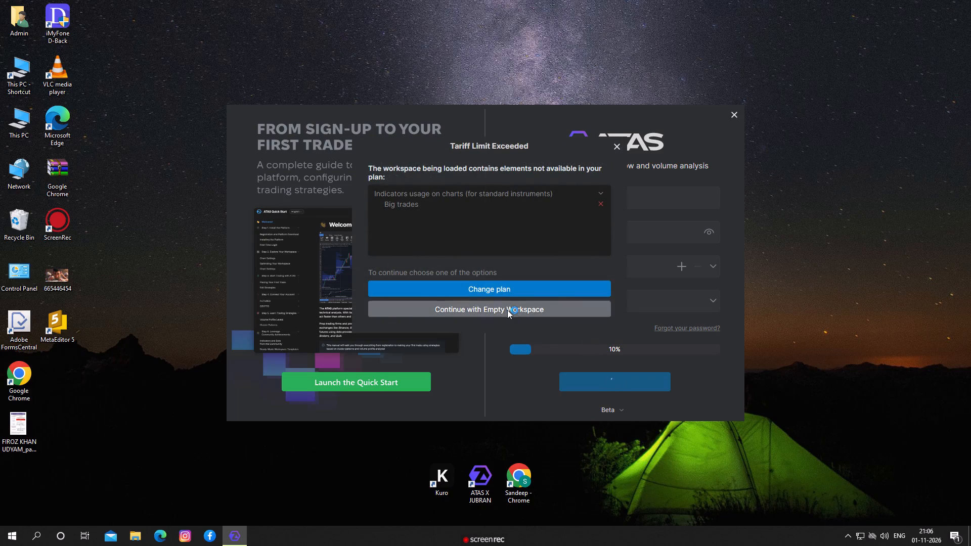
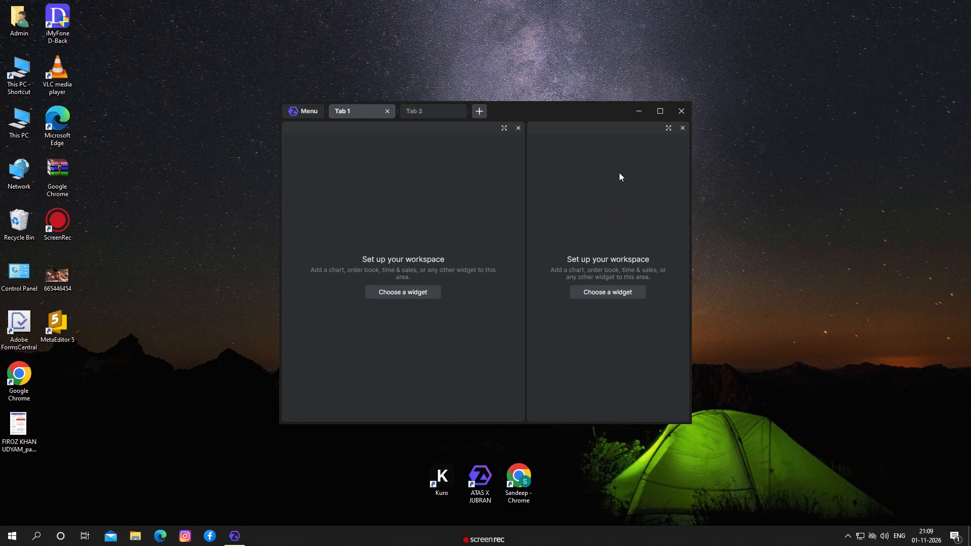
Maximize the platform window and close the narrower empty widget area in Tab 1.
left_click(661, 108)
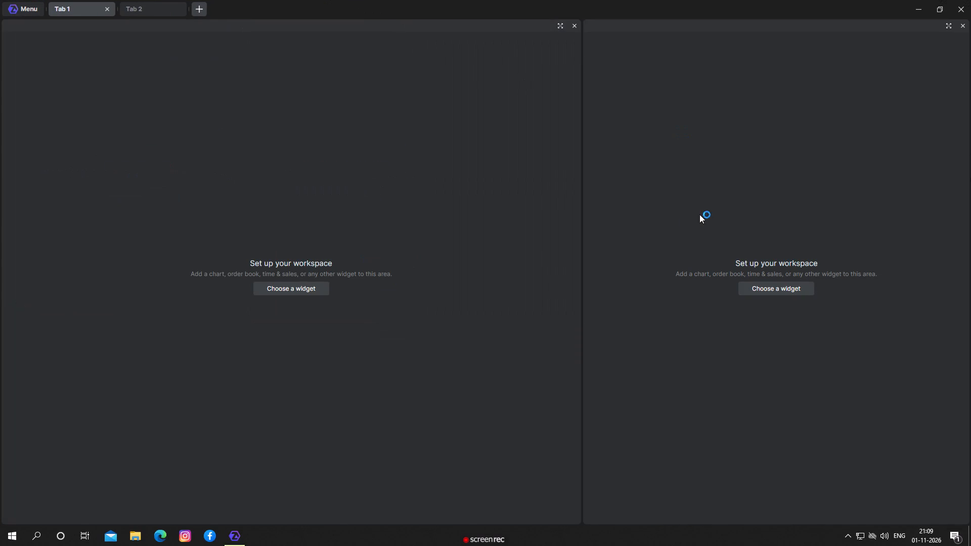
left_click(958, 27)
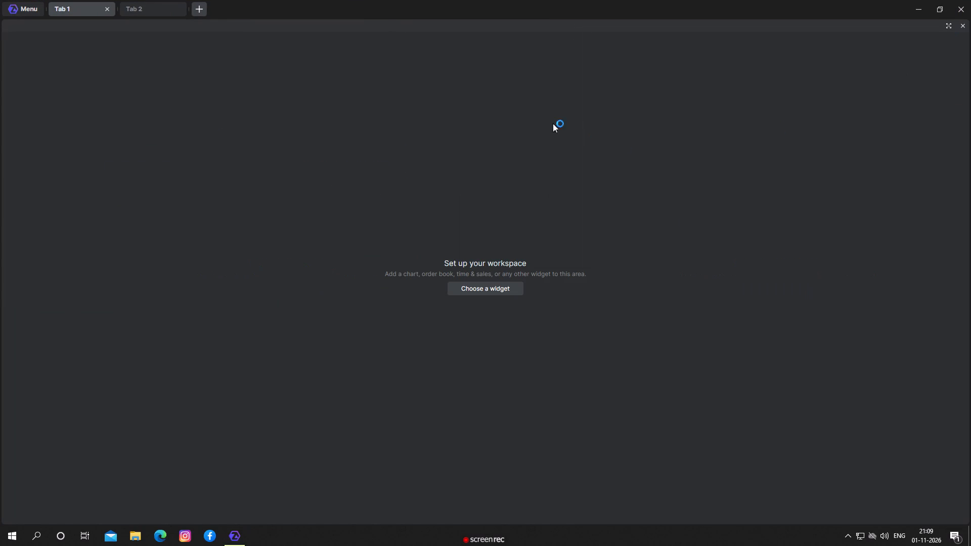
Add a Chart widget to the remaining empty area and load the Continuous NQ instrument from the favorites.
left_click(500, 290)
left_click(475, 302)
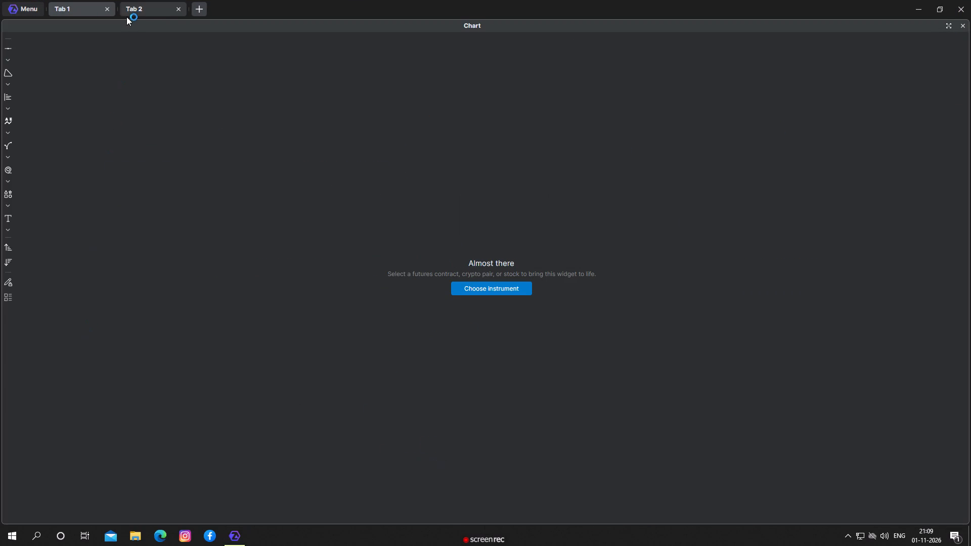
left_click(483, 295)
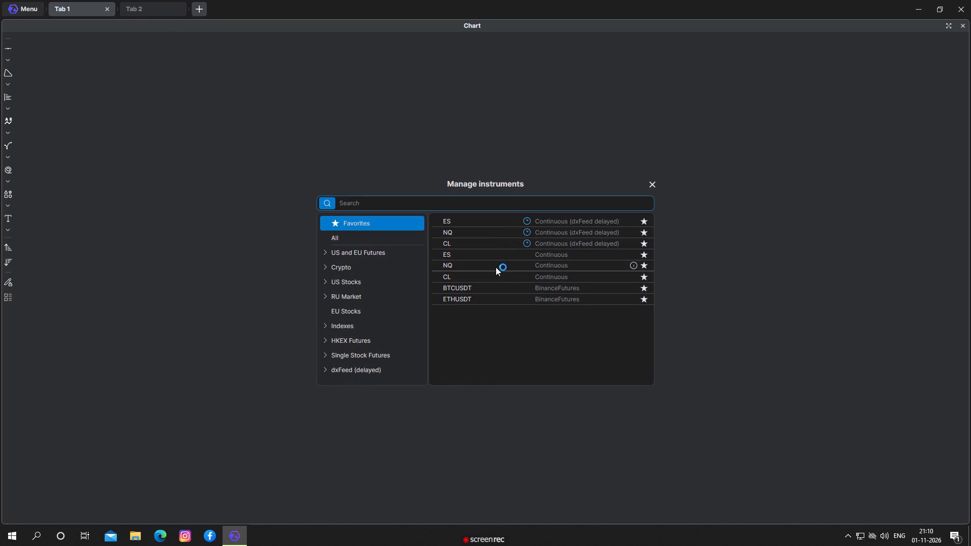
left_click(496, 263)
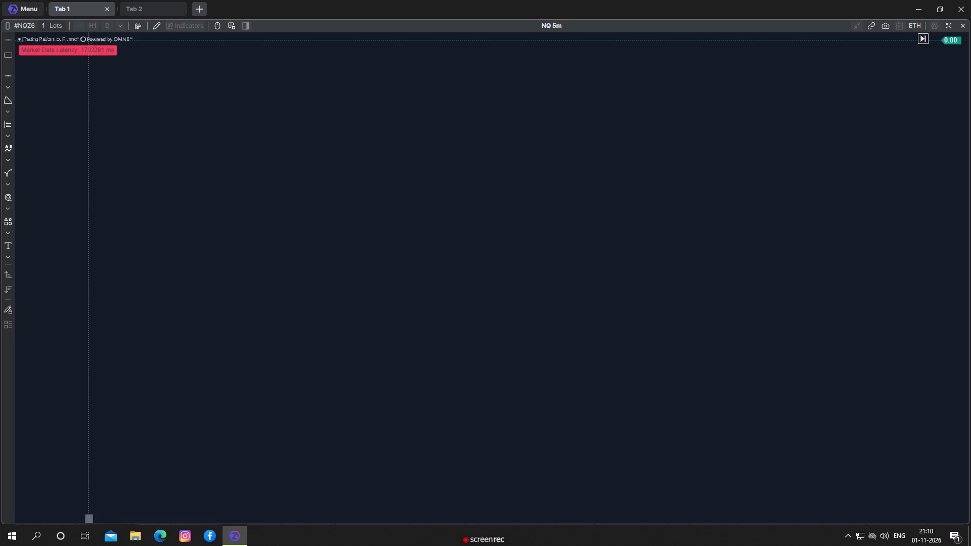
Remove the blue horizontal volume profile from the NQ 5-minute chart.
left_click_drag(85, 104, 126, 155)
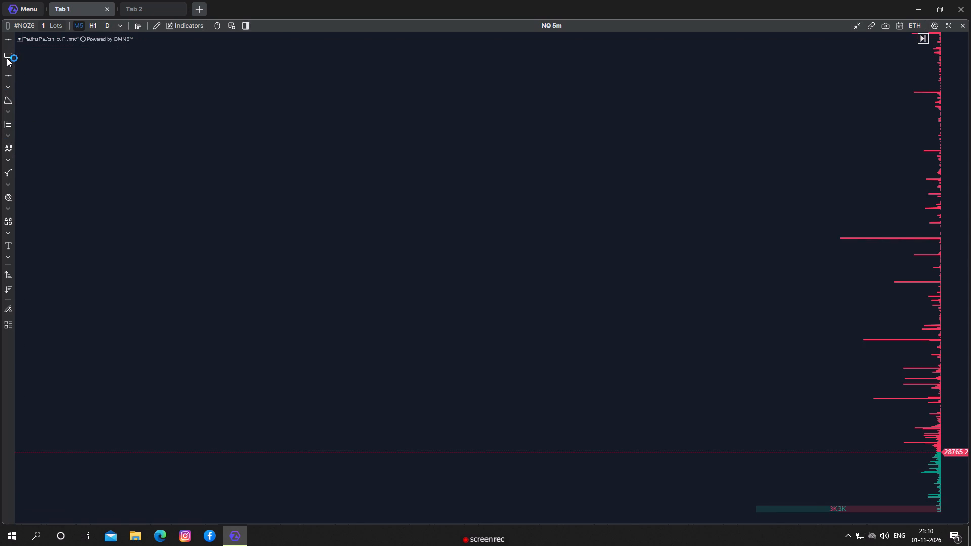
left_click_drag(510, 343, 440, 288)
left_click_drag(947, 467, 945, 453)
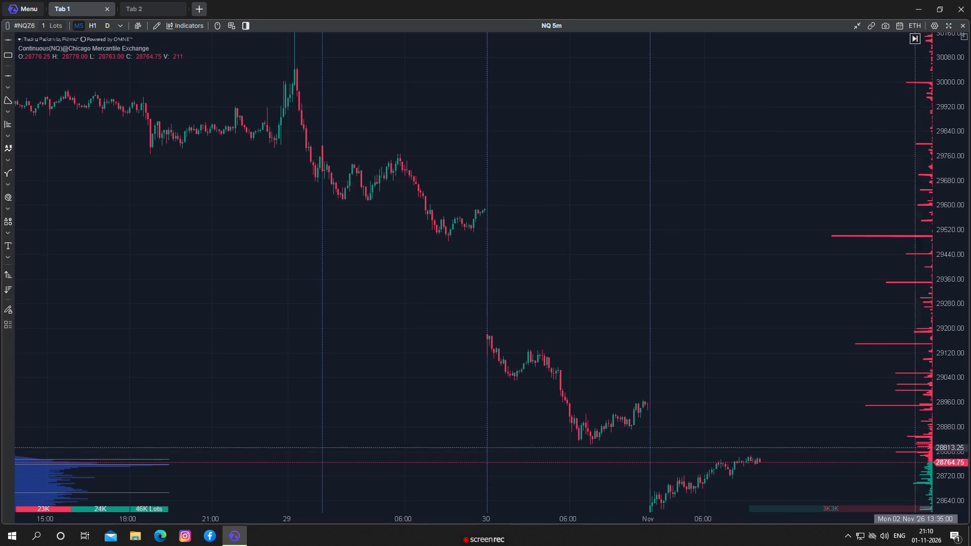
left_click_drag(749, 418, 645, 221)
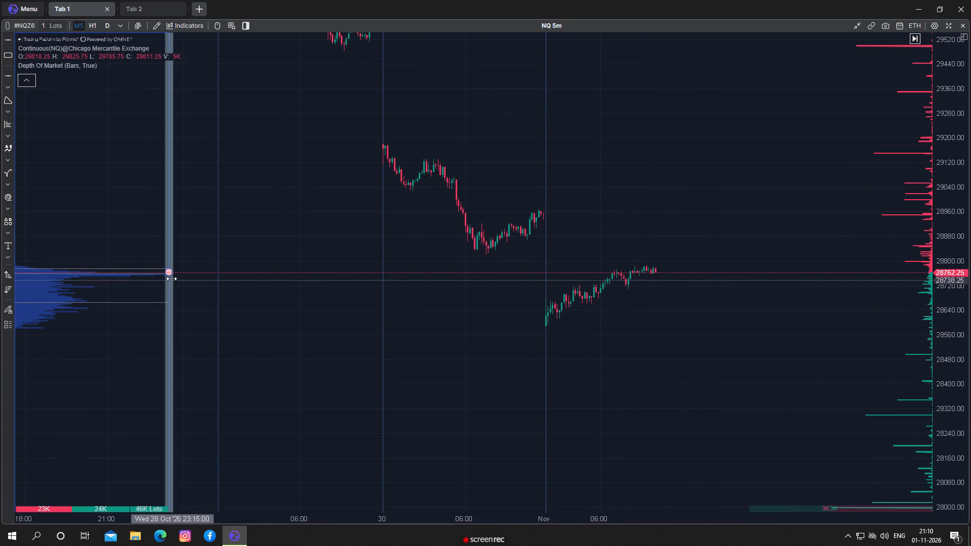
right_click(170, 276)
left_click(214, 330)
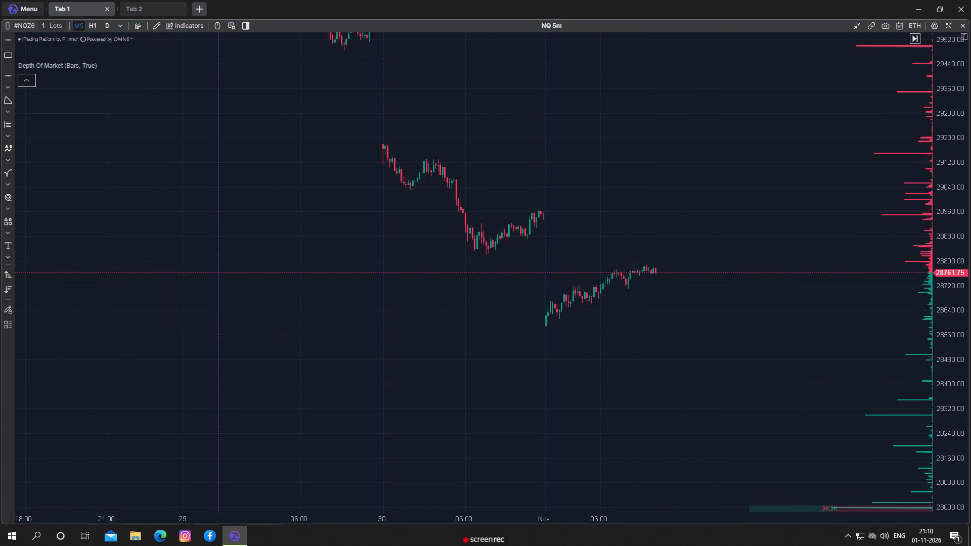
Examine the NQ price action on the 5-minute chart across the sessions from late October to early November.
left_click_drag(575, 396, 569, 451)
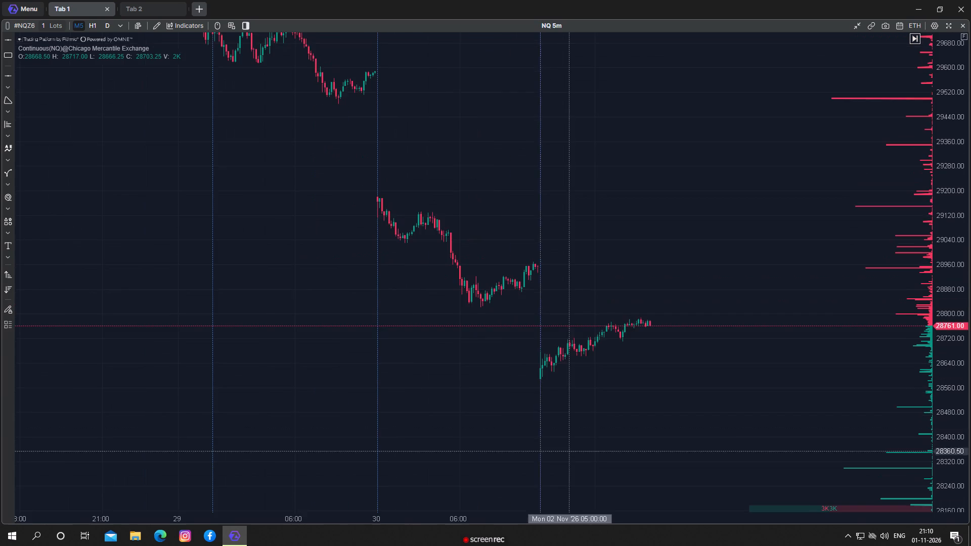
left_click_drag(307, 229, 341, 279)
left_click_drag(604, 482, 494, 390)
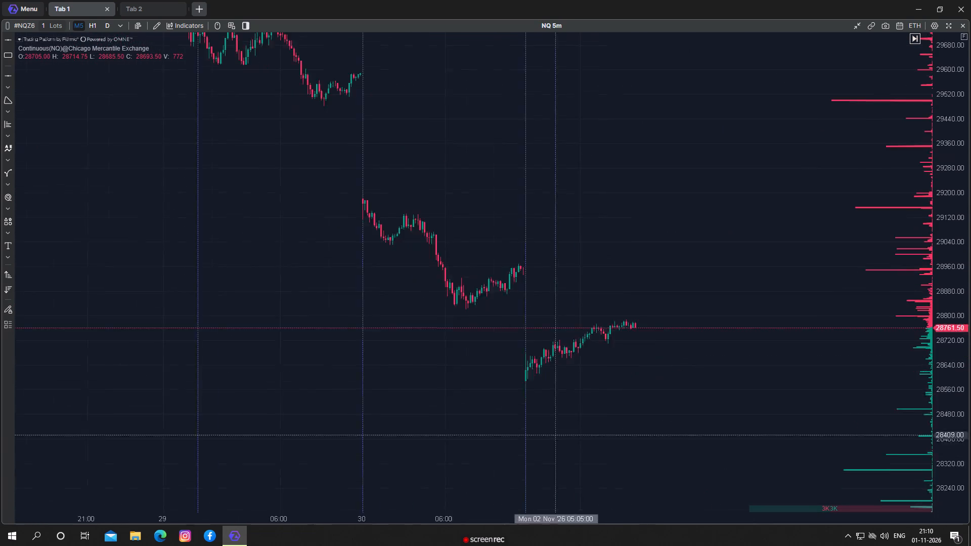
left_click_drag(494, 390, 565, 437)
left_click_drag(322, 325, 522, 474)
left_click_drag(397, 339, 539, 513)
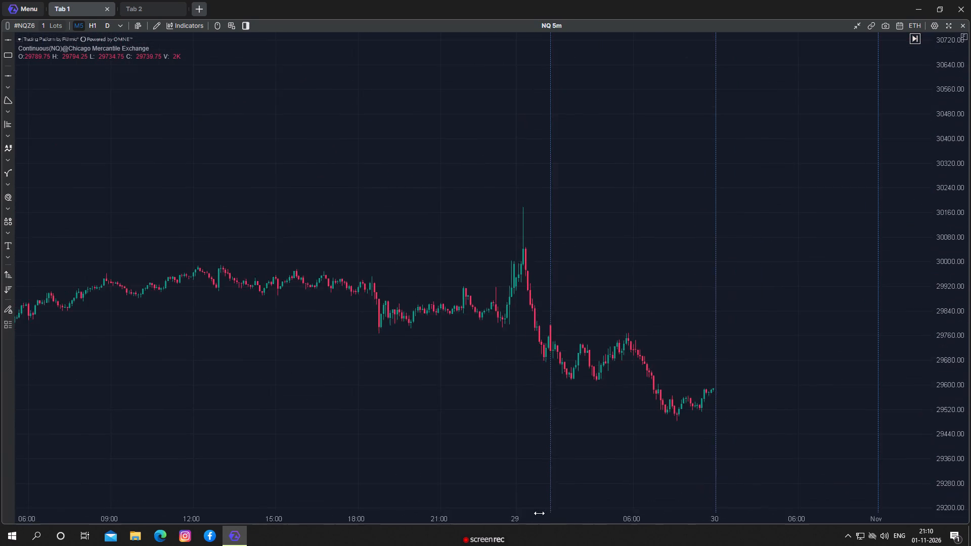
left_click_drag(539, 513, 315, 296)
left_click_drag(398, 348, 161, 224)
left_click_drag(277, 300, 210, 206)
left_click(314, 314)
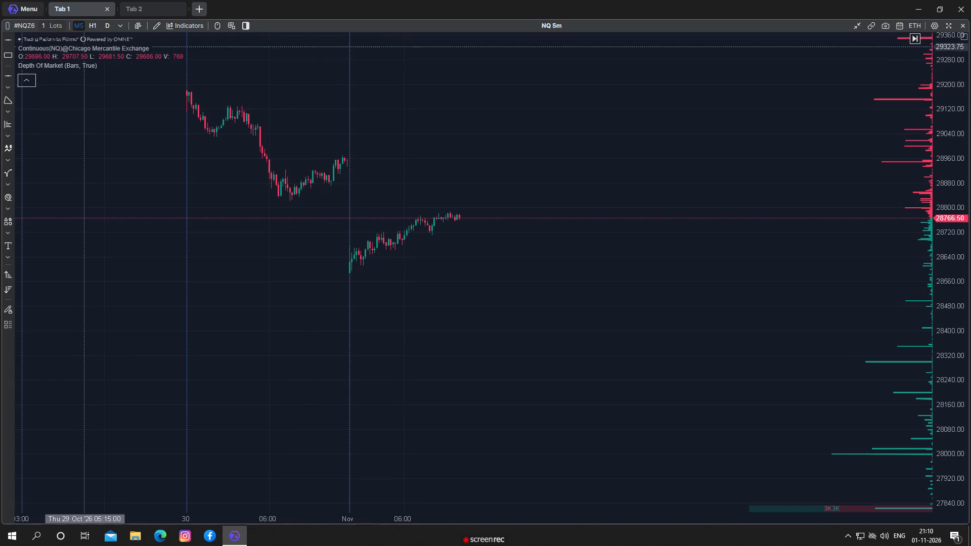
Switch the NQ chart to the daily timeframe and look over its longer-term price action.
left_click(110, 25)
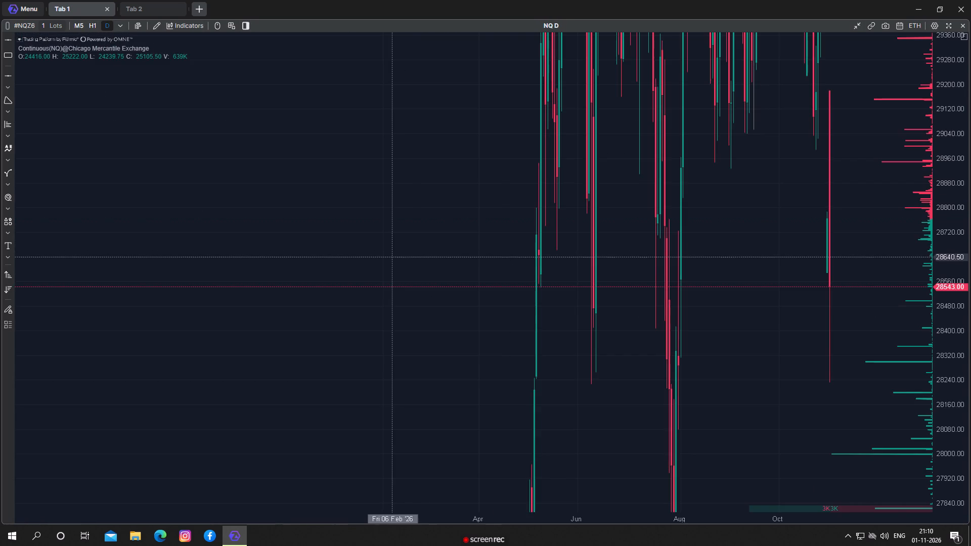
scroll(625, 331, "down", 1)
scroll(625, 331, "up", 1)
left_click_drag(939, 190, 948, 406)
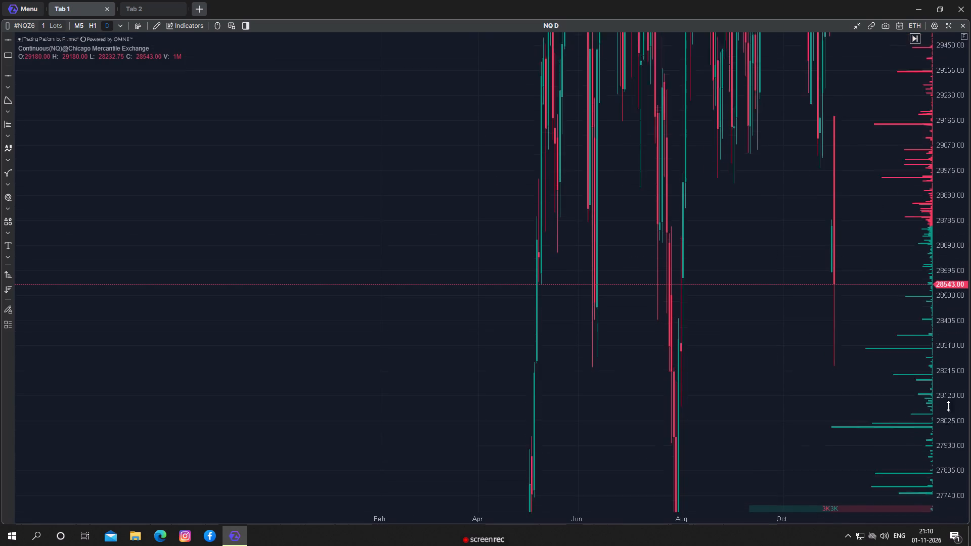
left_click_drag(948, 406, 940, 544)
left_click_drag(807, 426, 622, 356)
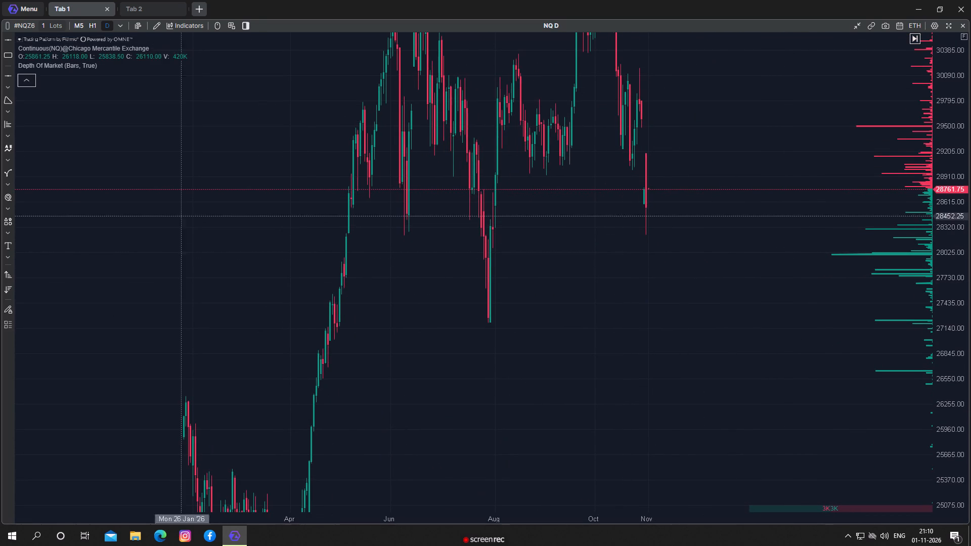
Switch the NQ chart to the one-minute (M1) timeframe.
left_click(121, 27)
left_click(85, 45)
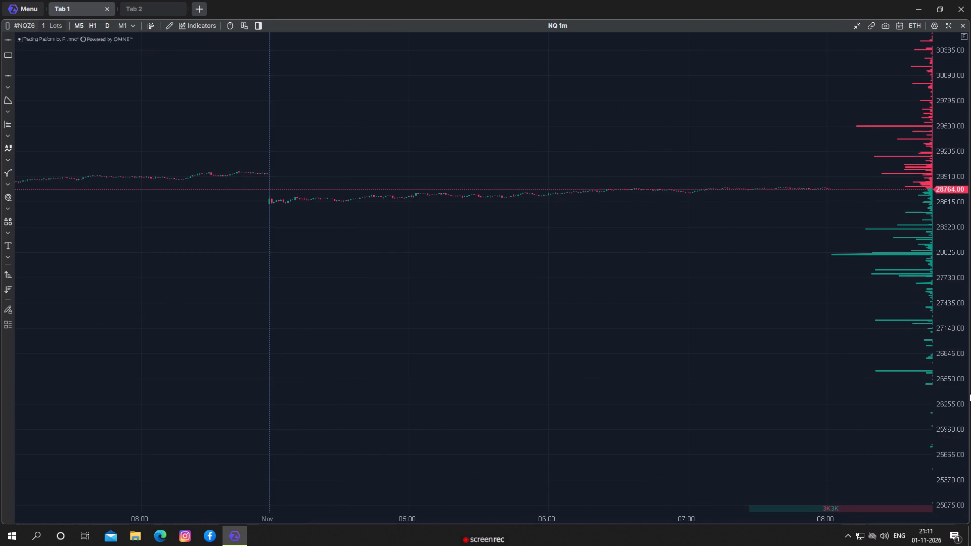
Examine the one-minute NQ candles before and after the price gap at the start of the November session.
left_click_drag(964, 411, 944, 38)
left_click_drag(952, 234, 925, 134)
left_click_drag(596, 114, 606, 535)
left_click_drag(614, 397, 601, 426)
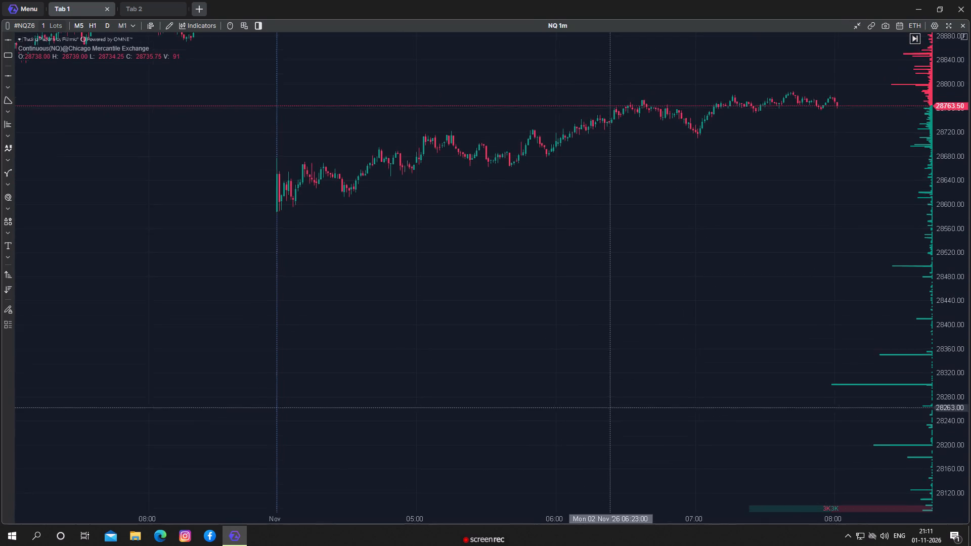
left_click_drag(601, 426, 591, 449)
left_click_drag(962, 458, 930, 295)
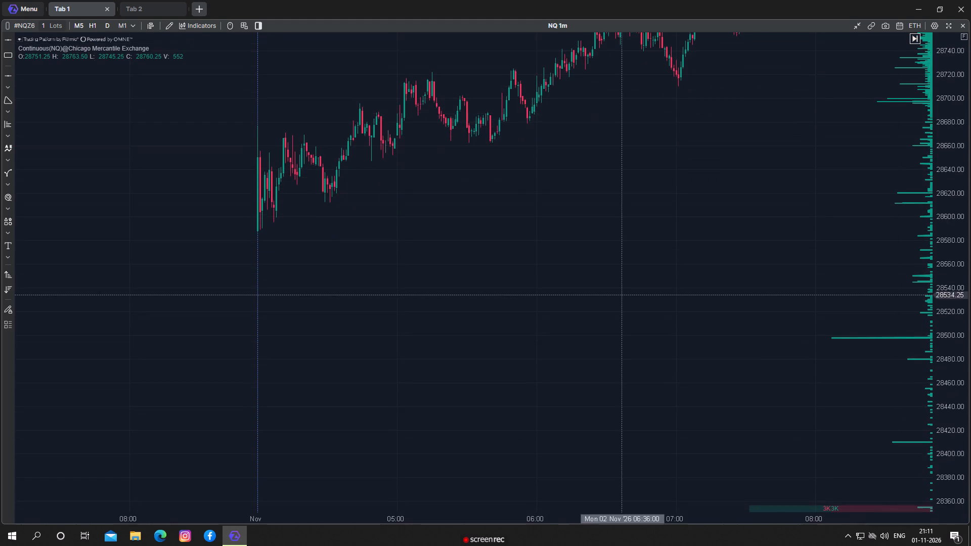
left_click_drag(617, 296, 371, 471)
scroll(352, 433, "down", 1)
left_click_drag(351, 433, 460, 419)
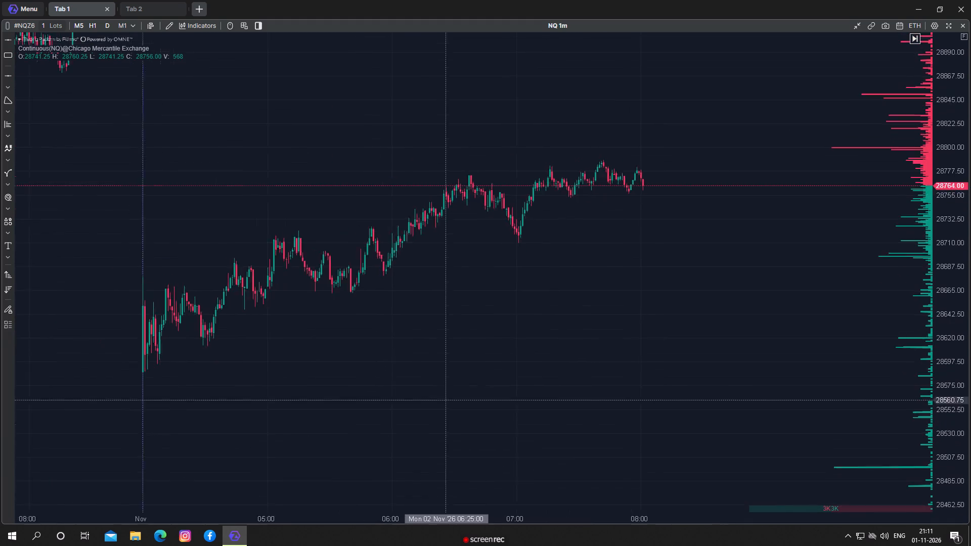
left_click_drag(460, 419, 585, 503)
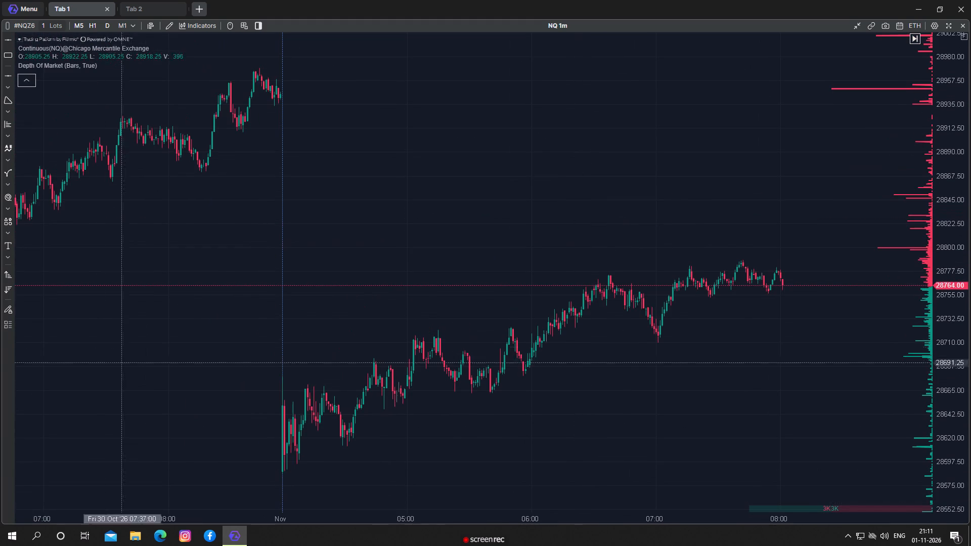
left_click_drag(225, 210, 278, 213)
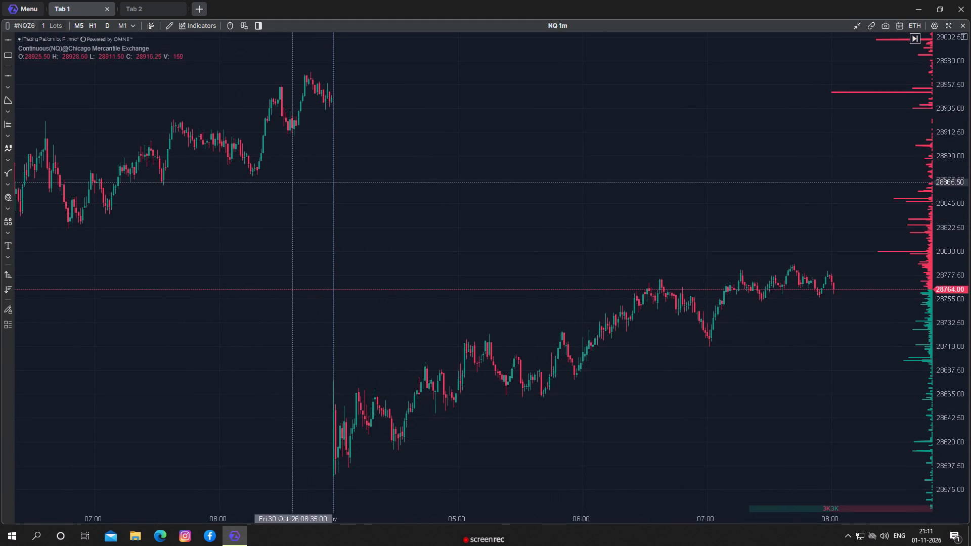
left_click_drag(288, 190, 405, 274)
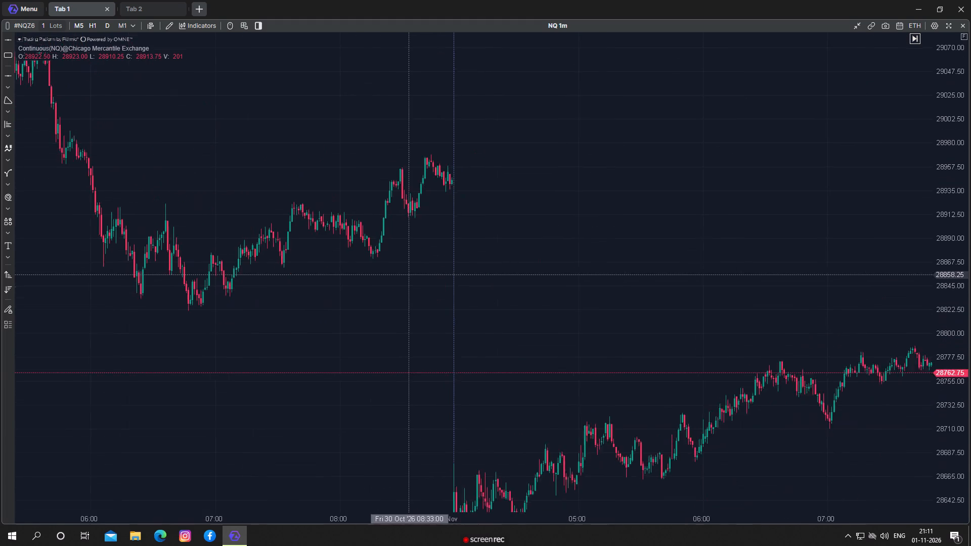
left_click_drag(405, 274, 329, 239)
left_click_drag(486, 391, 502, 249)
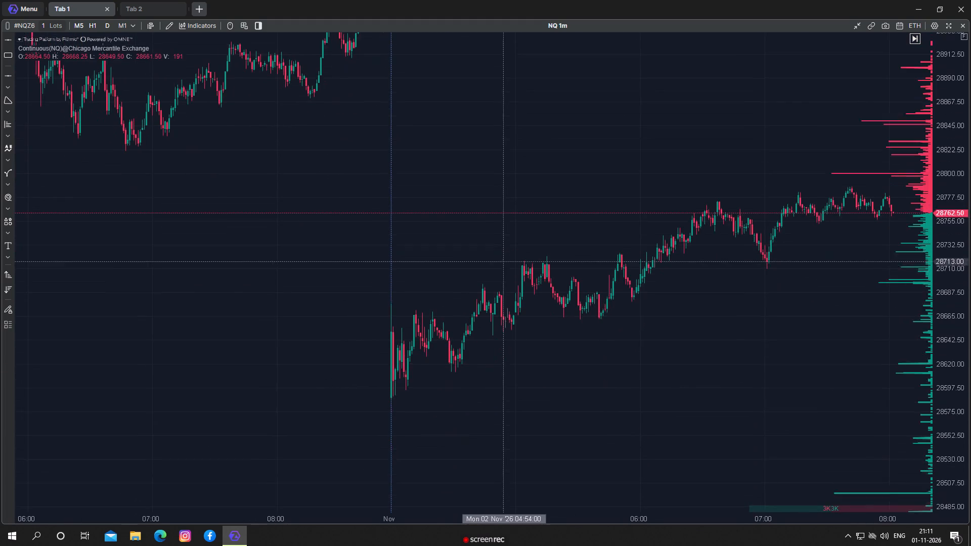
left_click_drag(502, 249, 499, 226)
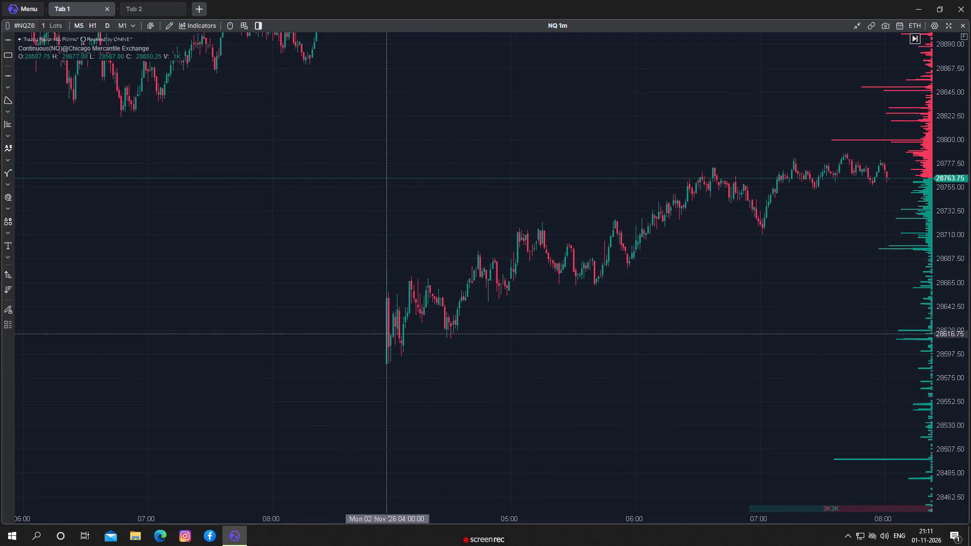
left_click_drag(500, 365, 228, 373)
scroll(434, 399, "up", 1)
scroll(433, 400, "down", 2)
left_click_drag(436, 398, 437, 398)
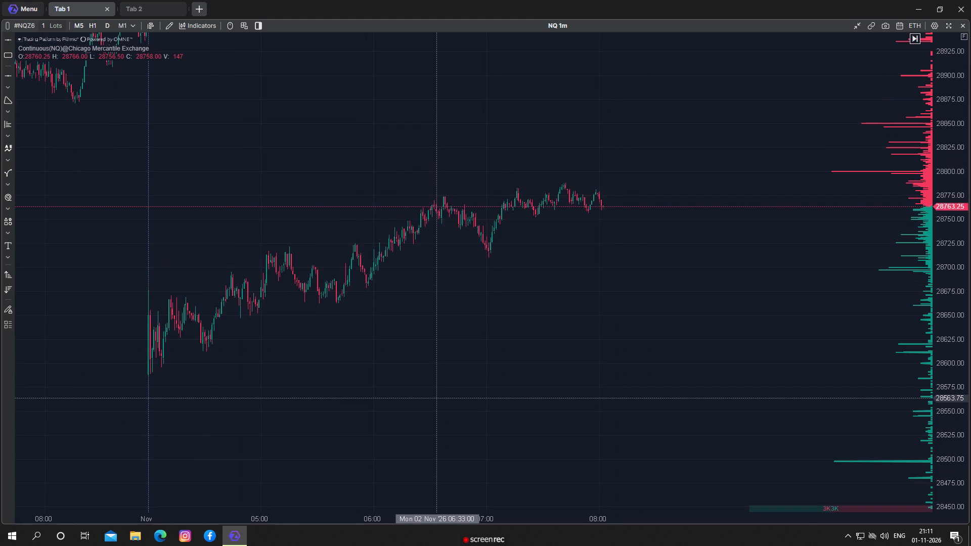
left_click_drag(437, 398, 379, 349)
left_click_drag(960, 337, 953, 319)
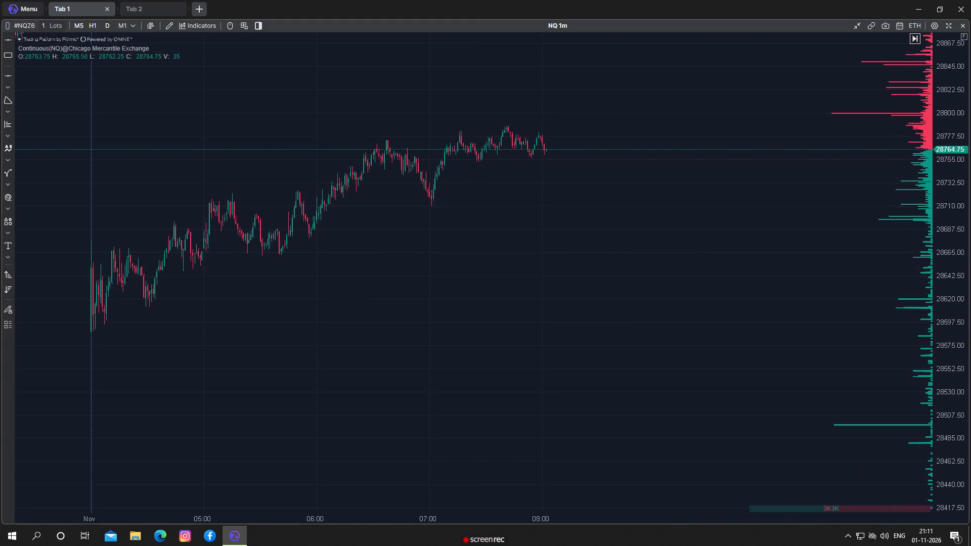
Add the Big trades indicator from the favorites to the NQ chart and apply it.
left_click(189, 25)
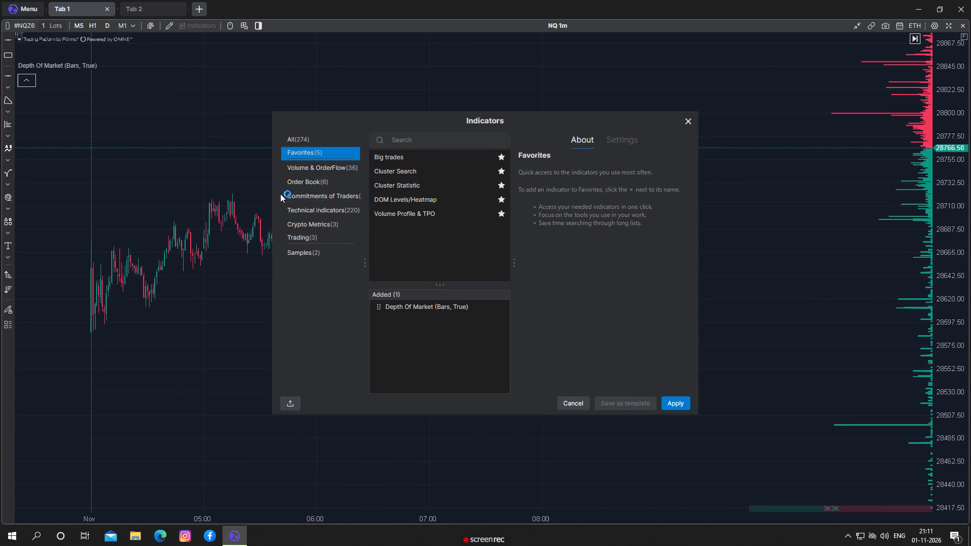
left_click(385, 152)
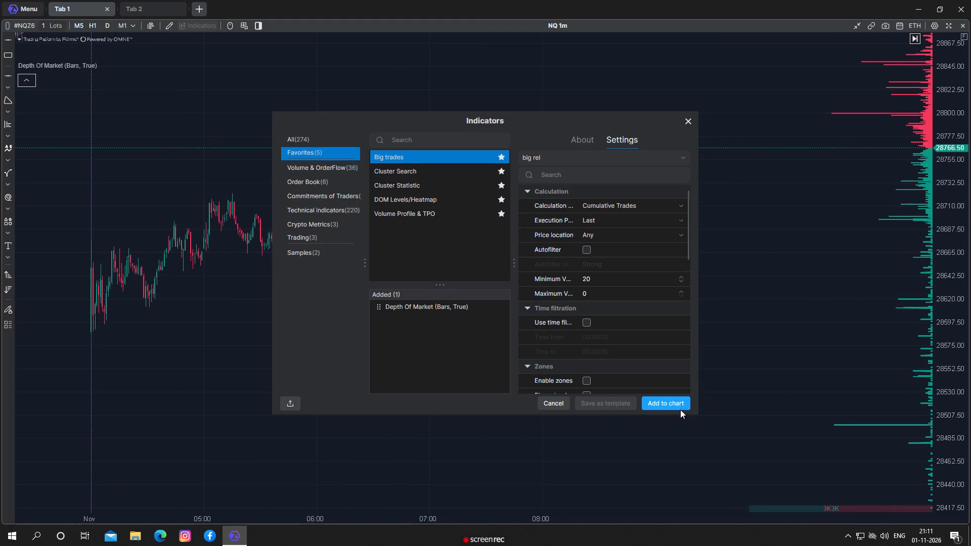
left_click(671, 403)
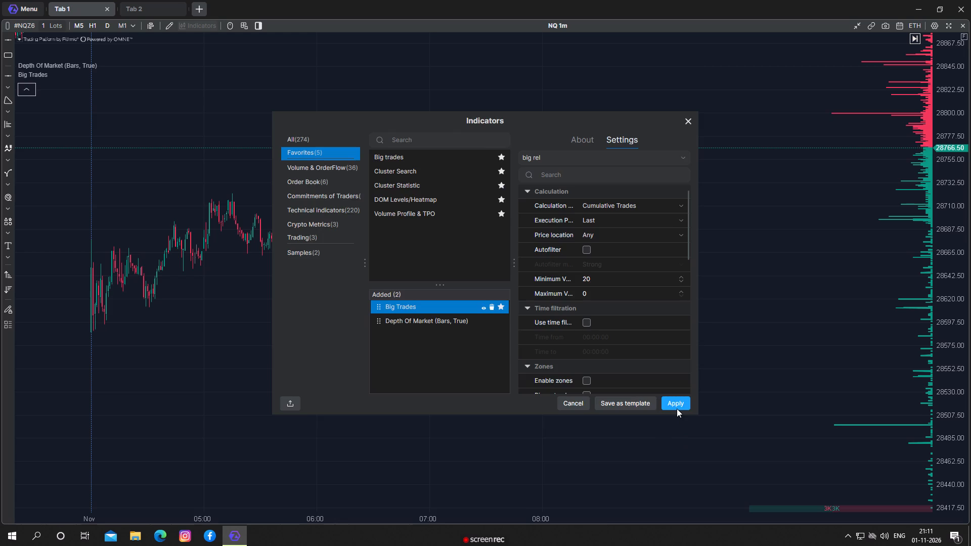
left_click(677, 408)
Examine the Big Trades markers on the most recent one-minute NQ candles.
left_click_drag(479, 271, 476, 340)
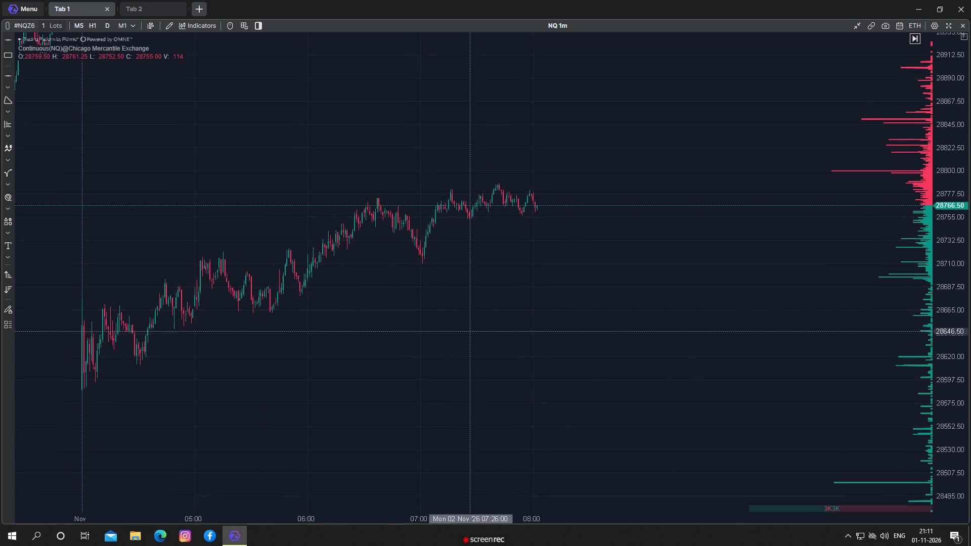
left_click_drag(476, 340, 484, 353)
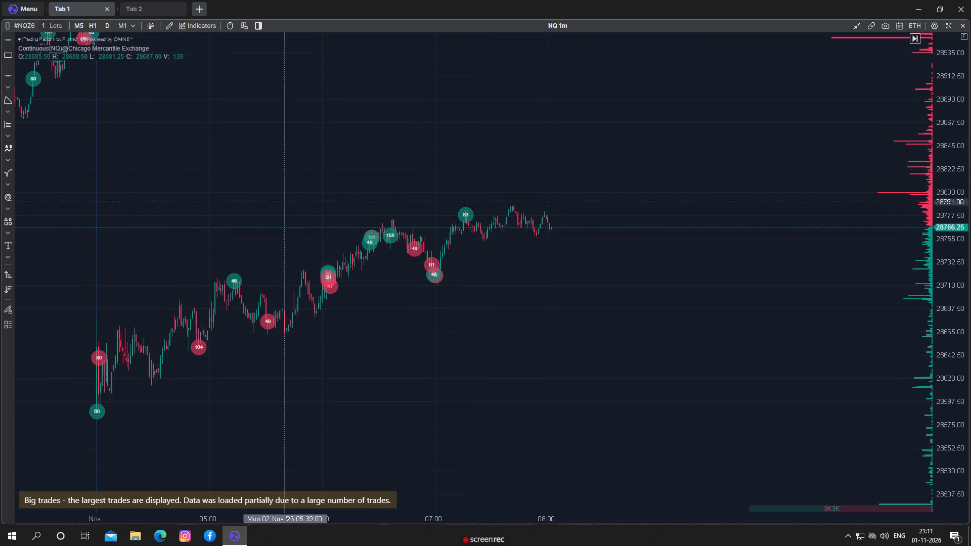
scroll(305, 351, "up", 2)
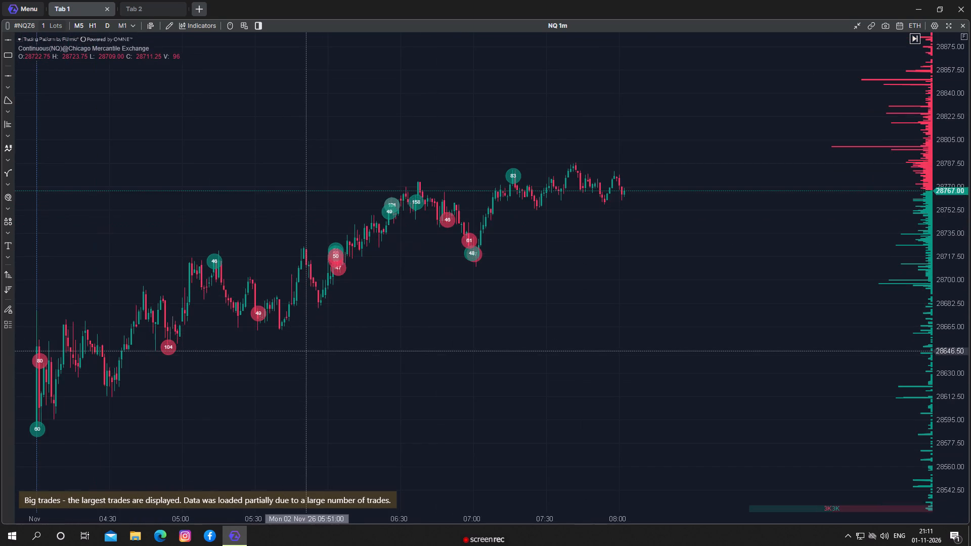
scroll(306, 351, "up", 3)
left_click_drag(545, 252, 252, 316)
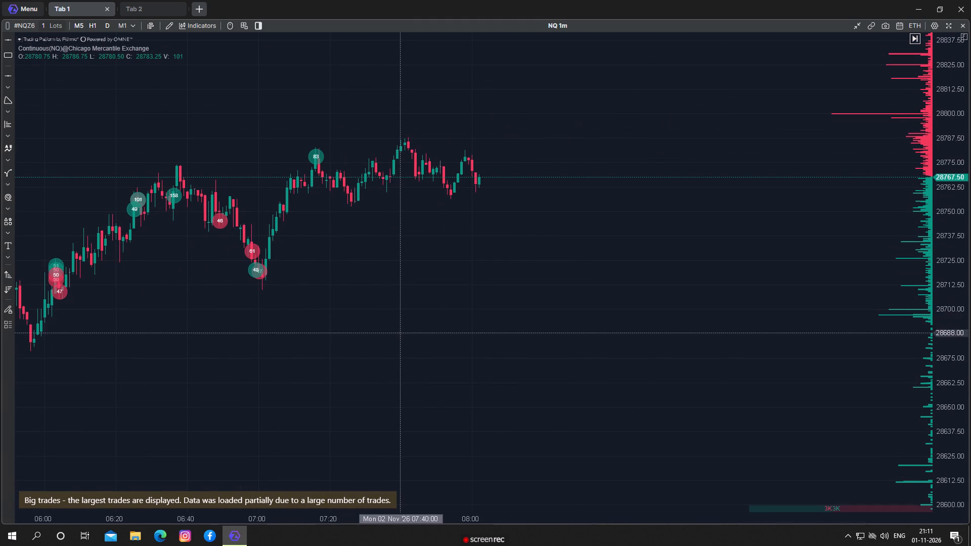
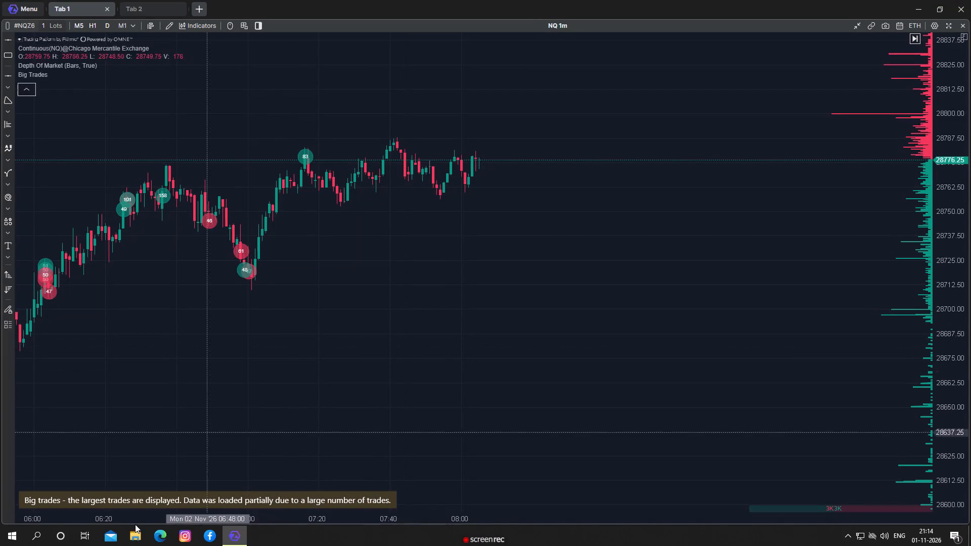
Draw a rising trend line from just below the November session's opening low, about 28584, to about 28777 past the latest NQ candle.
left_click_drag(351, 236, 494, 254)
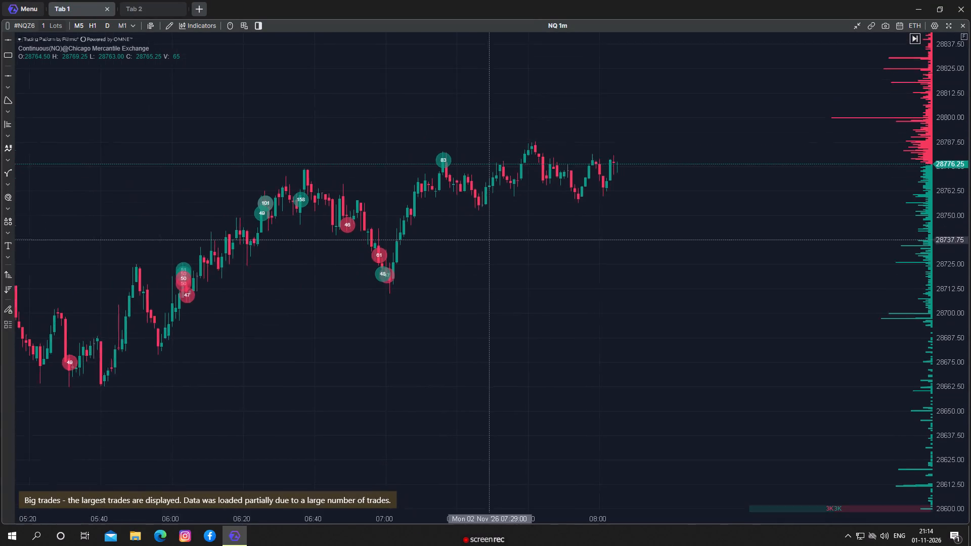
left_click_drag(494, 254, 525, 222)
scroll(450, 239, "down", 2)
left_click_drag(421, 271, 495, 230)
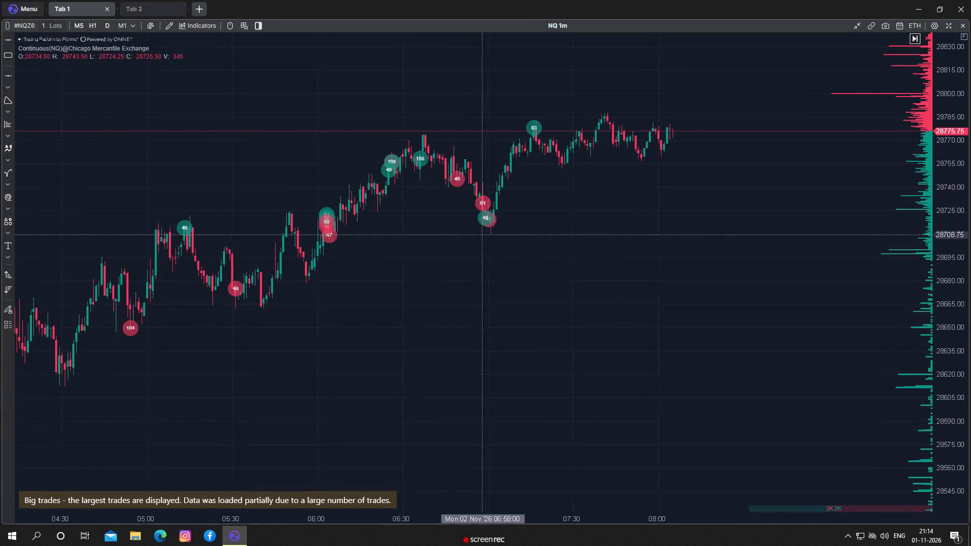
left_click_drag(495, 230, 620, 197)
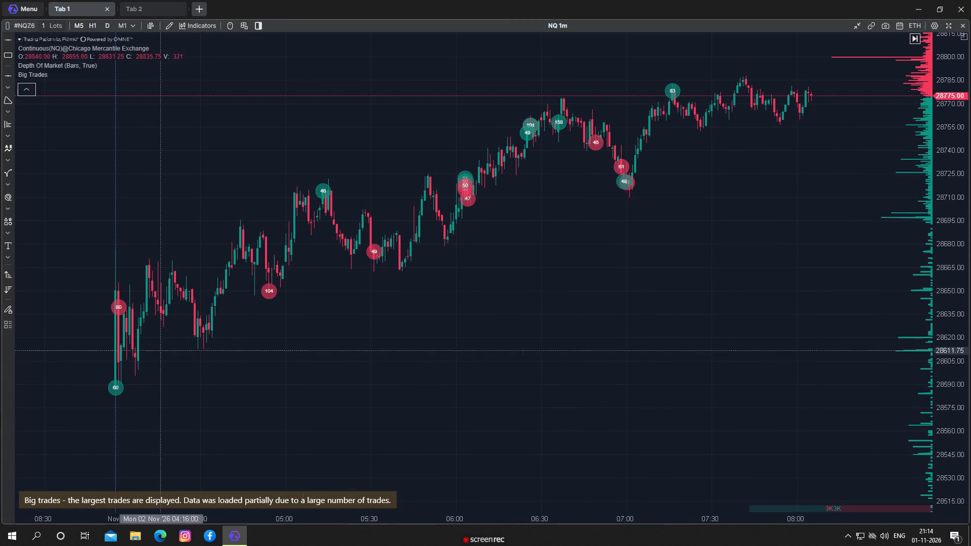
left_click_drag(523, 224, 470, 234)
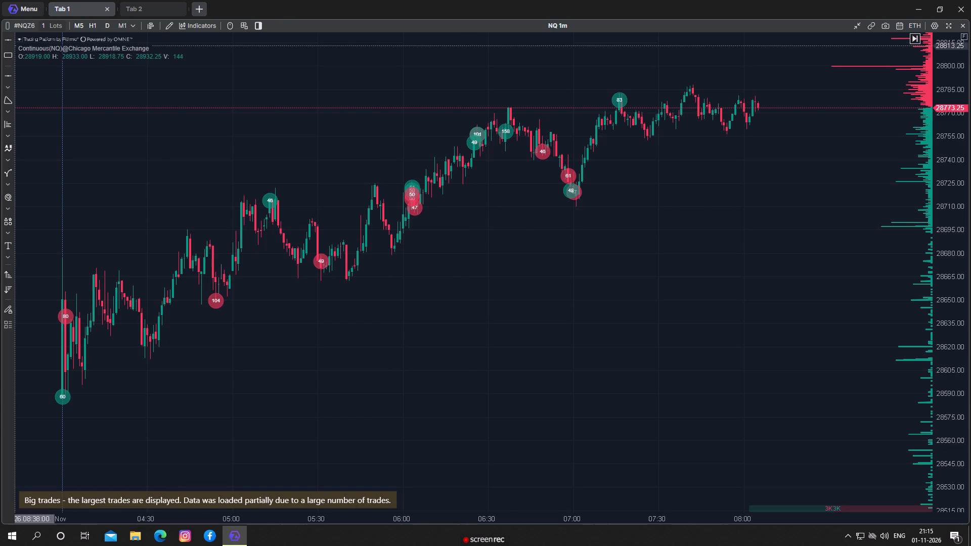
left_click(6, 41)
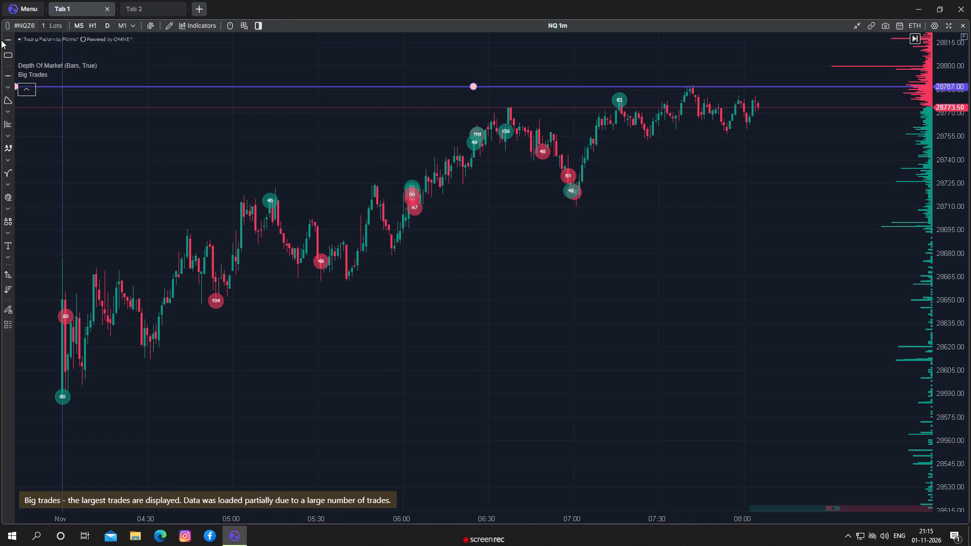
left_click(11, 71)
left_click(26, 86)
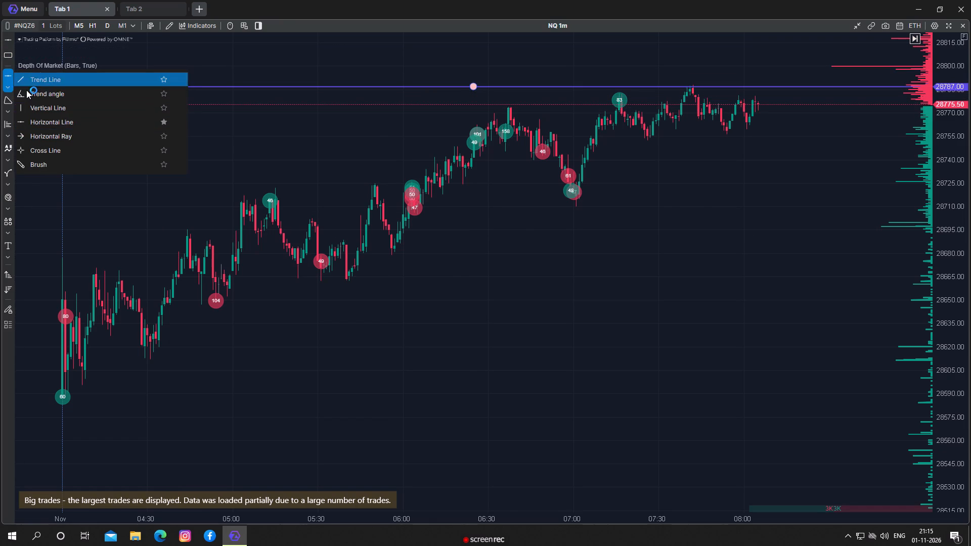
left_click(60, 403)
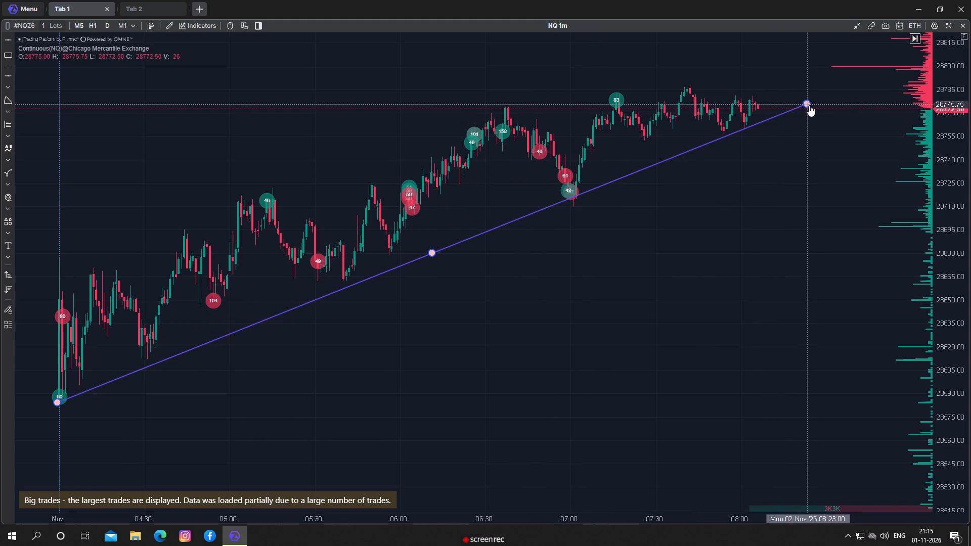
left_click(814, 102)
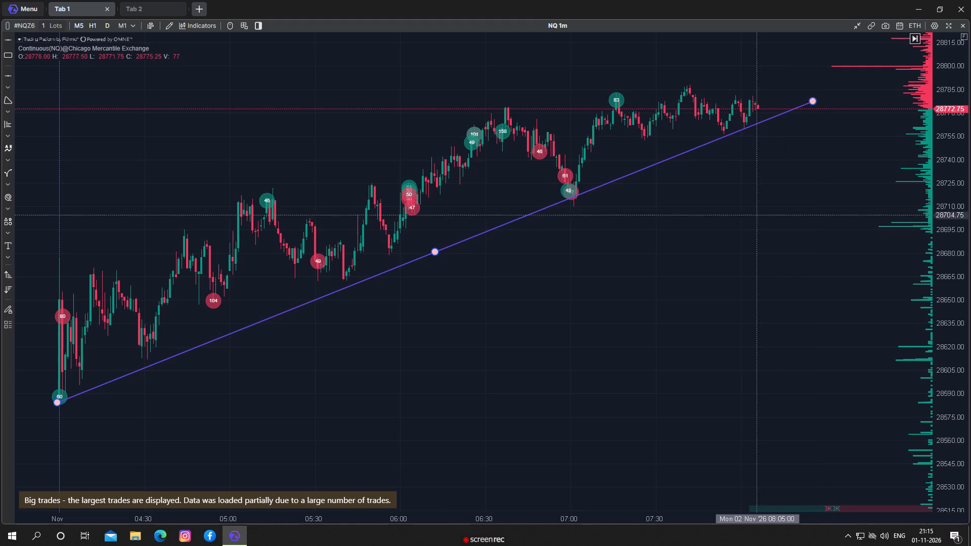
Raise the trend line's start point to about 28587, just below the opening candle's low and its Big Trades marker.
left_click_drag(433, 322, 693, 208)
scroll(251, 395, "up", 6)
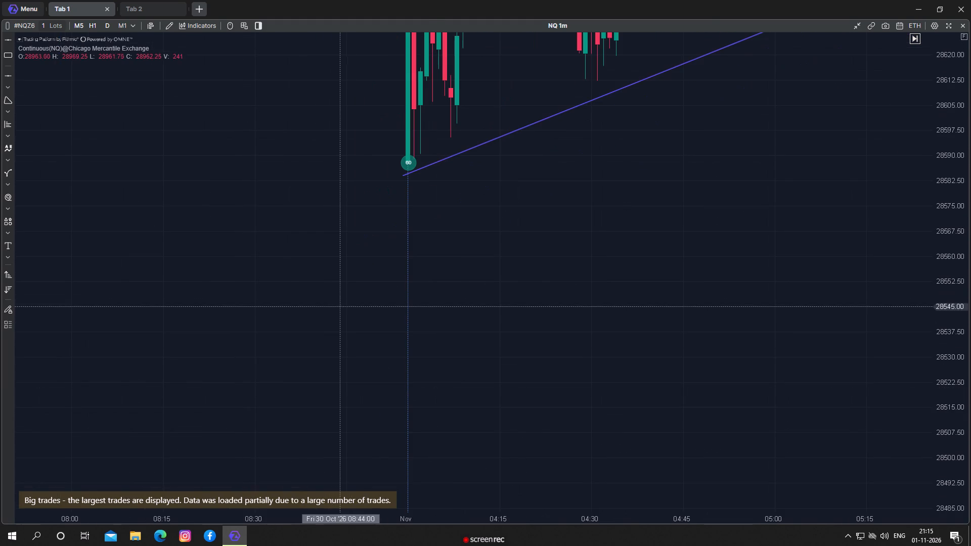
left_click_drag(363, 280, 303, 345)
scroll(287, 329, "up", 1)
scroll(286, 329, "down", 1)
scroll(286, 329, "up", 6)
left_click_drag(330, 255, 269, 374)
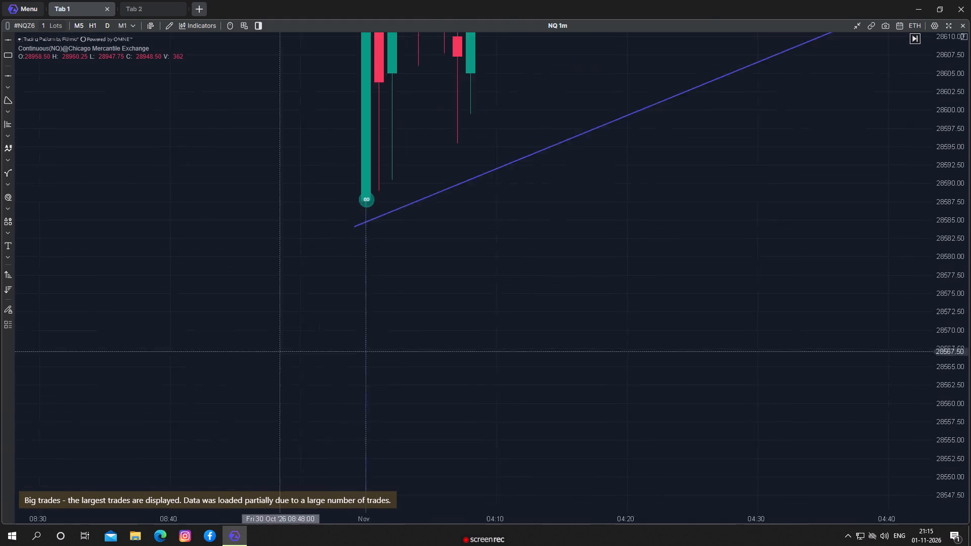
left_click_drag(269, 374, 267, 377)
left_click_drag(339, 253, 336, 238)
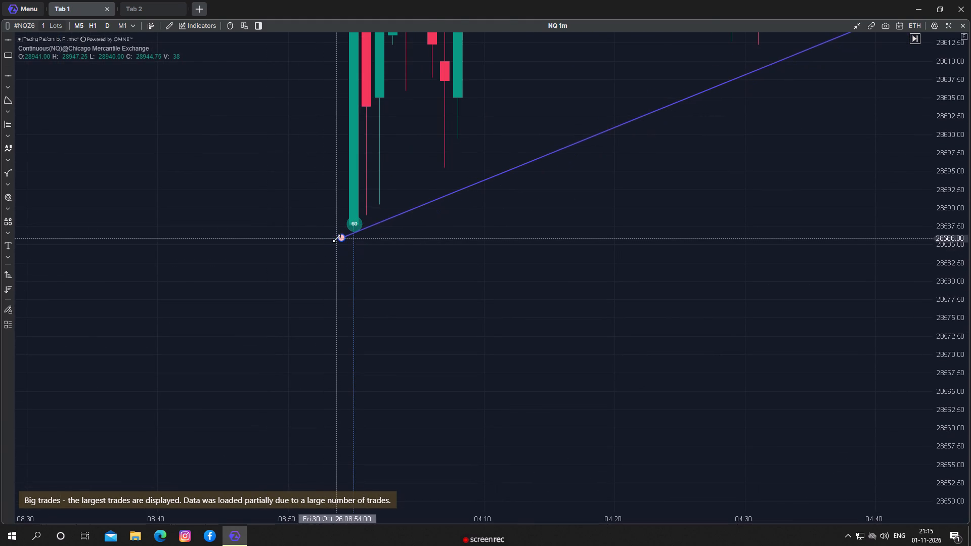
left_click_drag(336, 238, 337, 232)
Move the trend line's far end to about 28782 near 08:28, so the line follows the recent swing lows.
left_click_drag(521, 219, 0, 427)
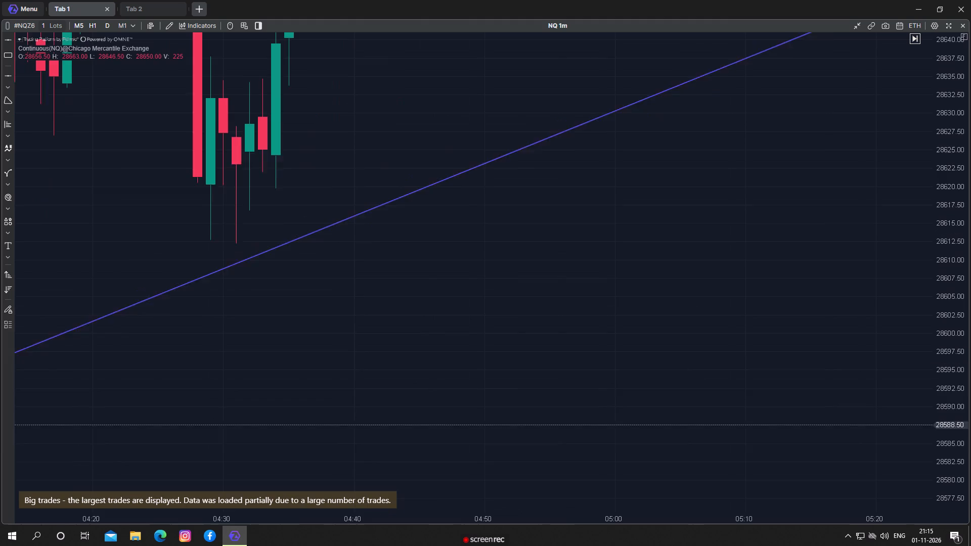
left_click_drag(0, 427, 0, 443)
scroll(499, 298, "up", 1)
scroll(496, 301, "down", 1)
scroll(493, 304, "up", 1)
scroll(489, 308, "down", 1)
scroll(477, 319, "up", 1)
scroll(477, 320, "down", 1)
scroll(477, 321, "up", 1)
scroll(477, 321, "down", 7)
scroll(477, 322, "up", 1)
scroll(477, 322, "down", 3)
scroll(493, 338, "up", 1)
scroll(492, 339, "down", 1)
left_click_drag(572, 309, 73, 460)
scroll(127, 423, "up", 1)
scroll(127, 423, "down", 1)
scroll(127, 423, "up", 1)
scroll(205, 423, "down", 1)
scroll(205, 423, "up", 1)
scroll(205, 423, "down", 1)
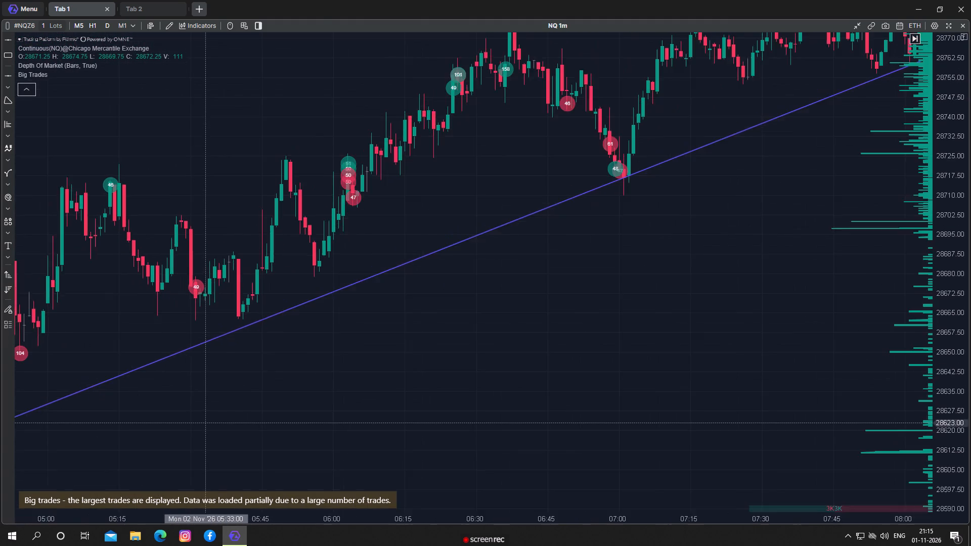
scroll(205, 423, "up", 1)
scroll(205, 423, "down", 3)
scroll(205, 422, "up", 1)
scroll(205, 422, "down", 6)
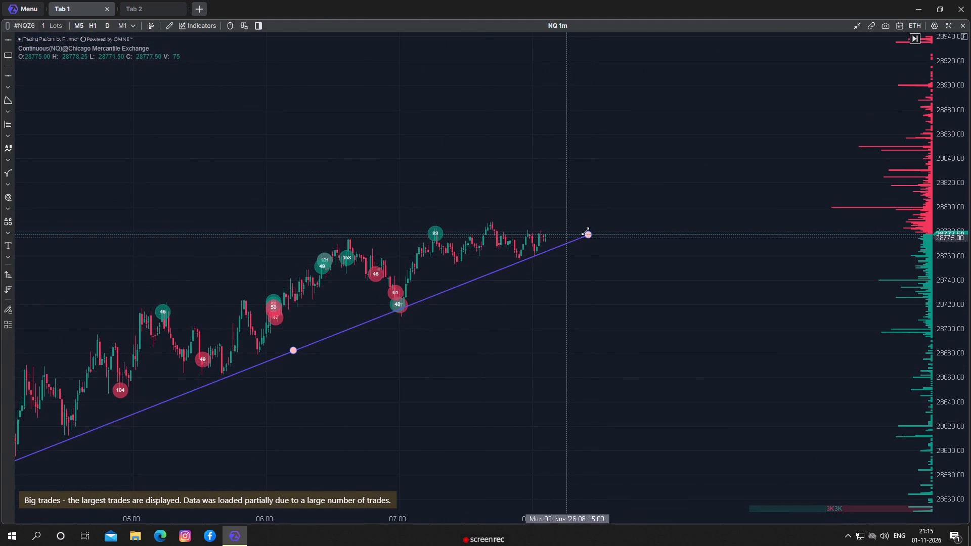
left_click_drag(590, 237, 591, 224)
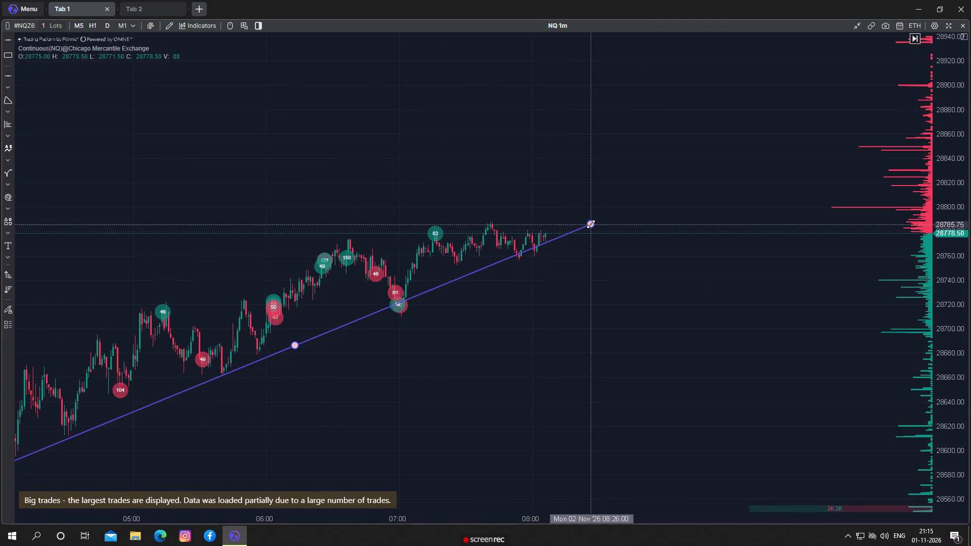
left_click_drag(591, 224, 592, 225)
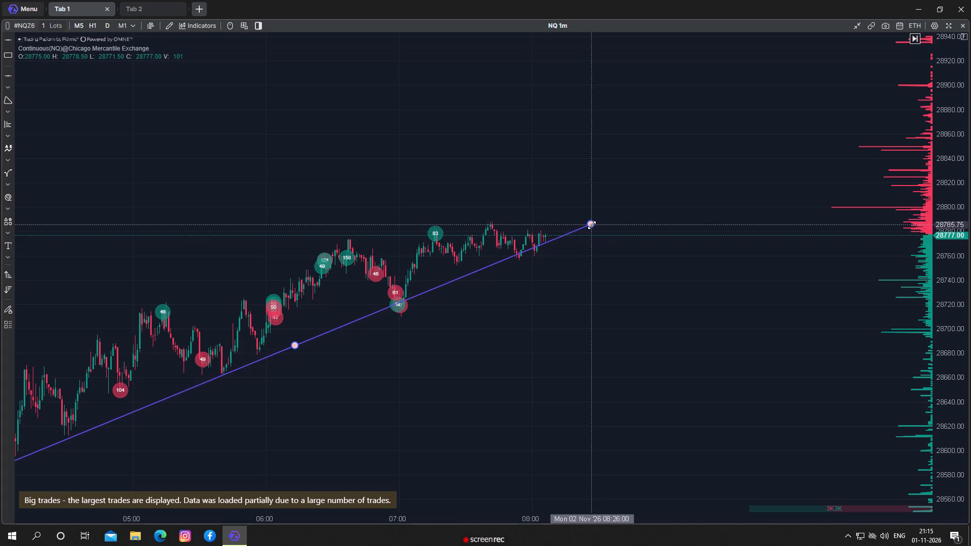
left_click_drag(592, 225, 596, 231)
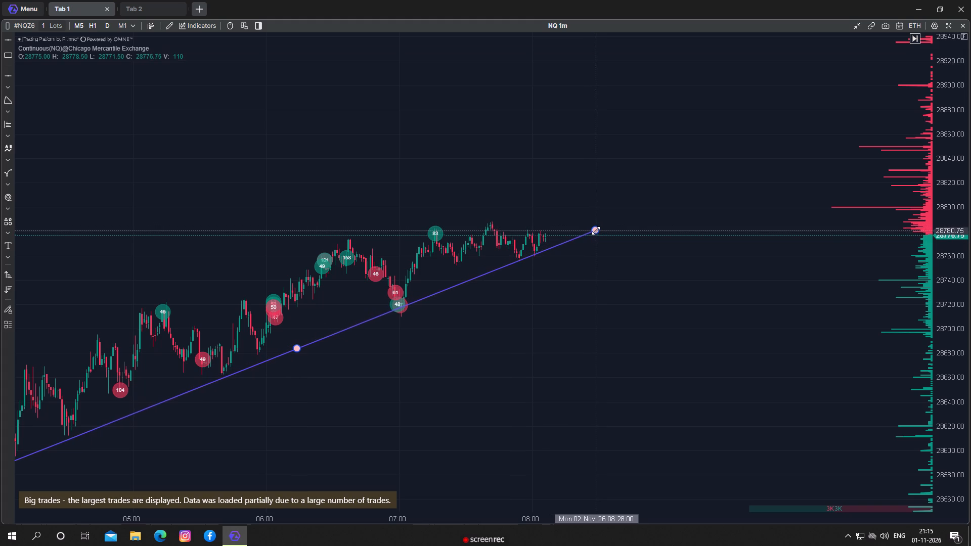
left_click_drag(596, 231, 595, 229)
Shift the trend line's start point a few minutes earlier, ahead of the session's opening candle, at nearly the same price.
left_click_drag(158, 435, 389, 287)
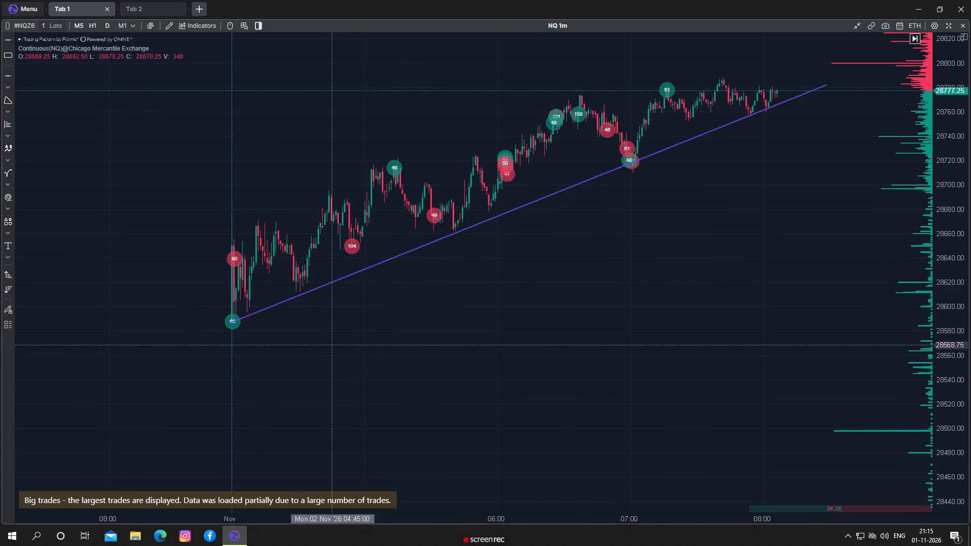
scroll(331, 346, "up", 5)
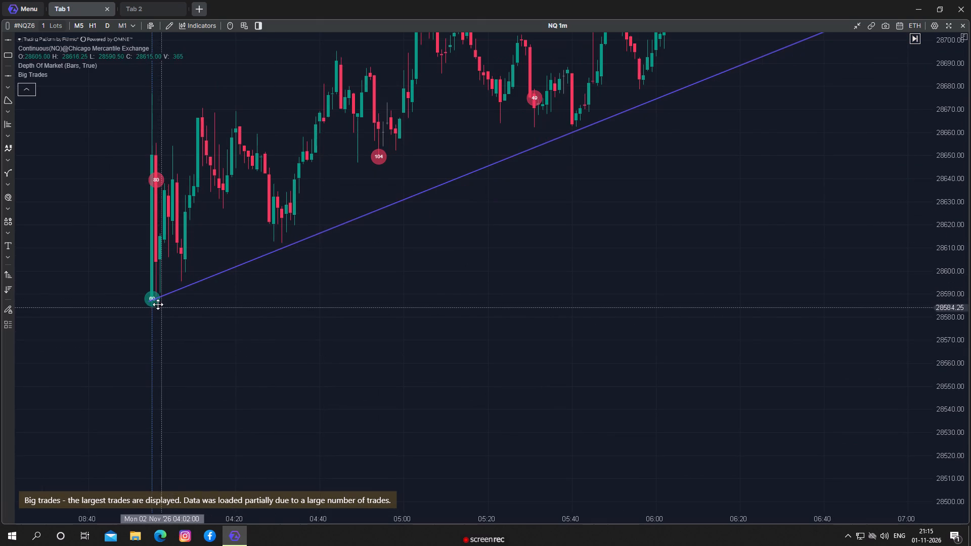
left_click_drag(146, 301, 131, 302)
left_click(309, 327)
Examine how the adjusted trend line meets the swing lows and Big Trades markers from the session open to the latest candle.
left_click_drag(309, 327, 239, 391)
scroll(293, 331, "up", 1)
scroll(294, 332, "down", 2)
left_click_drag(544, 305, 280, 491)
scroll(597, 382, "down", 3)
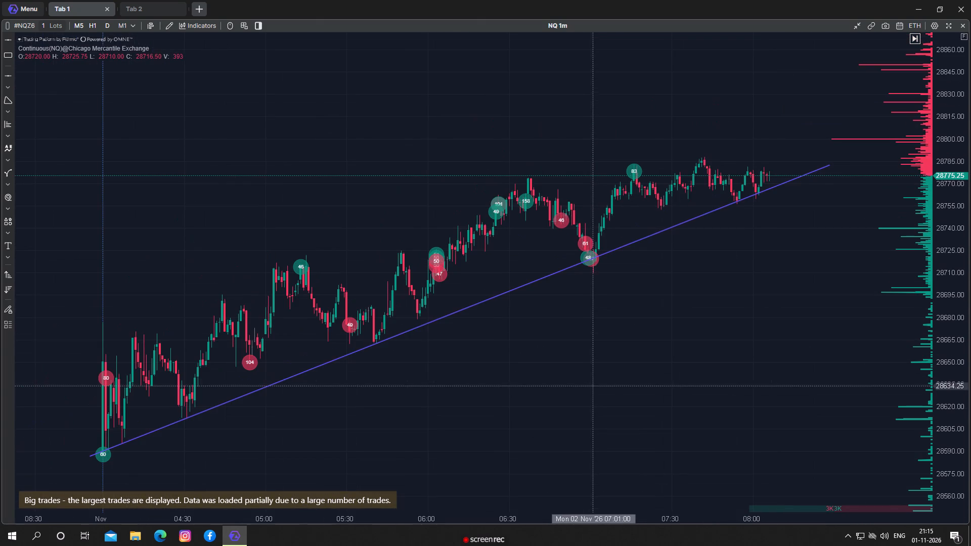
left_click_drag(589, 380, 269, 409)
left_click_drag(313, 358, 313, 361)
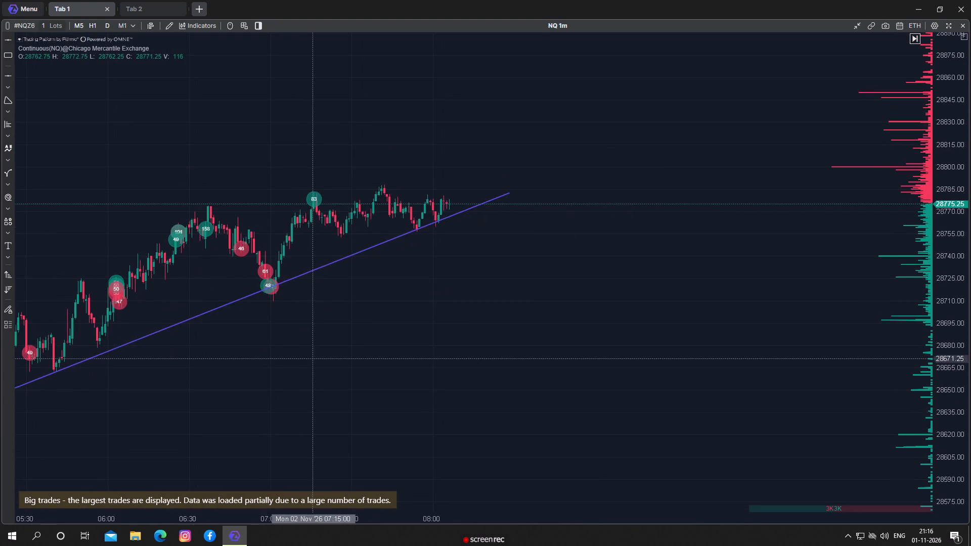
left_click_drag(313, 361, 488, 400)
left_click_drag(949, 376, 940, 334)
scroll(501, 364, "up", 1)
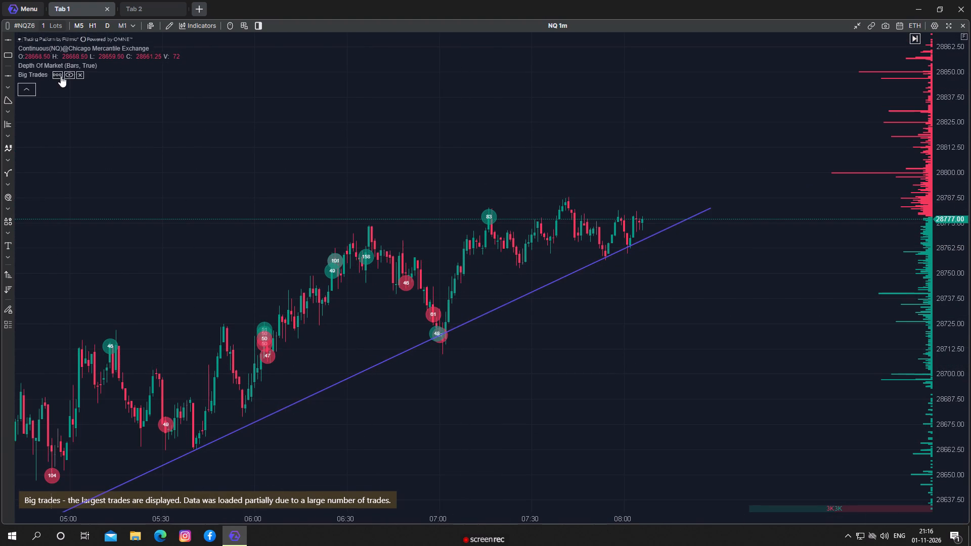
Set the Big Trades indicator's Visual Mode to Triangle and apply the change.
left_click(60, 76)
scroll(556, 279, "down", 1)
scroll(553, 302, "up", 1)
scroll(553, 313, "down", 3)
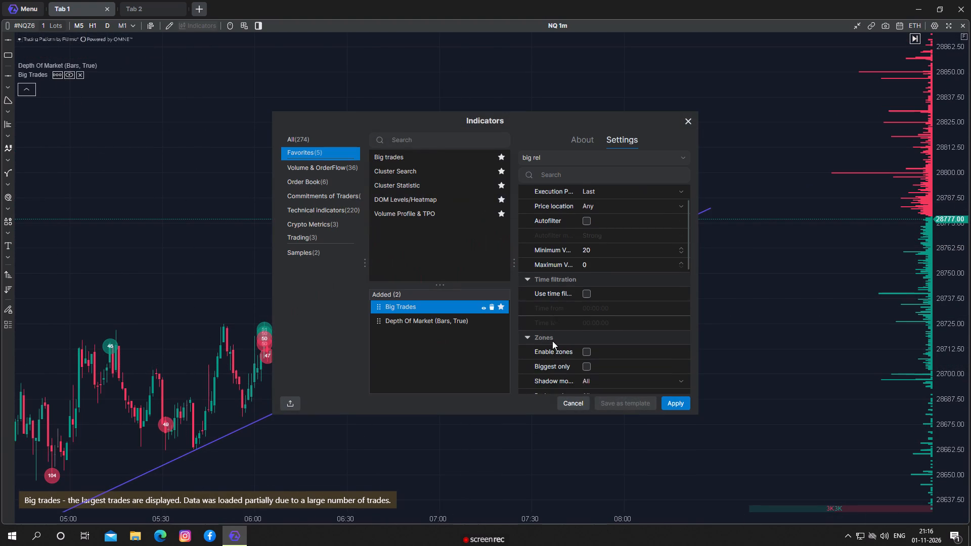
scroll(552, 341, "down", 2)
scroll(552, 341, "up", 1)
scroll(552, 342, "down", 1)
scroll(552, 342, "up", 1)
scroll(551, 342, "down", 1)
scroll(551, 342, "up", 1)
scroll(551, 342, "down", 3)
scroll(551, 342, "up", 1)
scroll(551, 342, "down", 1)
scroll(551, 342, "up", 1)
scroll(551, 344, "down", 3)
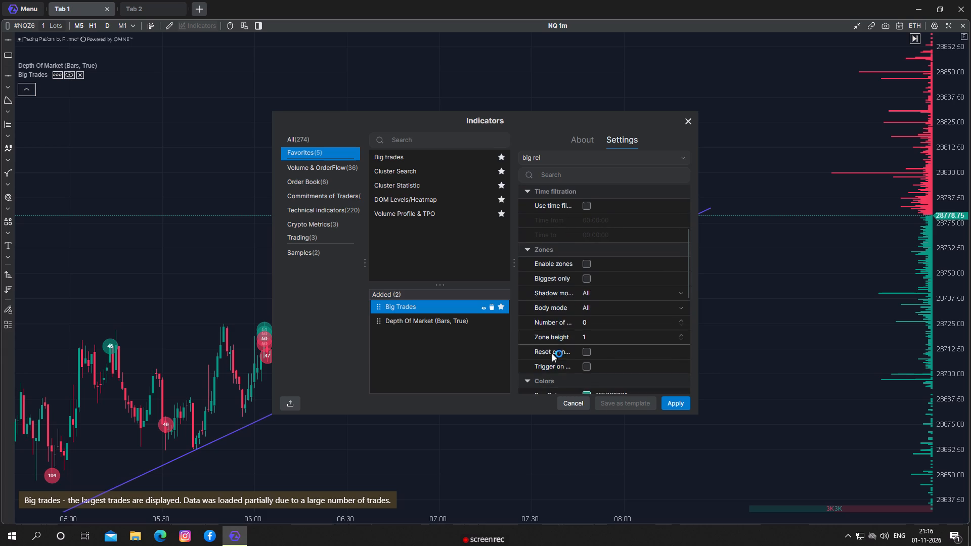
scroll(552, 353, "down", 4)
scroll(556, 366, "up", 1)
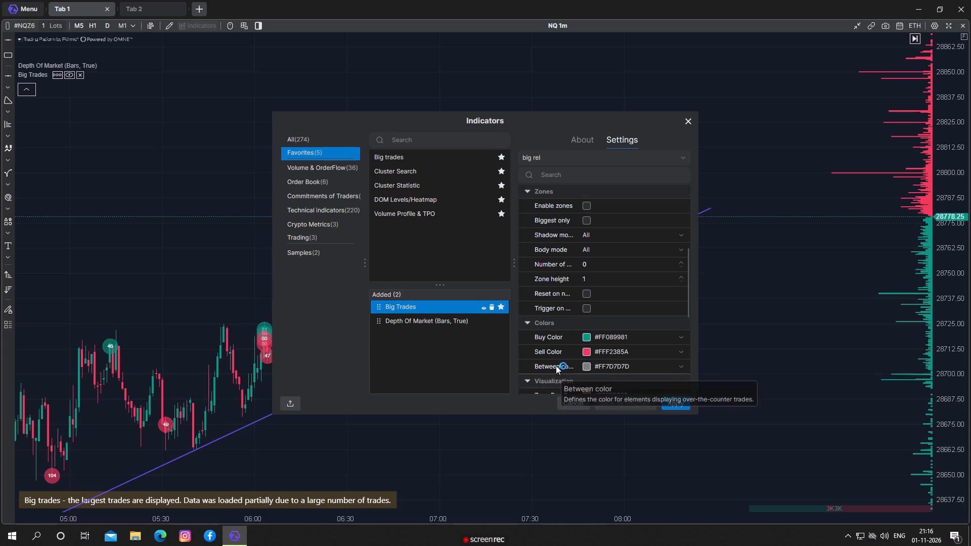
scroll(556, 366, "down", 5)
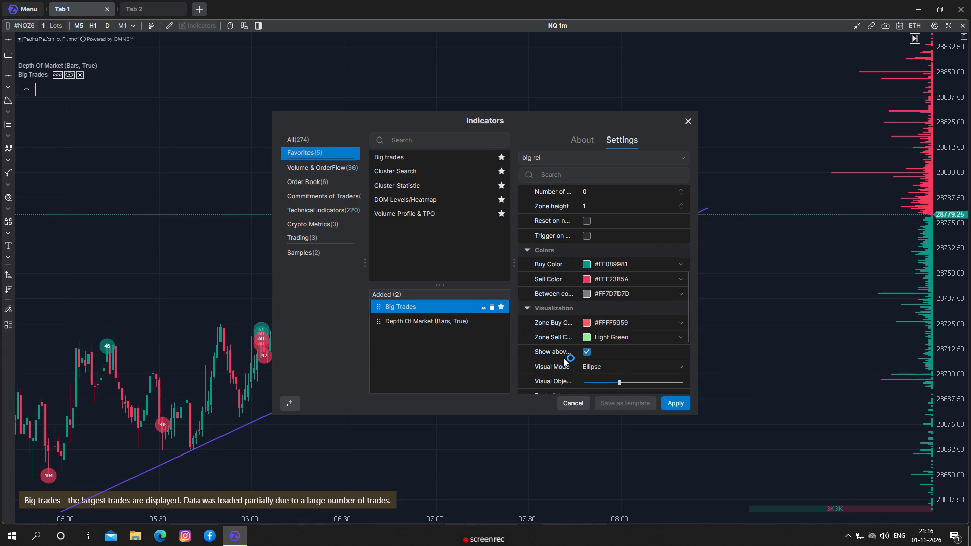
left_click(597, 366)
left_click(600, 393)
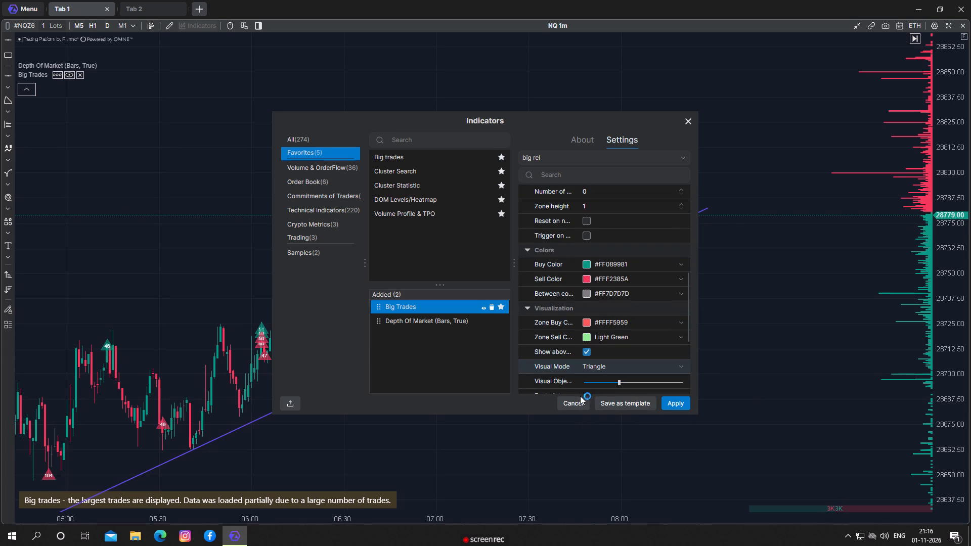
left_click_drag(669, 402, 669, 406)
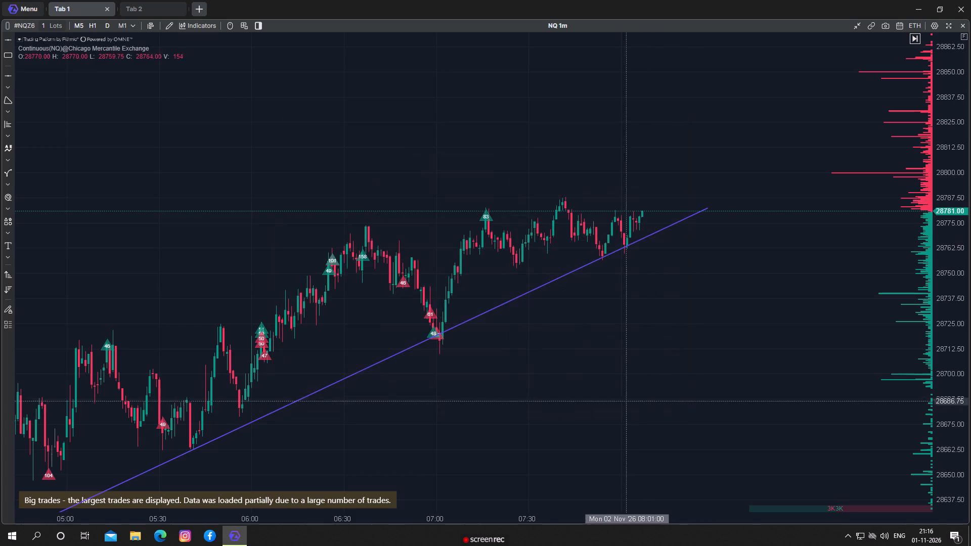
Examine the triangle Big Trades markers along the trend line, especially around the 07:00 low and the latest candles.
scroll(544, 373, "up", 2)
left_click_drag(214, 298, 213, 297)
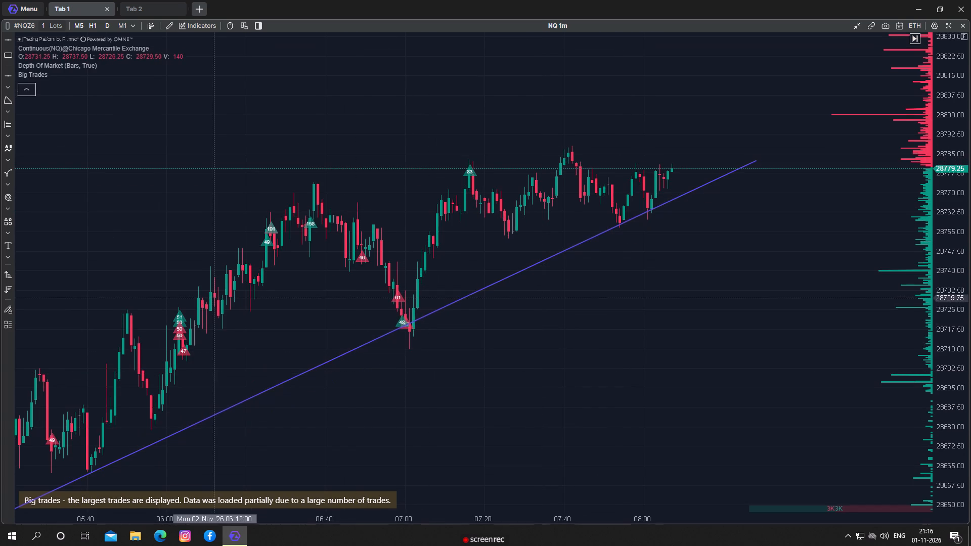
left_click_drag(213, 297, 238, 299)
left_click_drag(259, 320, 198, 268)
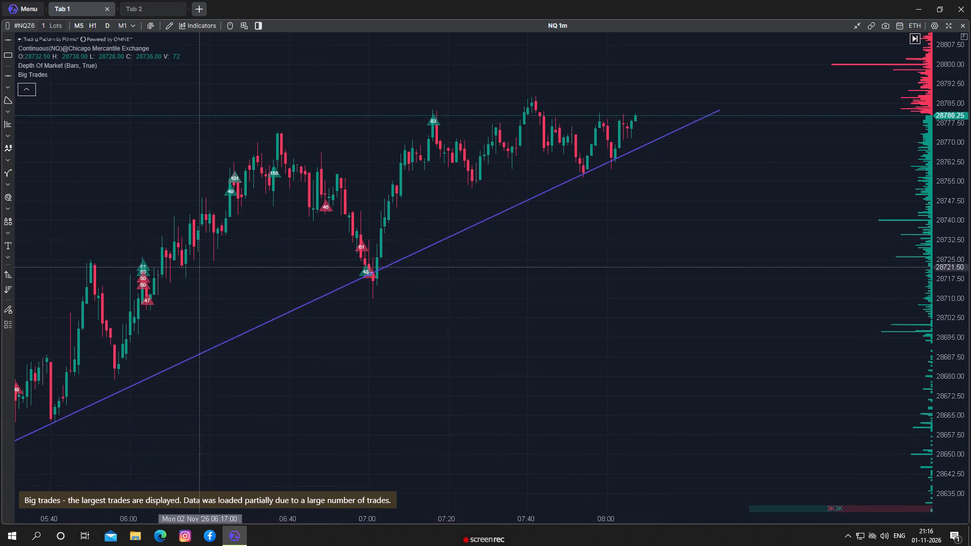
left_click_drag(198, 268, 123, 281)
scroll(215, 312, "up", 6)
scroll(225, 259, "up", 3)
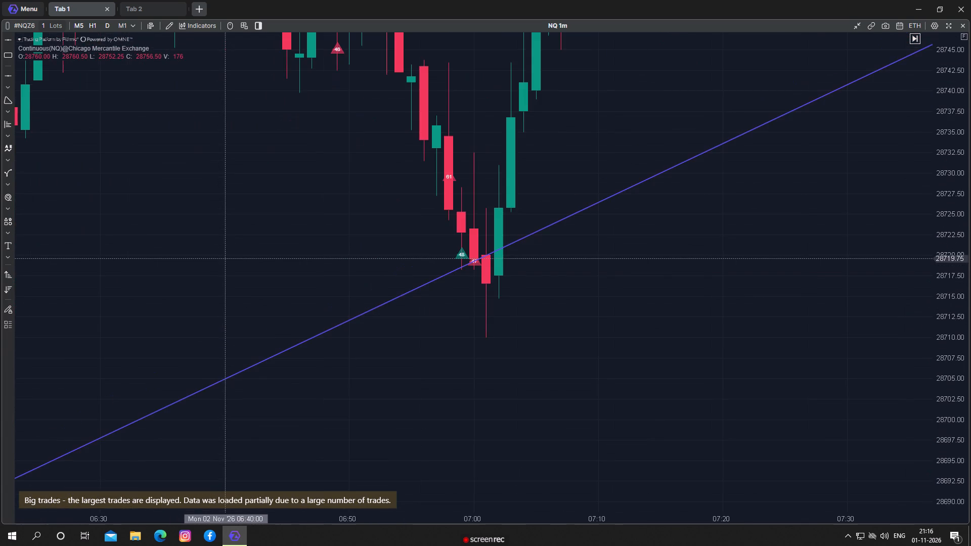
scroll(223, 258, "down", 7)
scroll(224, 278, "up", 1)
scroll(225, 281, "down", 4)
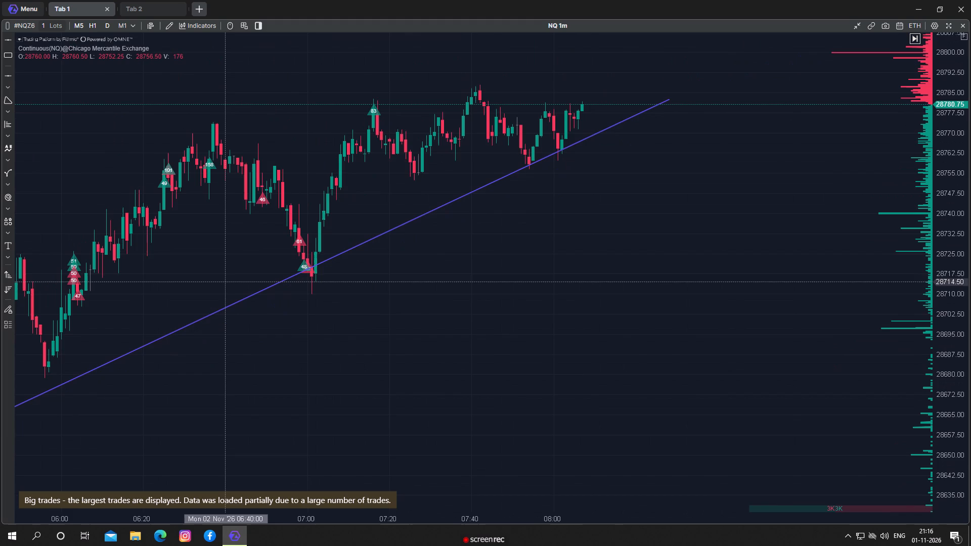
scroll(225, 282, "down", 1)
scroll(225, 283, "up", 1)
scroll(225, 283, "down", 4)
left_click_drag(225, 283, 533, 219)
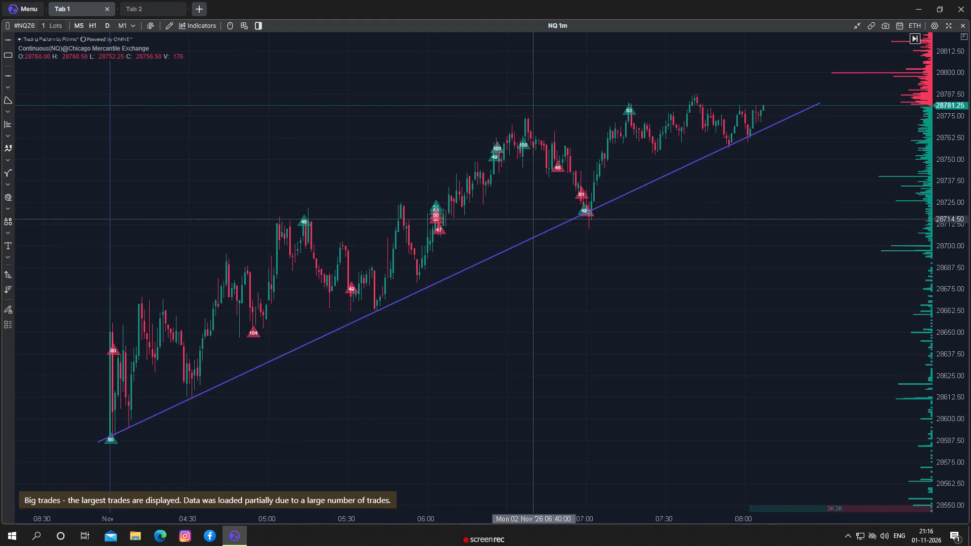
left_click_drag(533, 219, 427, 213)
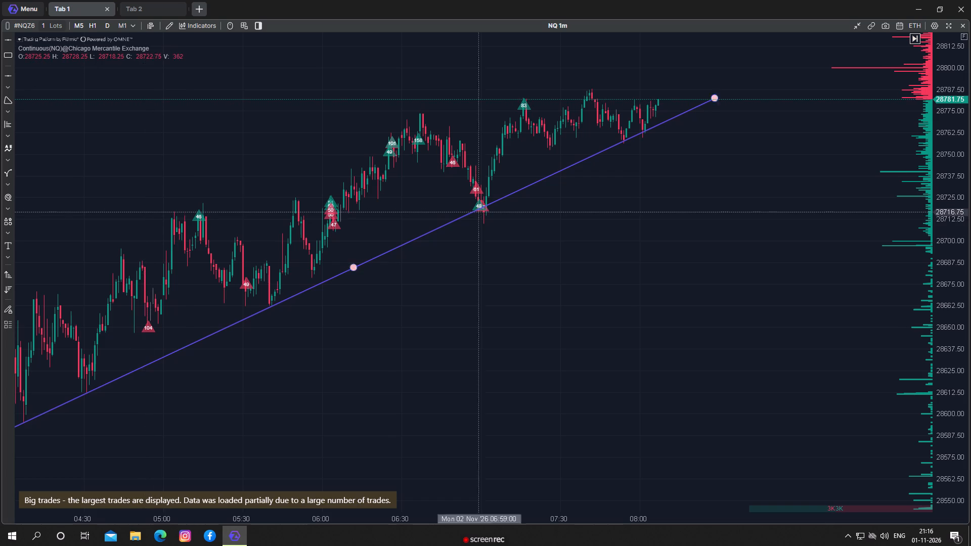
left_click_drag(592, 210, 445, 266)
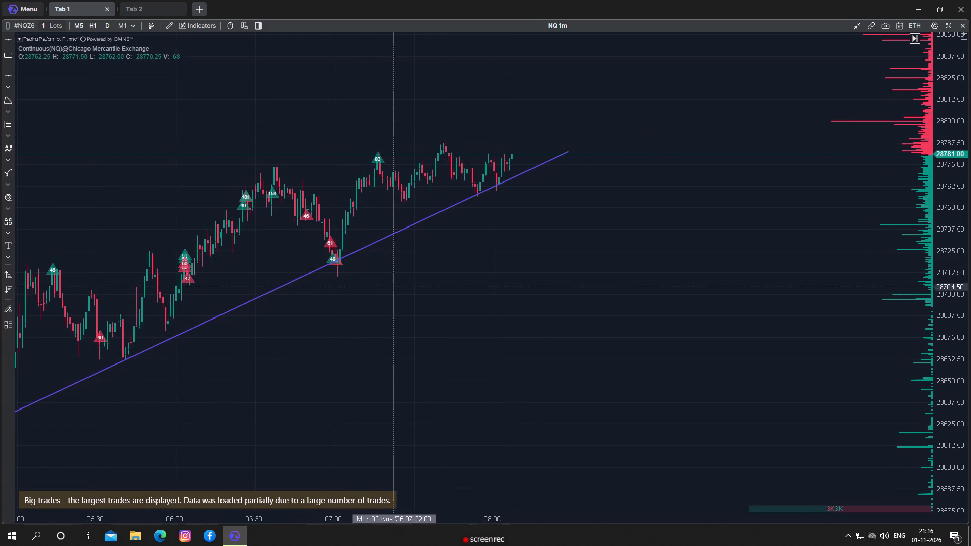
Draw a horizontal line across the recent swing highs at about 28,781.50.
left_click_drag(226, 159, 326, 166)
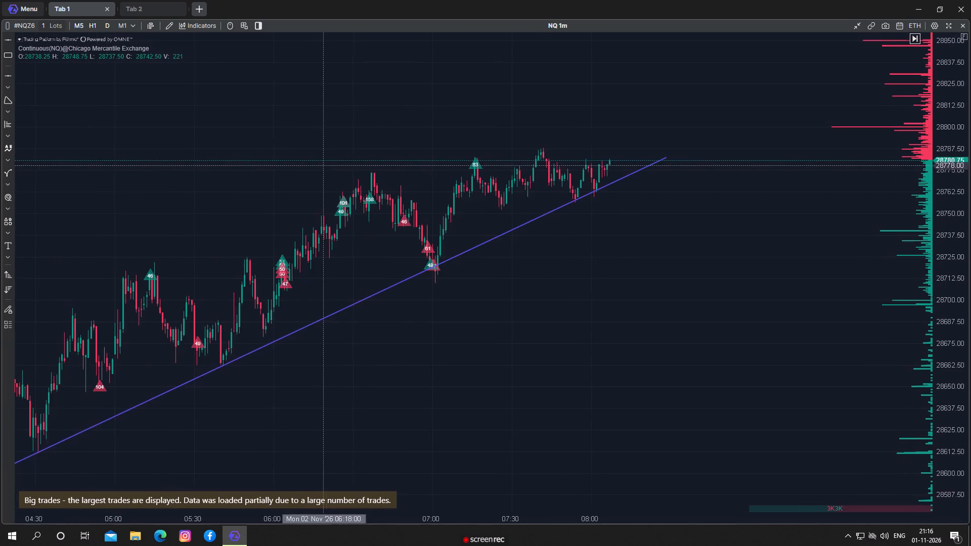
left_click_drag(326, 166, 324, 166)
left_click_drag(322, 166, 259, 183)
left_click(278, 170)
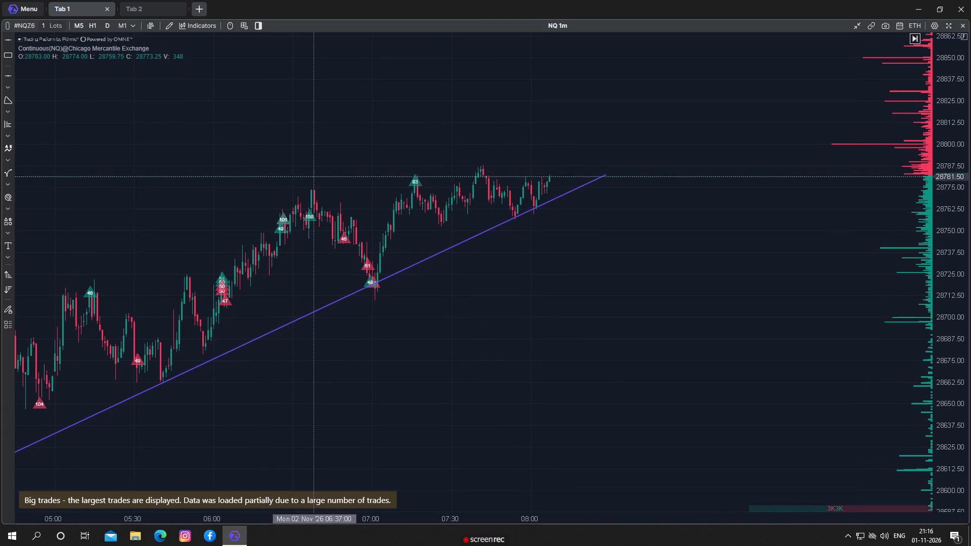
left_click(13, 83)
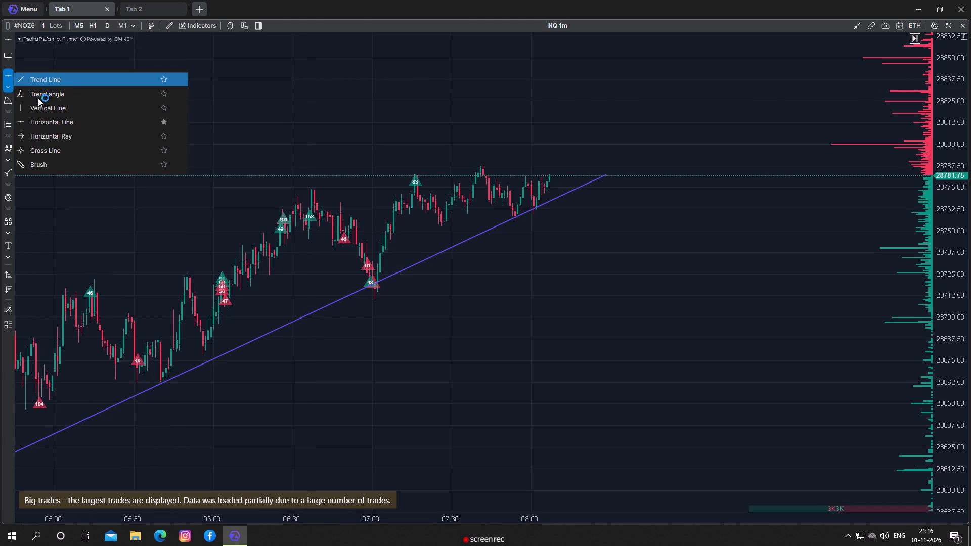
left_click(46, 122)
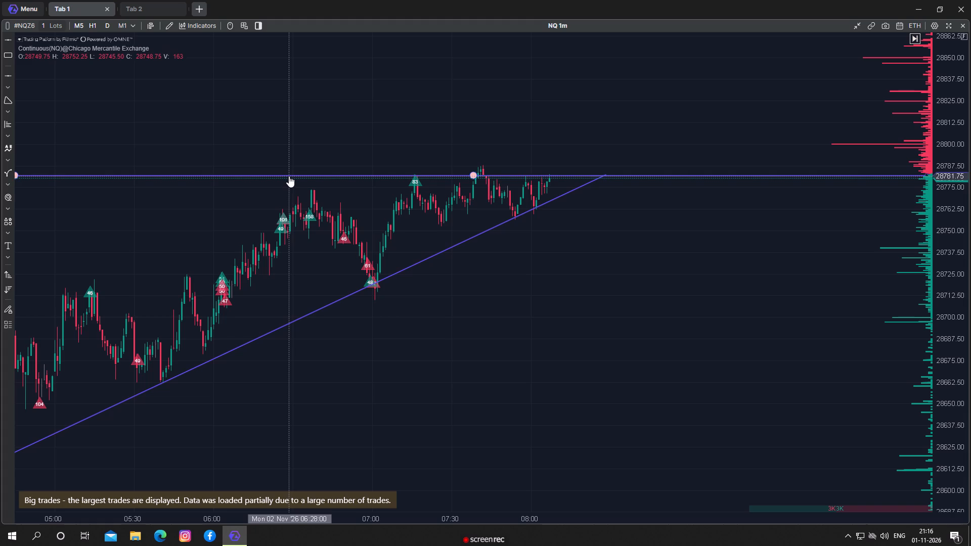
left_click(290, 176)
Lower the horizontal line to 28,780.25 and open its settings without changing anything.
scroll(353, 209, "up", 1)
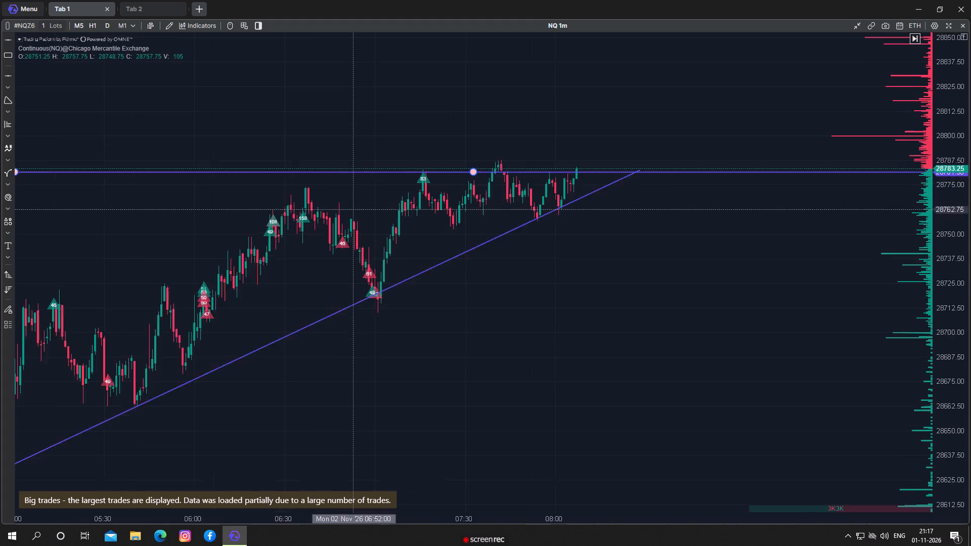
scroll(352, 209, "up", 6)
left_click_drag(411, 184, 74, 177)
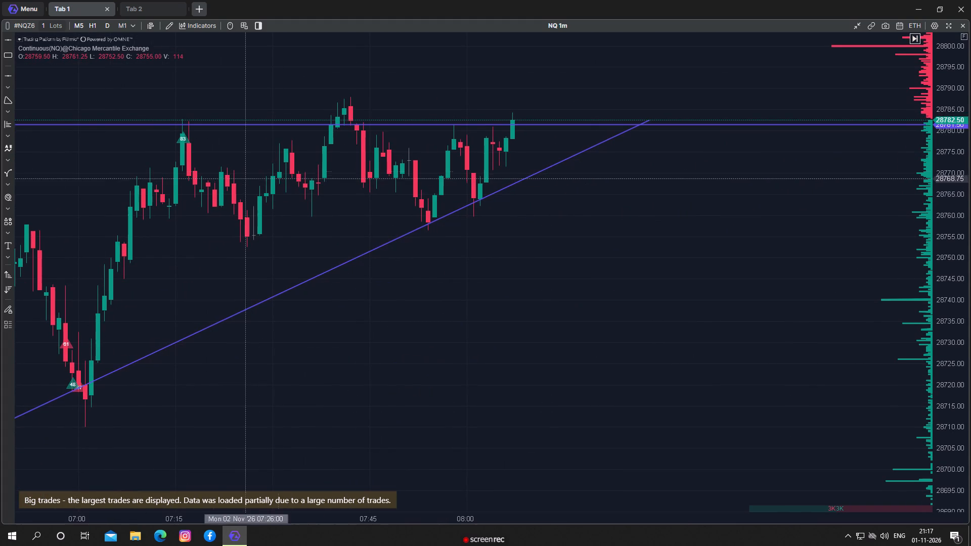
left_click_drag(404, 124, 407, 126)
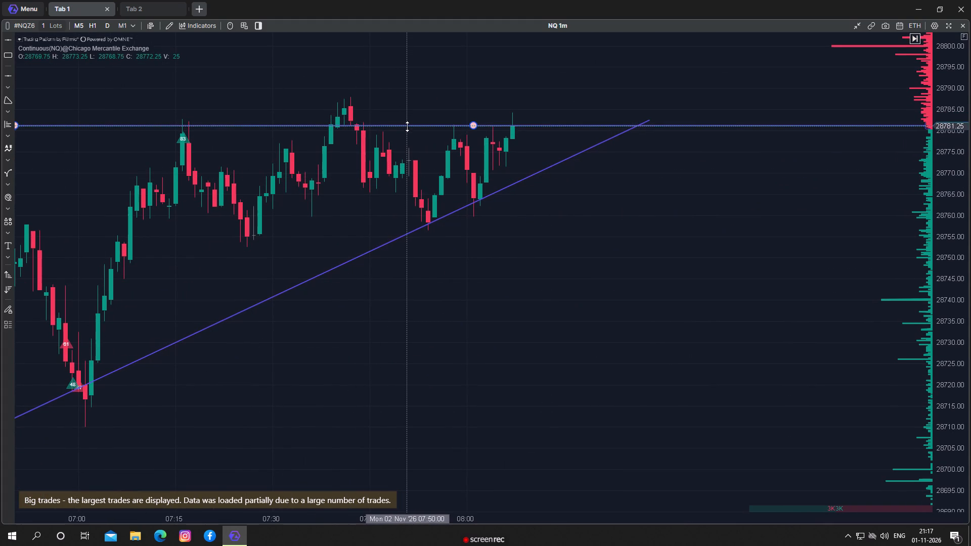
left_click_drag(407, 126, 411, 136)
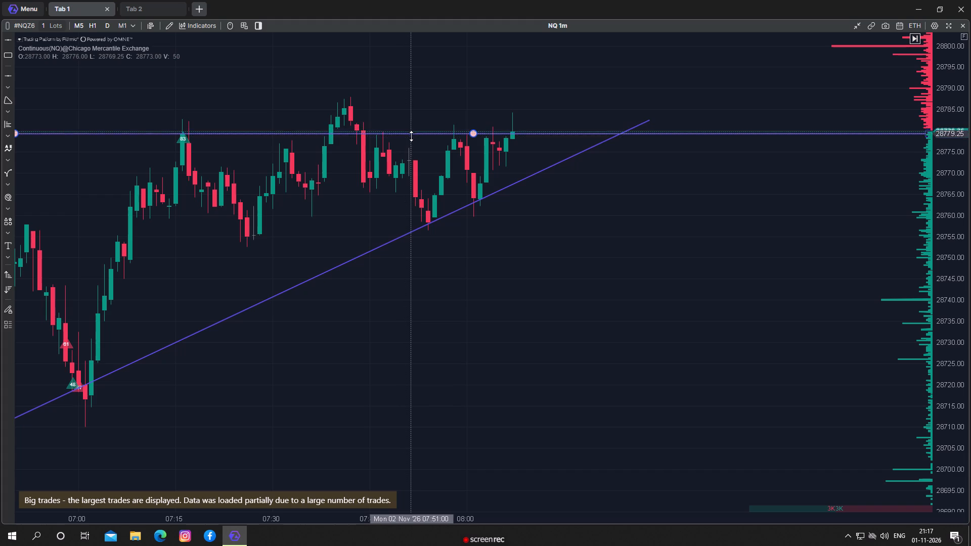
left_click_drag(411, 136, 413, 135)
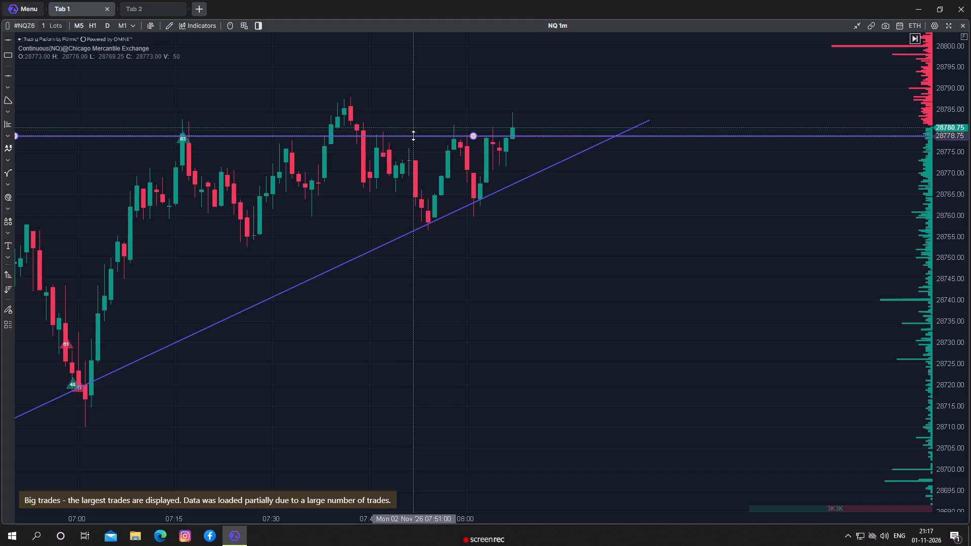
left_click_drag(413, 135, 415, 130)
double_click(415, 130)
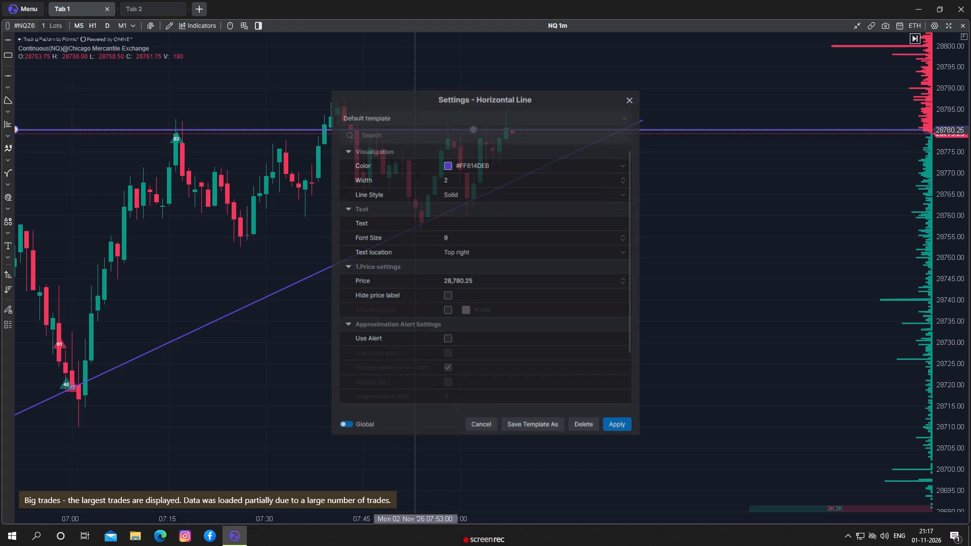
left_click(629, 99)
Fine-tune the horizontal line against the swing highs, settling it at 28,781.00.
left_click_drag(390, 131, 403, 129)
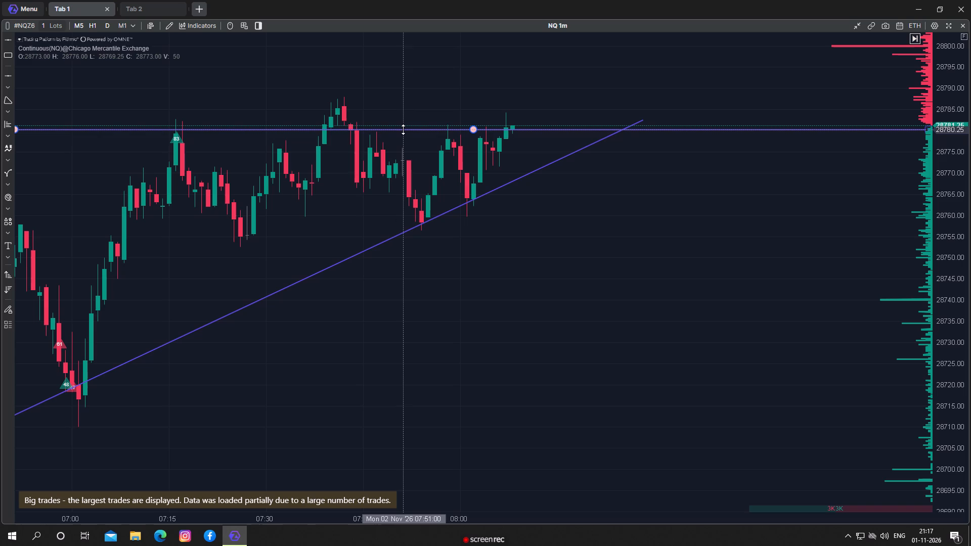
left_click_drag(403, 129, 405, 125)
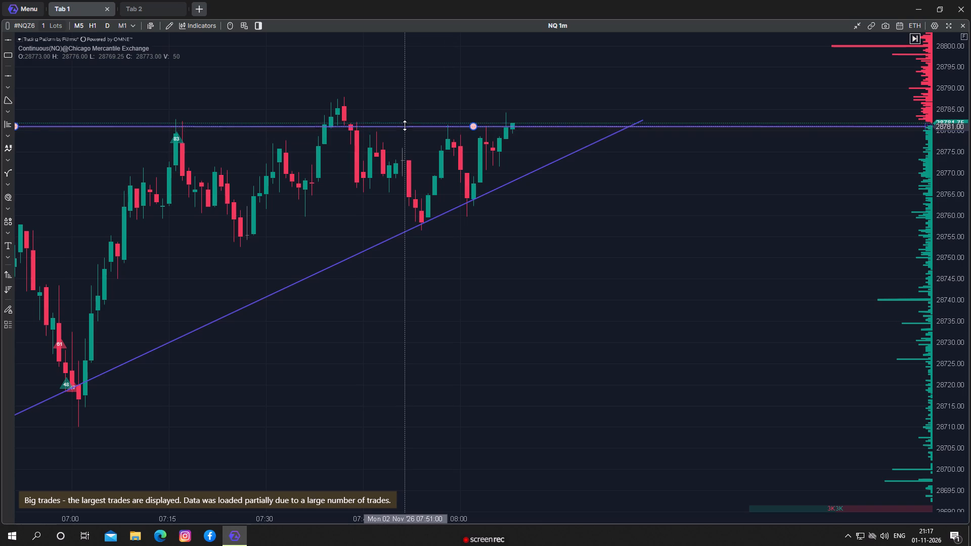
left_click_drag(405, 125, 413, 128)
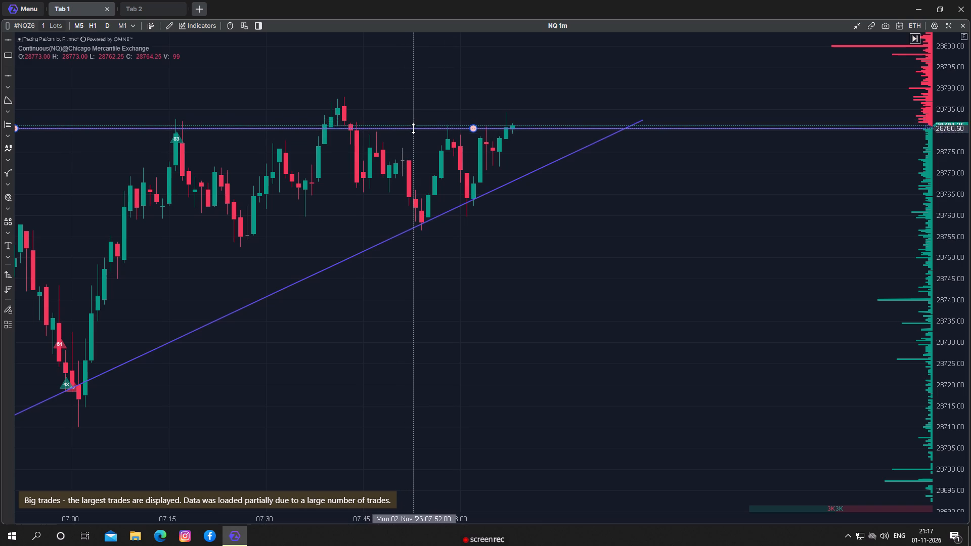
left_click_drag(413, 128, 418, 127)
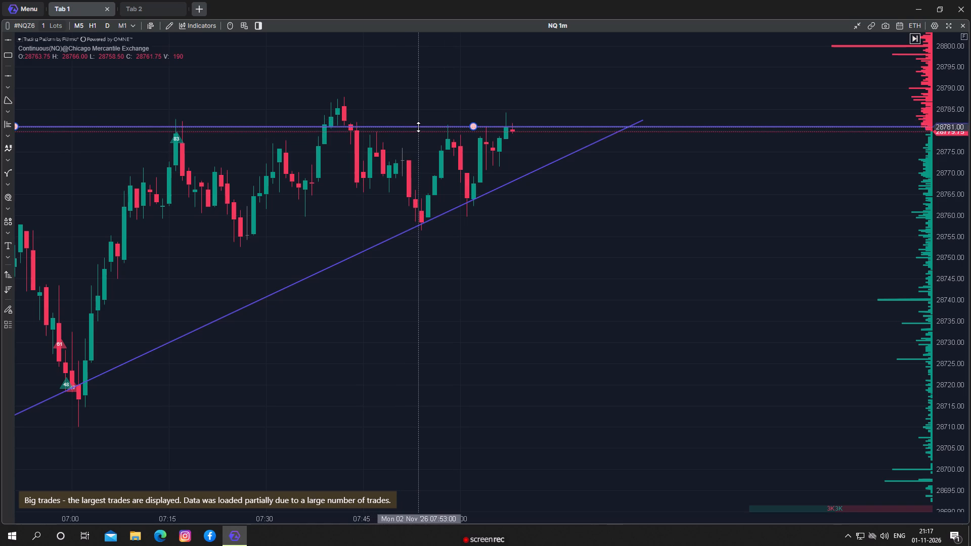
left_click_drag(418, 127, 420, 128)
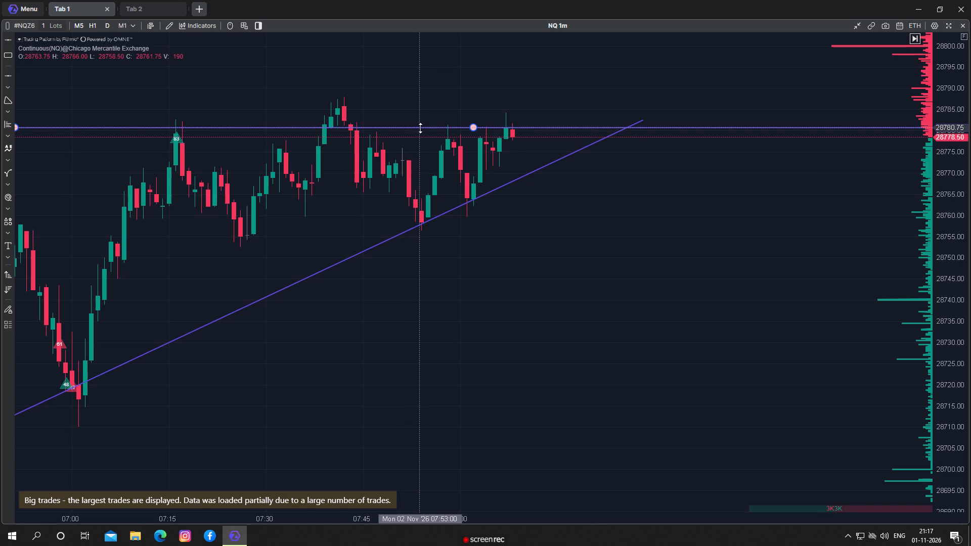
left_click_drag(420, 128, 423, 129)
left_click_drag(393, 167, 314, 173)
left_click_drag(317, 133, 326, 133)
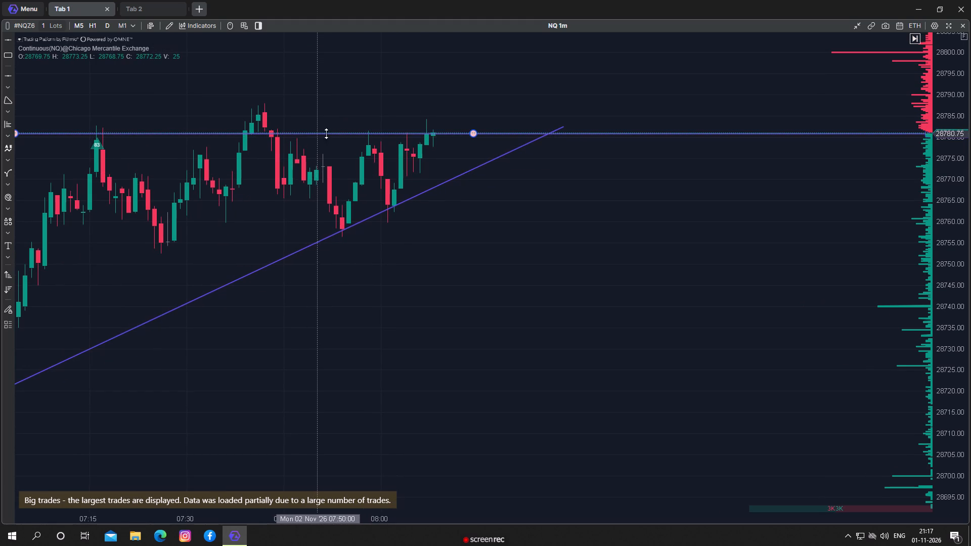
left_click_drag(326, 133, 346, 132)
Examine how the latest candles move between the horizontal line and the rising trend line, close up and against the earlier Big Trades markers.
left_click_drag(303, 178, 323, 171)
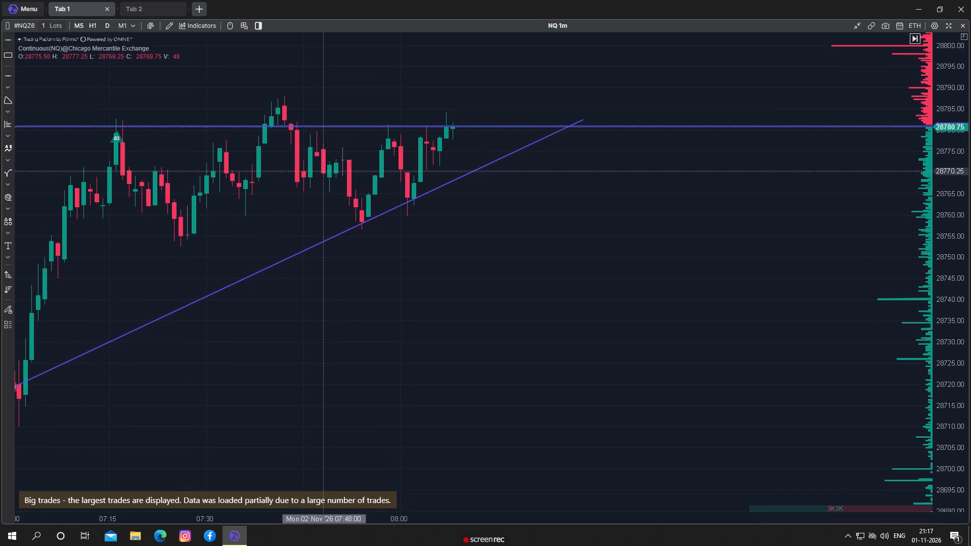
left_click_drag(323, 171, 251, 163)
scroll(252, 163, "up", 2)
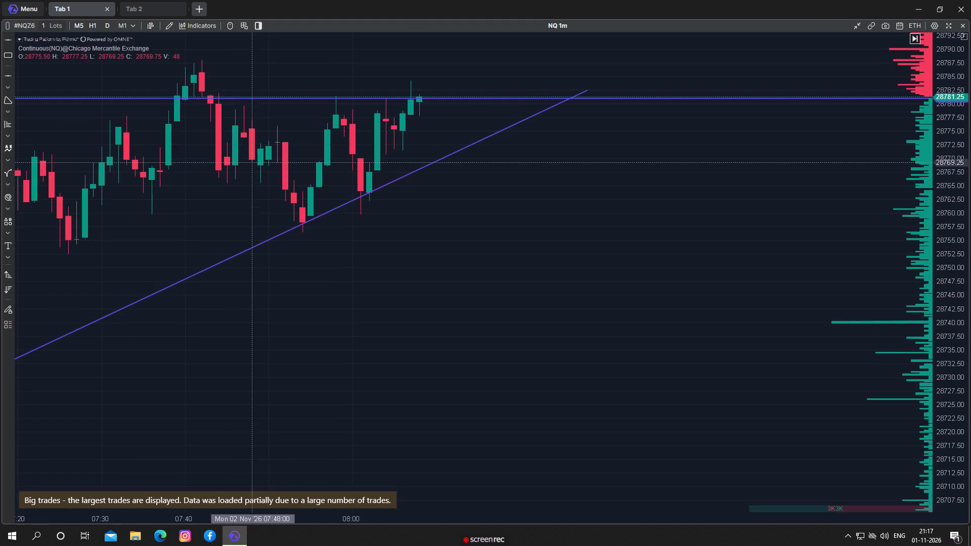
left_click_drag(280, 140, 214, 160)
scroll(252, 169, "up", 2)
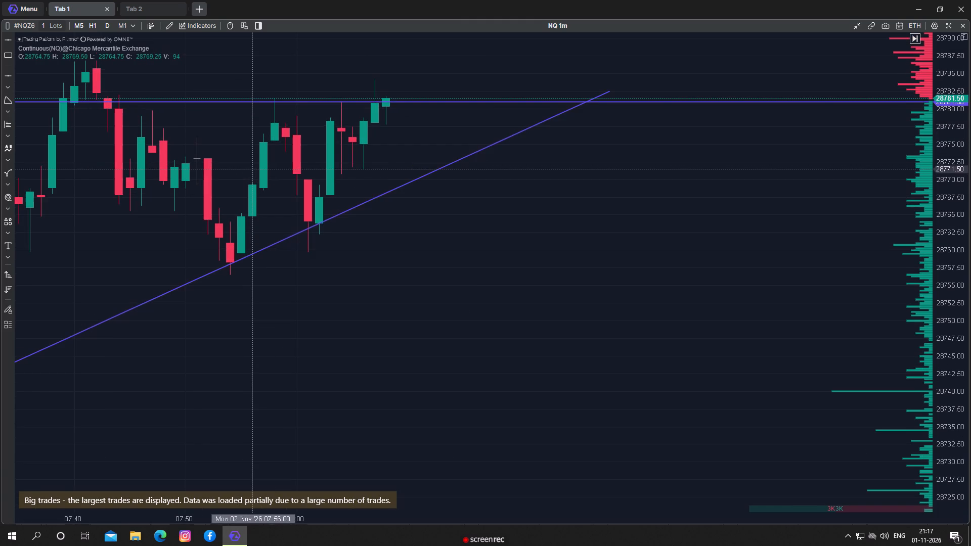
scroll(252, 169, "down", 2)
left_click_drag(252, 169, 296, 220)
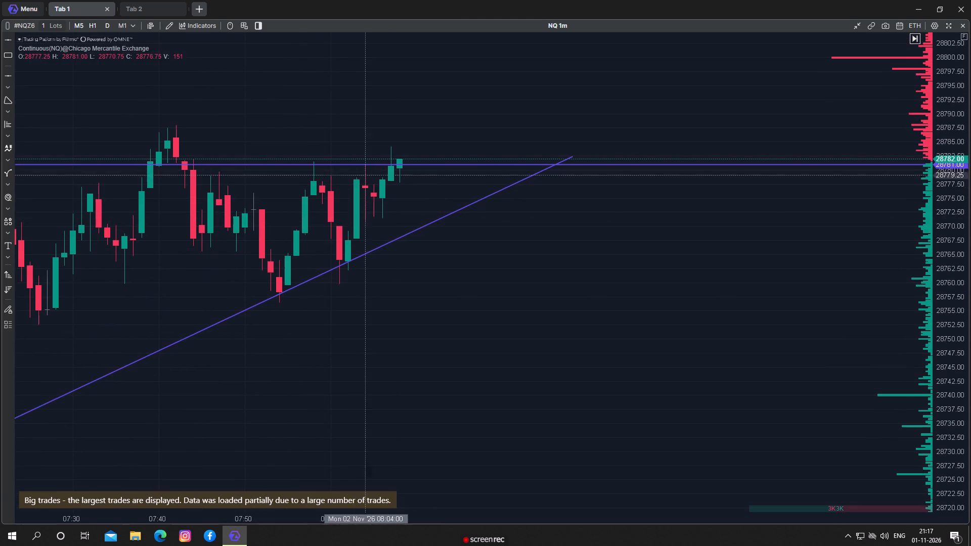
left_click_drag(318, 208, 381, 172)
scroll(360, 175, "up", 1)
scroll(359, 176, "down", 1)
scroll(359, 176, "up", 1)
scroll(359, 176, "down", 1)
scroll(359, 178, "up", 1)
scroll(359, 179, "down", 1)
scroll(358, 181, "up", 1)
scroll(358, 181, "down", 2)
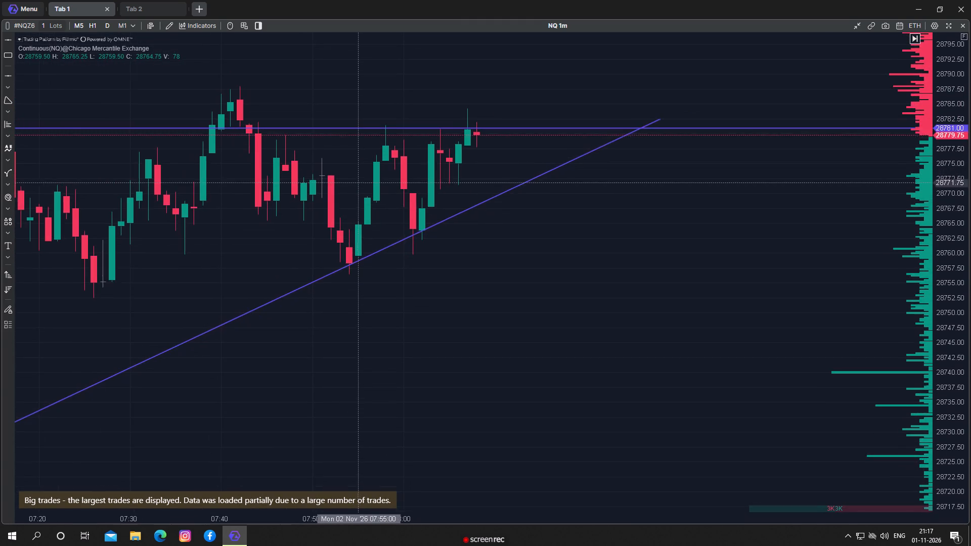
scroll(358, 183, "down", 3)
scroll(357, 190, "up", 1)
scroll(357, 190, "down", 5)
scroll(356, 191, "up", 1)
scroll(356, 191, "down", 1)
left_click_drag(298, 193, 478, 163)
left_click_drag(393, 209, 410, 202)
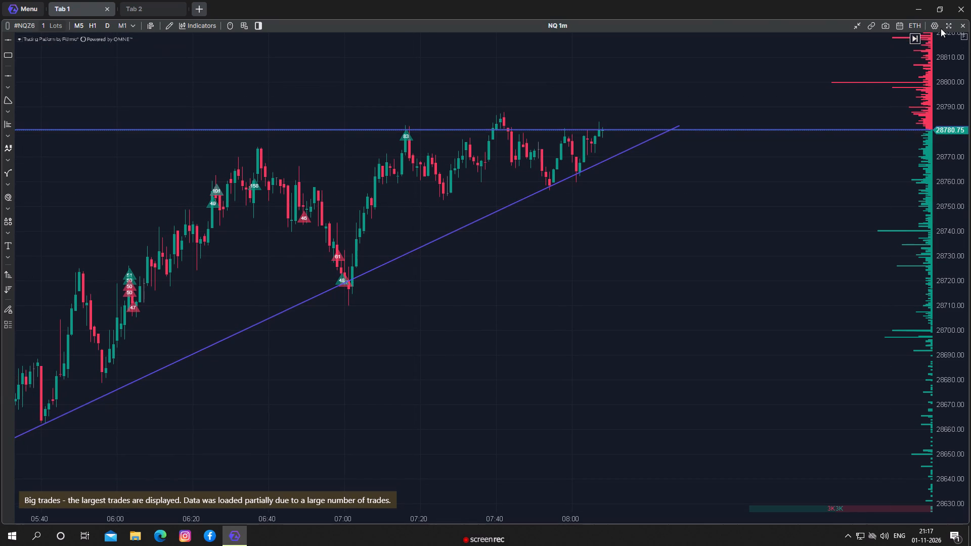
Shrink the ATAS X window to reveal the desktop and launch Chrome.
left_click(933, 11)
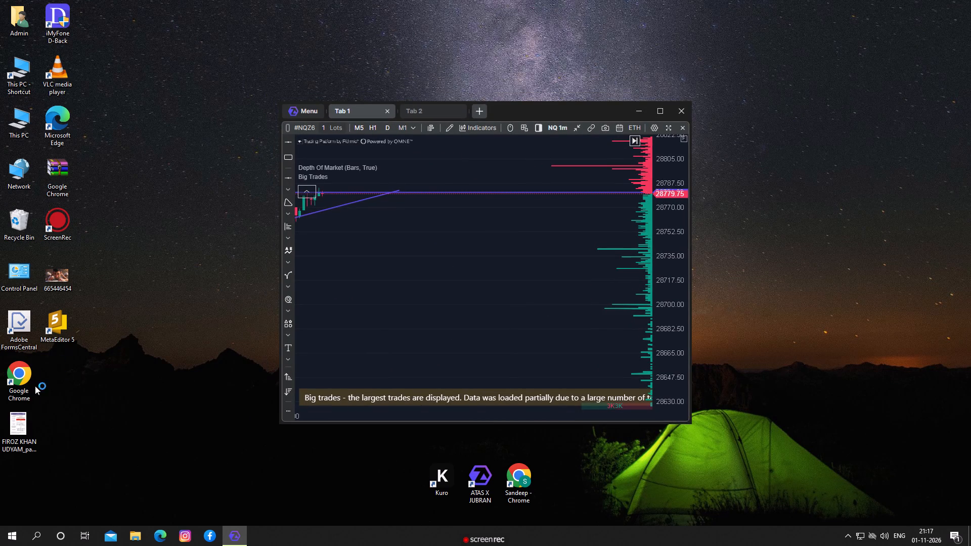
double_click(523, 472)
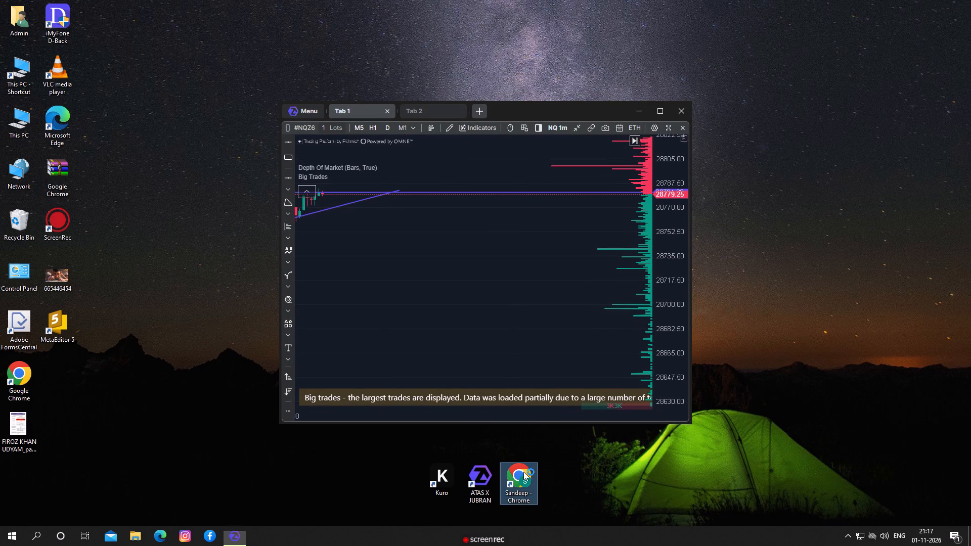
Move the reduced ATAS X window aside and close its Tab 2.
left_click_drag(527, 106, 714, 71)
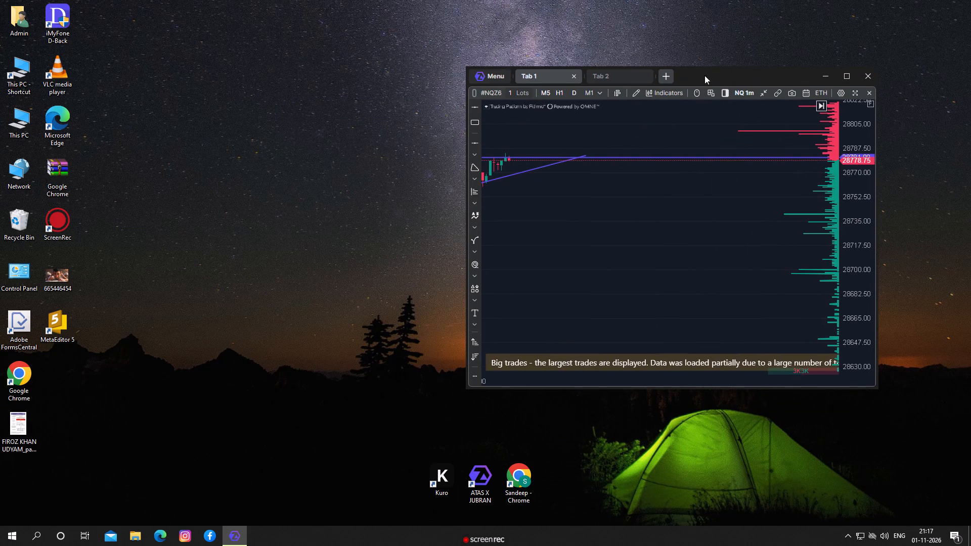
left_click(646, 75)
left_click_drag(591, 223, 773, 269)
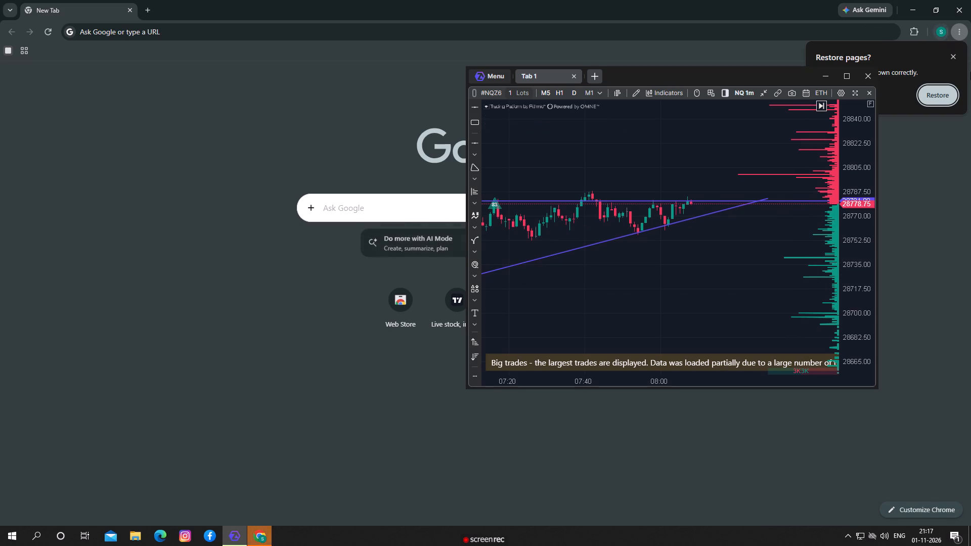
Dismiss Chrome's offer to restore pages and open the saved TradingView XAUUSD chart.
left_click(956, 58)
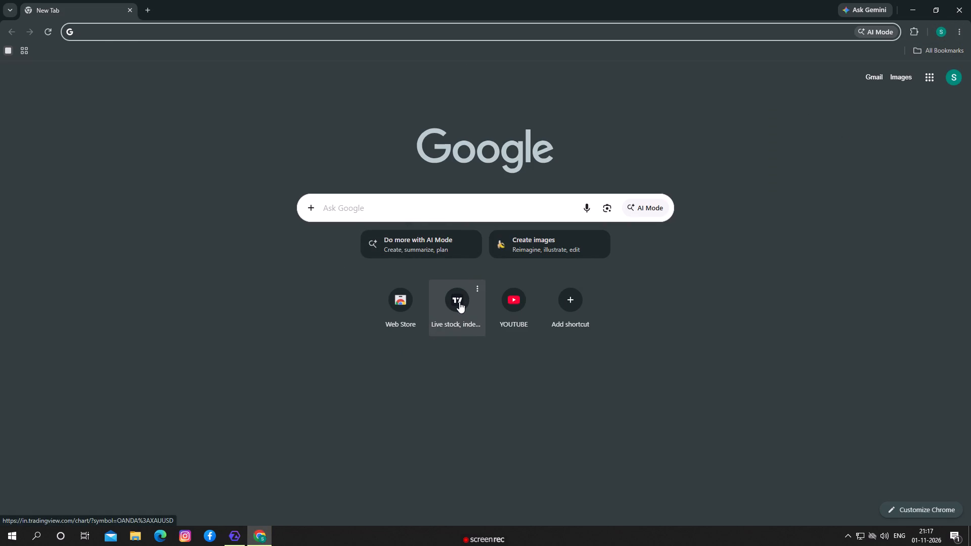
double_click(459, 302)
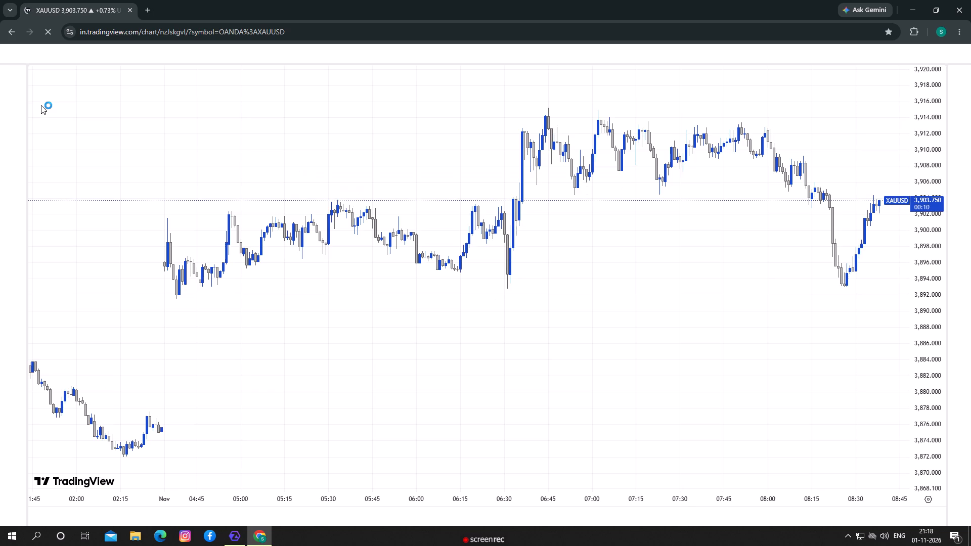
Switch the TradingView chart's symbol to NASDAQ, US Tech 100 Cash from IG.
left_click(58, 58)
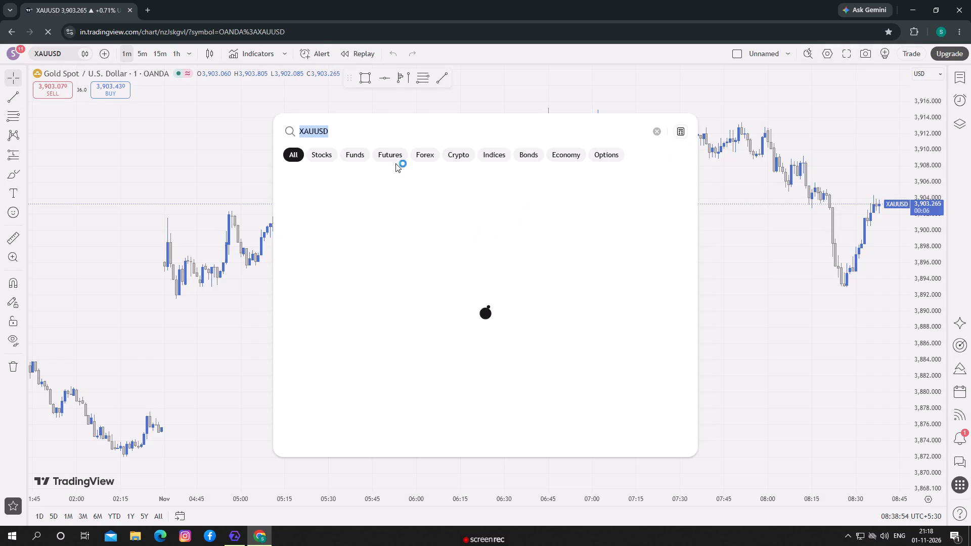
left_click(661, 135)
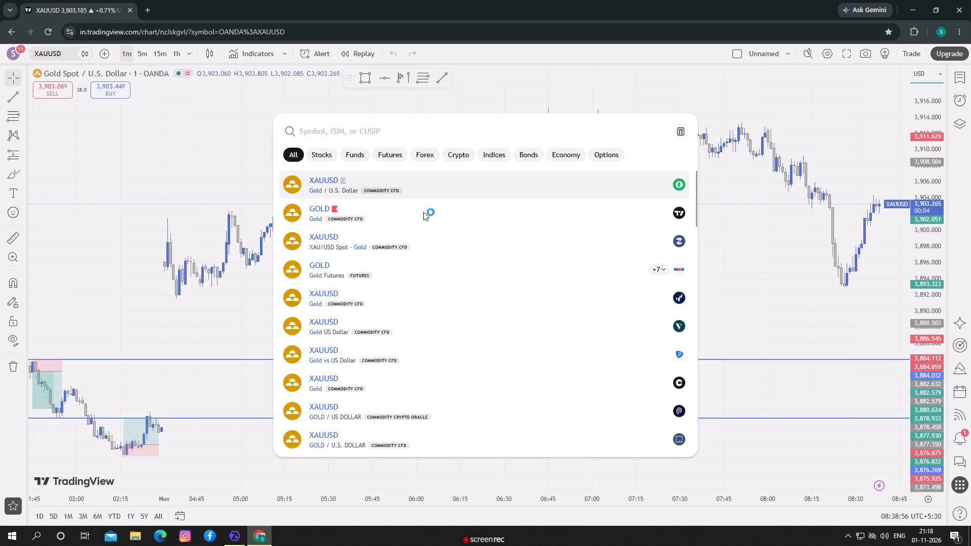
left_click(347, 191)
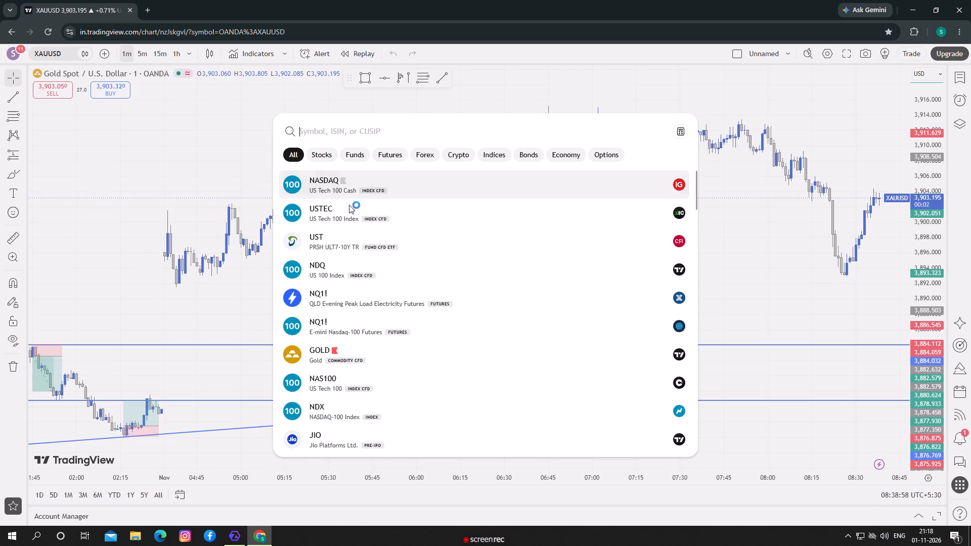
Examine the one-minute NASDAQ chart from the session open to the latest candle, including how price meets the existing horizontal levels.
left_click_drag(534, 306, 125, 321)
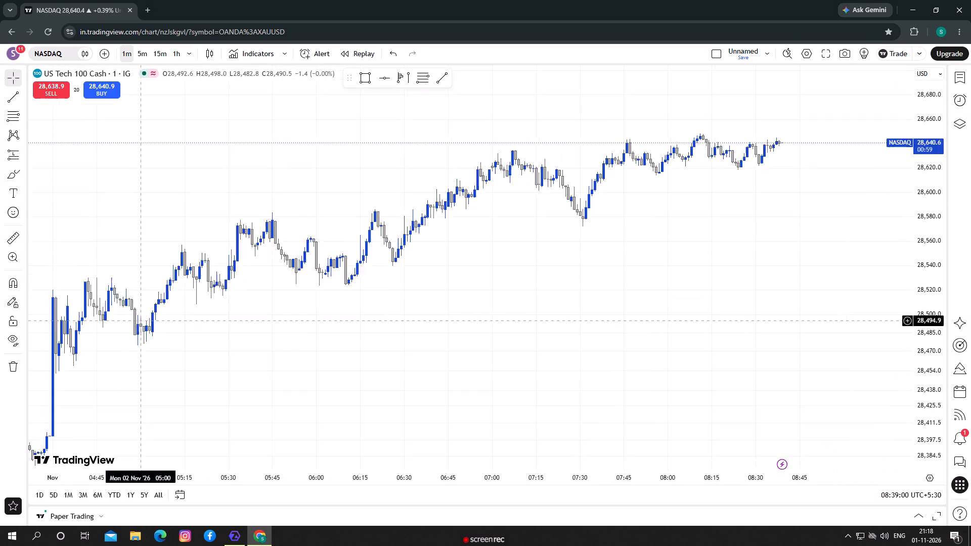
left_click_drag(125, 321, 31, 298)
left_click_drag(70, 298, 467, 239)
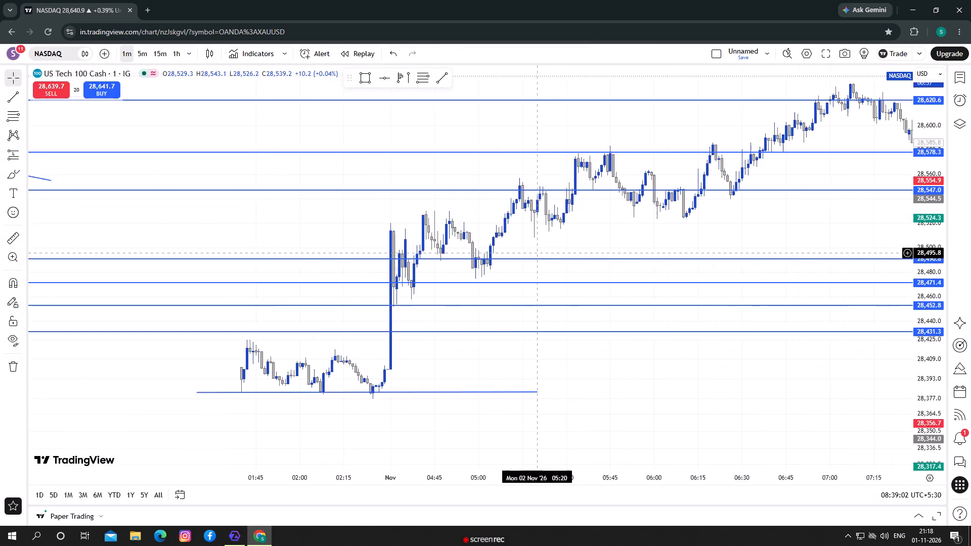
left_click_drag(467, 239, 403, 222)
scroll(402, 222, "up", 1)
scroll(402, 222, "down", 1)
left_click_drag(455, 208, 318, 275)
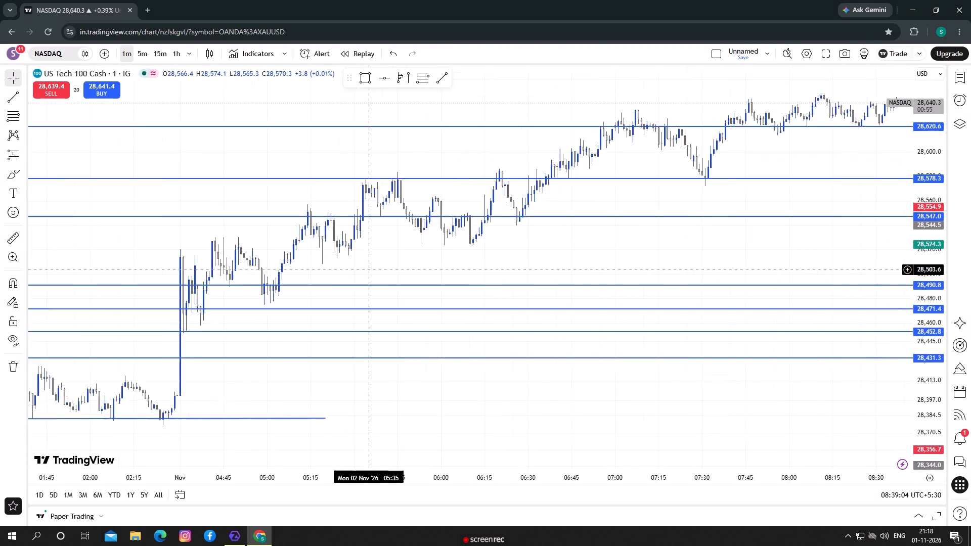
left_click_drag(318, 275, 231, 302)
scroll(408, 275, "down", 3)
scroll(409, 275, "up", 1)
scroll(410, 276, "down", 1)
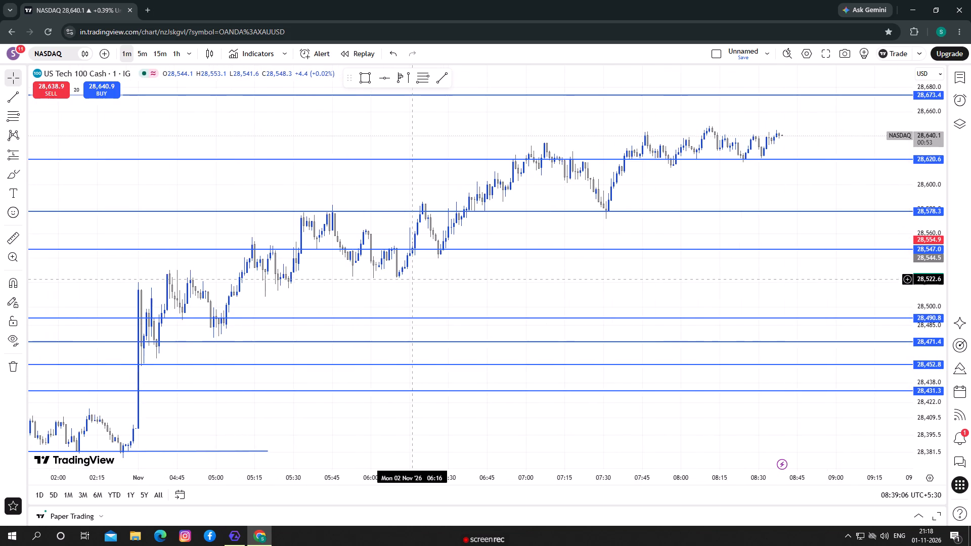
Examine the one-minute NASDAQ chart from the previous session's decline through the Nov session open to the latest candle, against the drawn levels.
left_click_drag(601, 435, 405, 513)
scroll(519, 351, "up", 1)
scroll(519, 351, "down", 1)
scroll(519, 351, "up", 1)
scroll(519, 352, "down", 5)
scroll(519, 366, "up", 1)
scroll(519, 368, "down", 12)
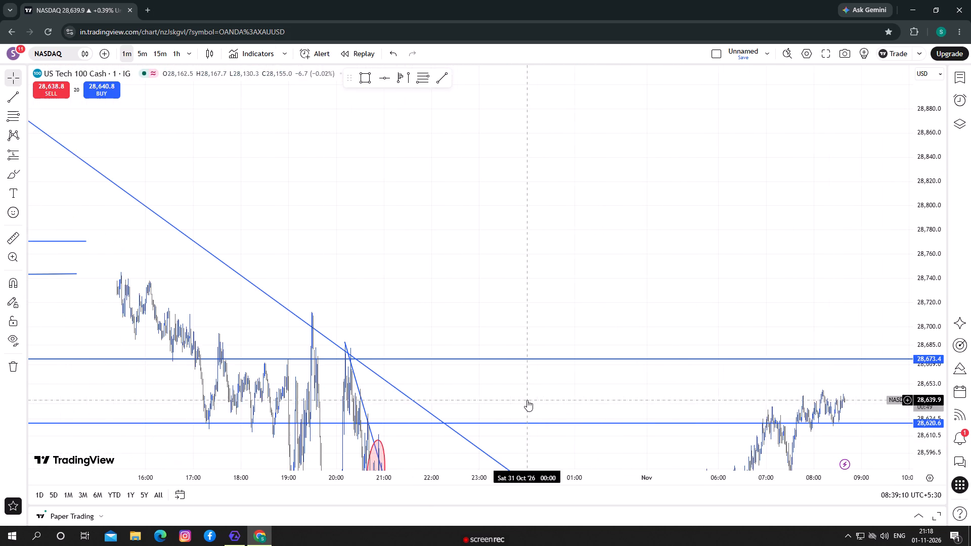
left_click_drag(564, 398, 348, 169)
scroll(506, 277, "up", 5)
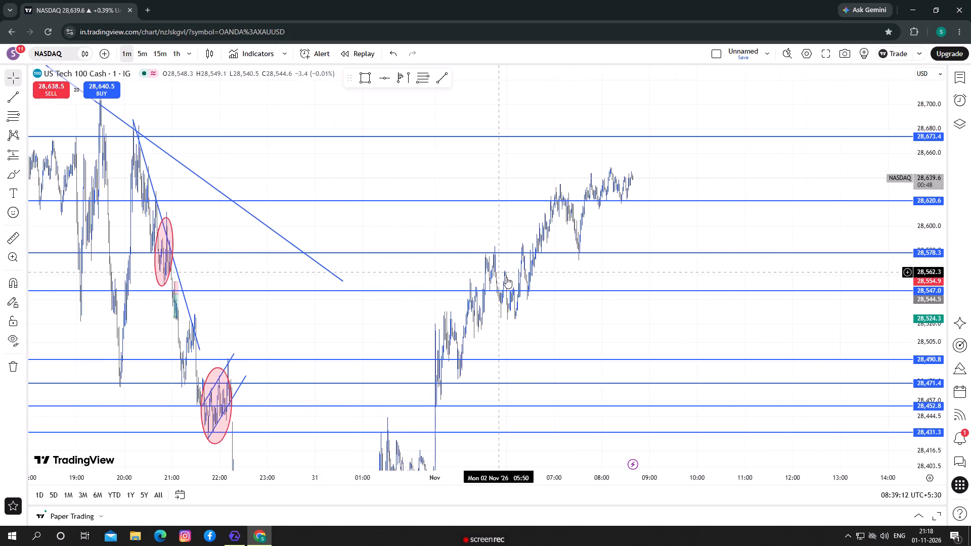
scroll(506, 277, "up", 5)
left_click_drag(346, 215, 688, 156)
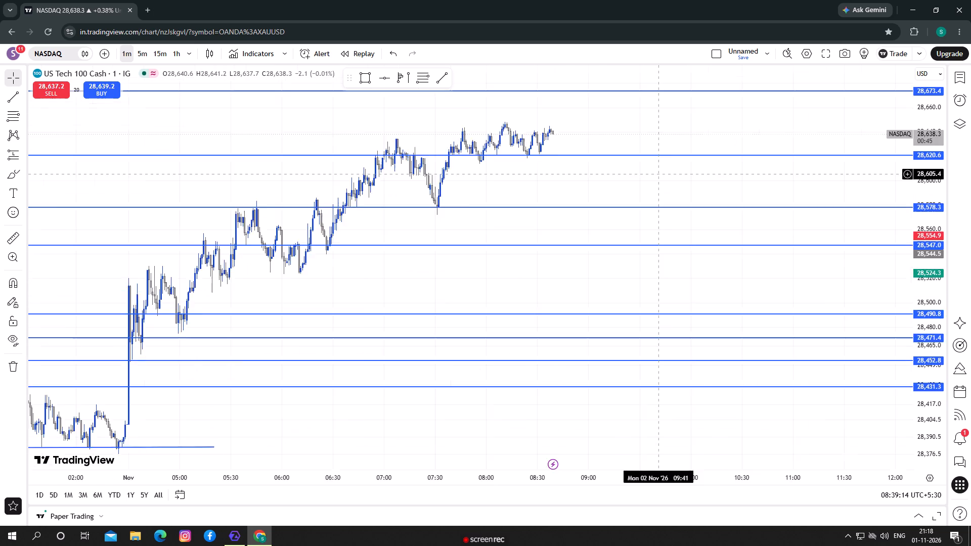
left_click_drag(688, 156, 688, 159)
scroll(638, 202, "up", 1)
left_click_drag(380, 260, 376, 241)
left_click_drag(56, 252, 528, 137)
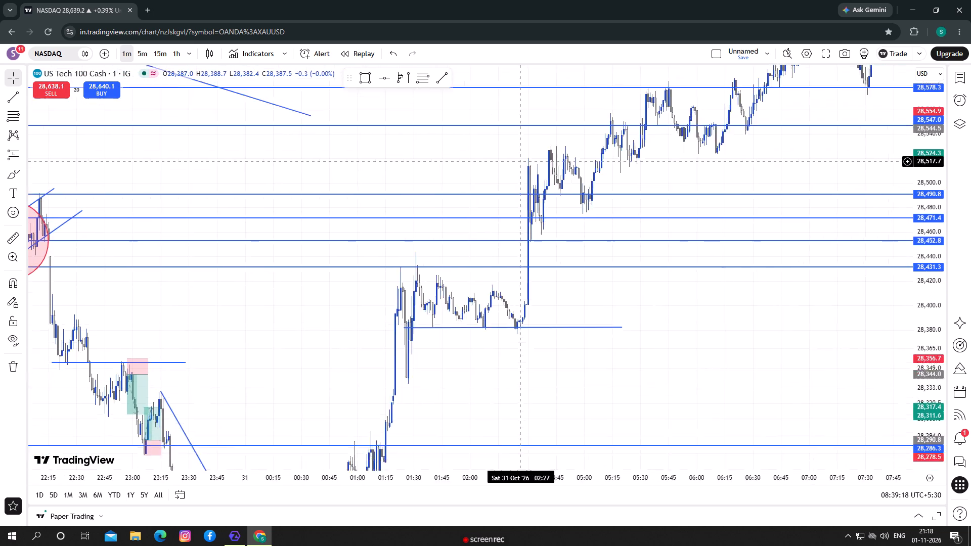
left_click_drag(528, 137, 453, 124)
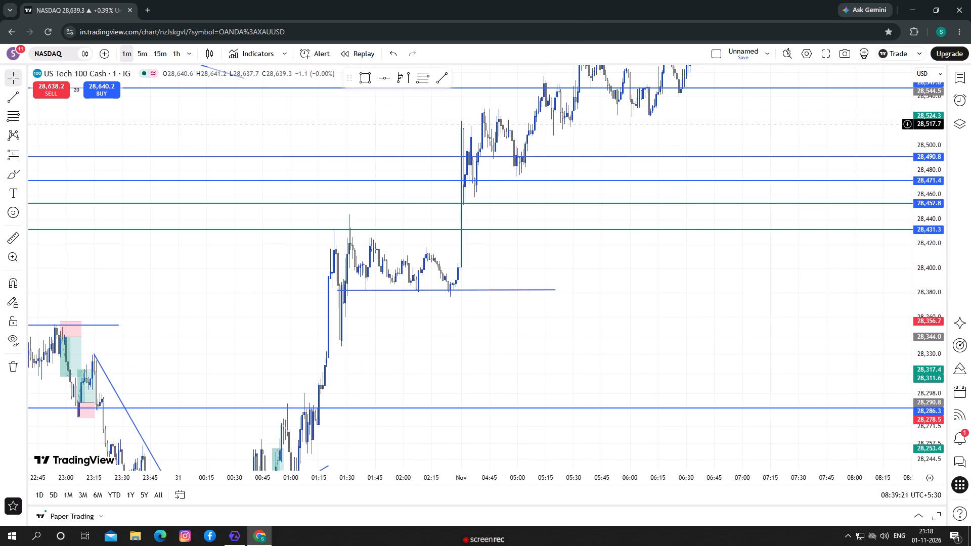
left_click_drag(453, 124, 457, 176)
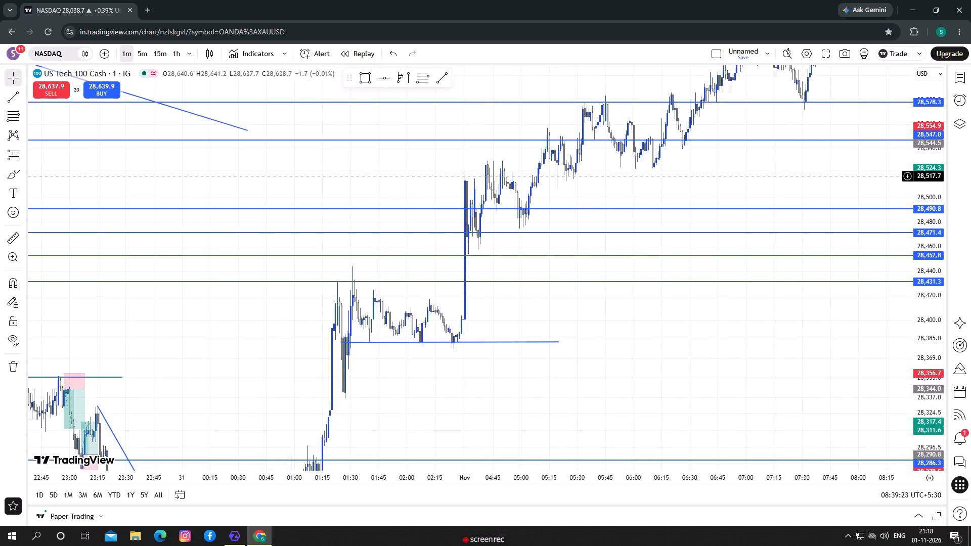
left_click_drag(457, 176, 366, 167)
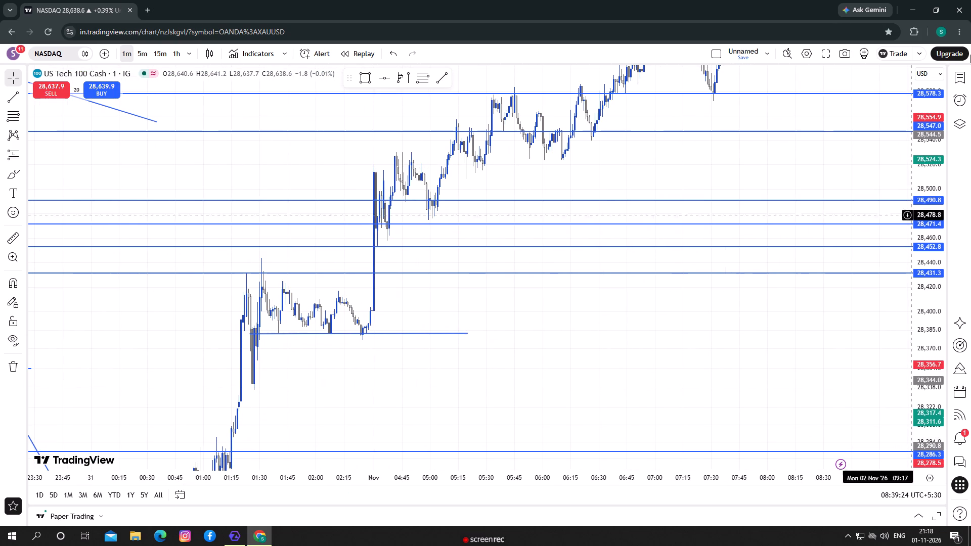
Reduce the Chrome window, then move and resize the ATAS X window to sit directly beside the TradingView chart.
left_click(927, 16)
left_click(653, 66)
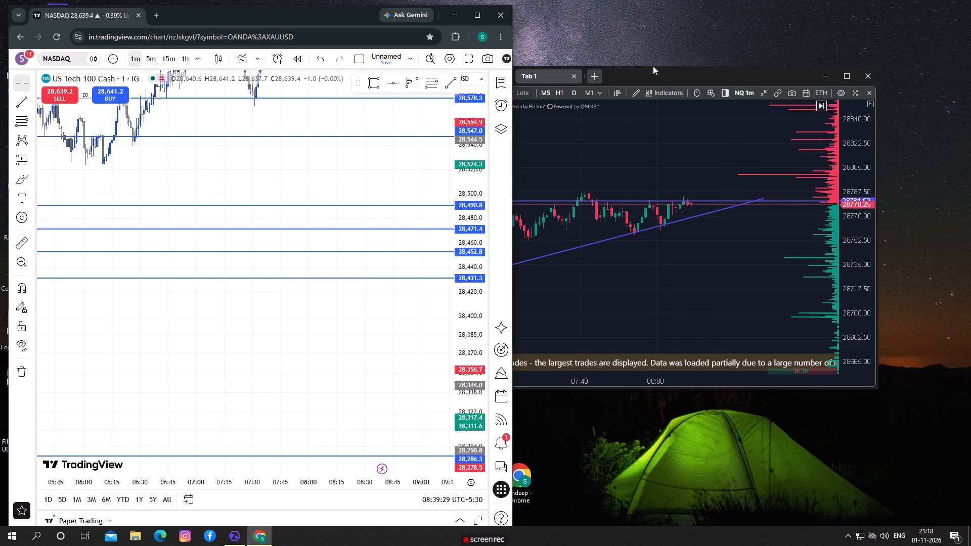
left_click_drag(629, 77, 735, 75)
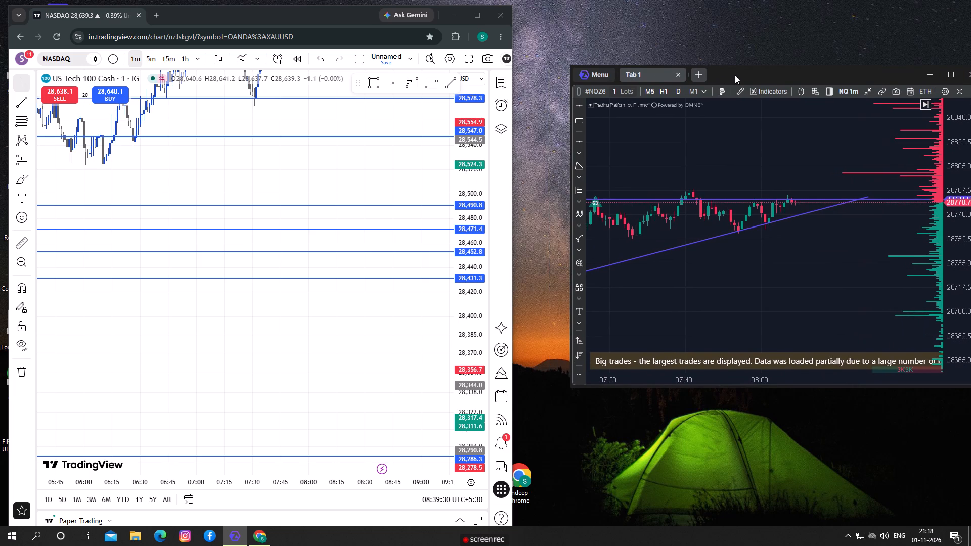
left_click_drag(741, 67, 726, 0)
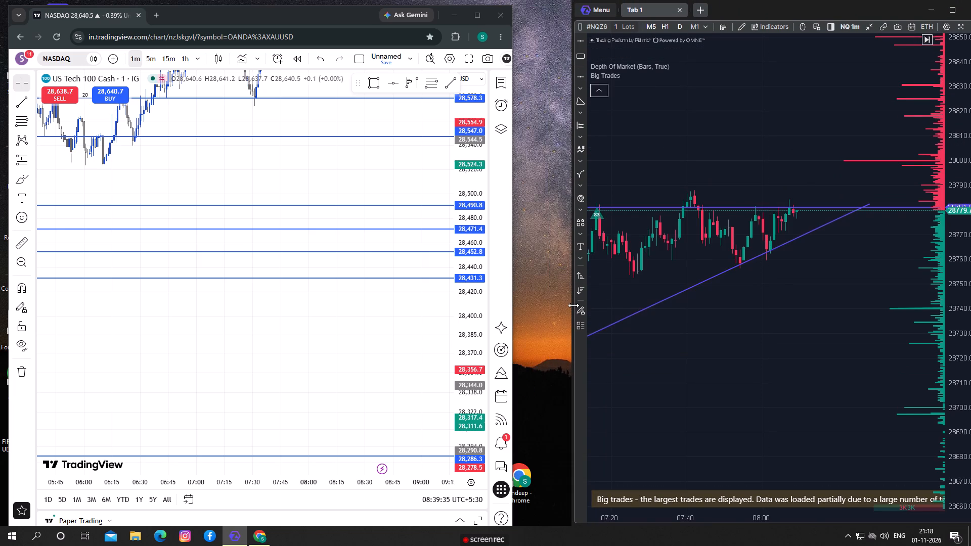
left_click_drag(573, 305, 513, 301)
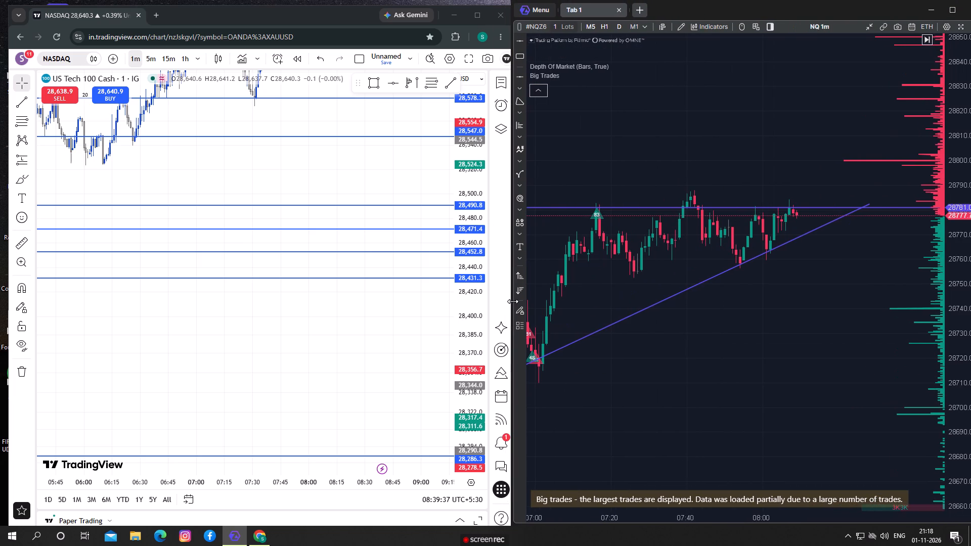
left_click_drag(513, 301, 514, 301)
Compare the latest one-minute candles on TradingView's NASDAQ chart with the ATAS X NQ chart, including its Big Trades markers.
left_click_drag(339, 165, 310, 219)
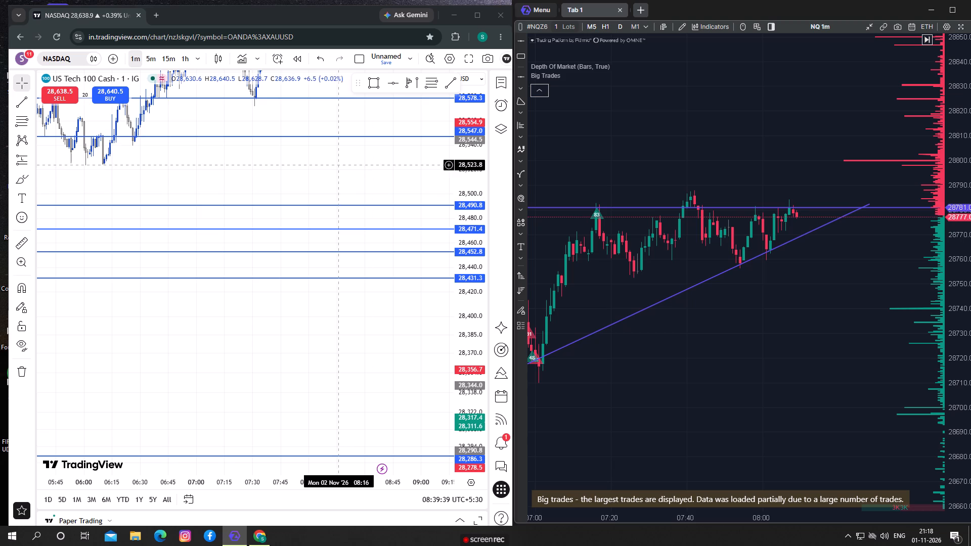
left_click_drag(310, 219, 266, 378)
left_click_drag(313, 239, 279, 234)
left_click_drag(717, 368, 778, 326)
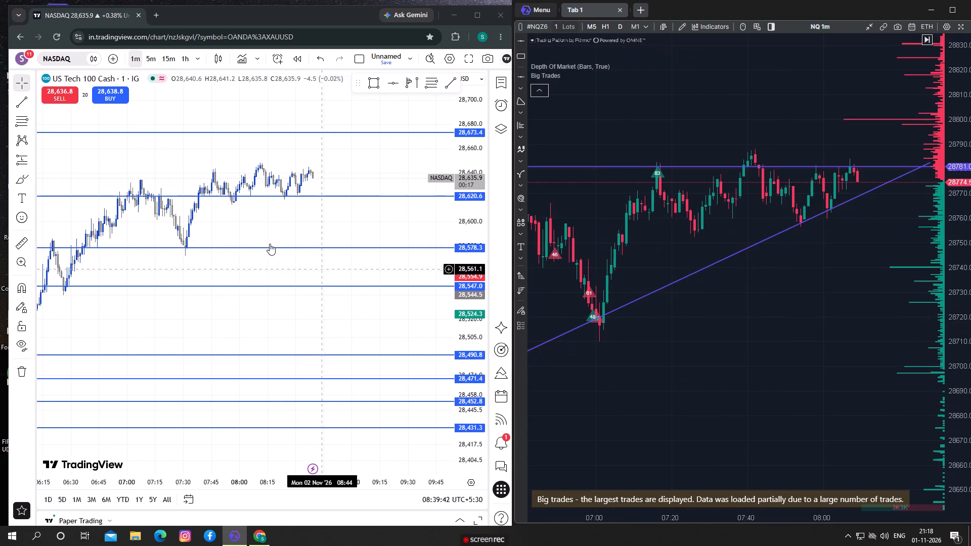
left_click_drag(252, 233, 269, 237)
left_click_drag(718, 362, 723, 356)
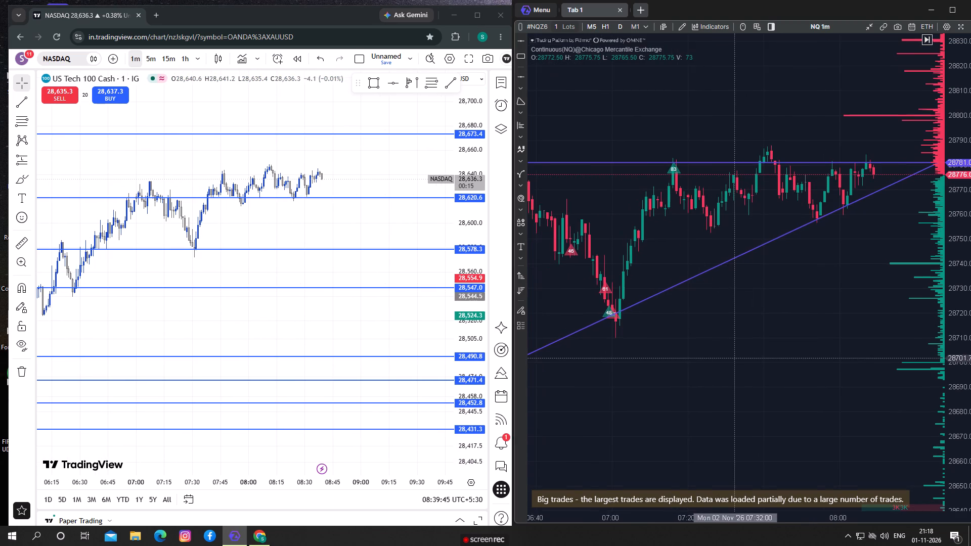
left_click_drag(723, 356, 632, 350)
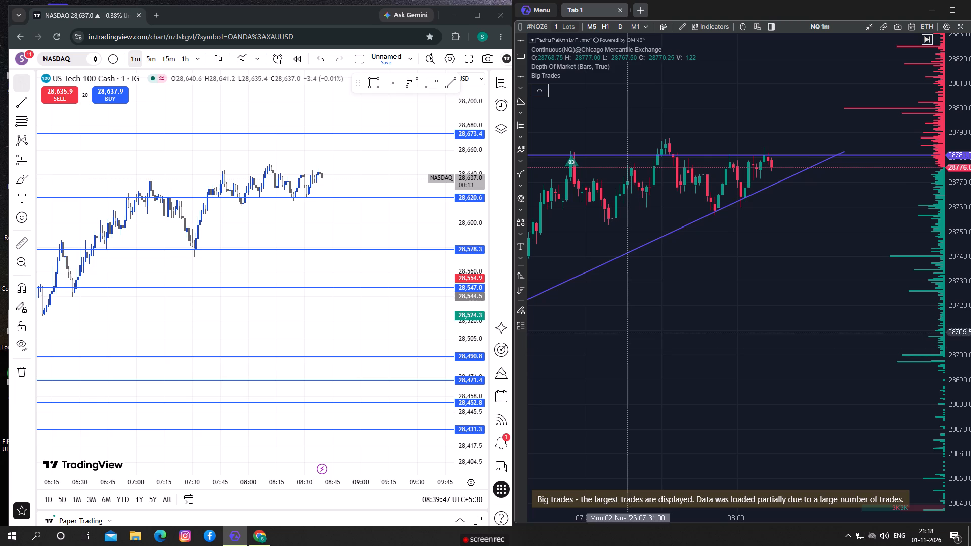
left_click_drag(575, 231, 651, 254)
left_click_drag(624, 240, 641, 239)
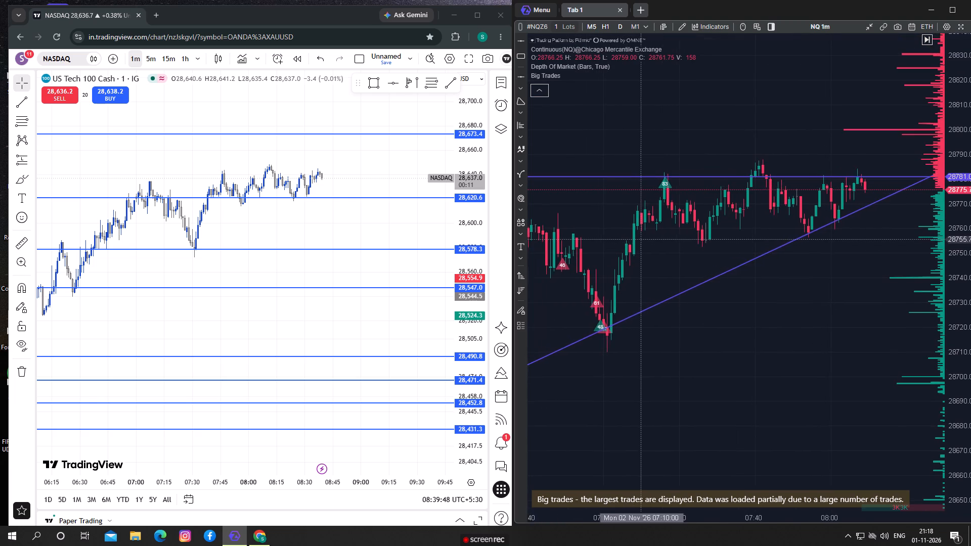
left_click_drag(641, 239, 687, 257)
scroll(686, 259, "down", 2)
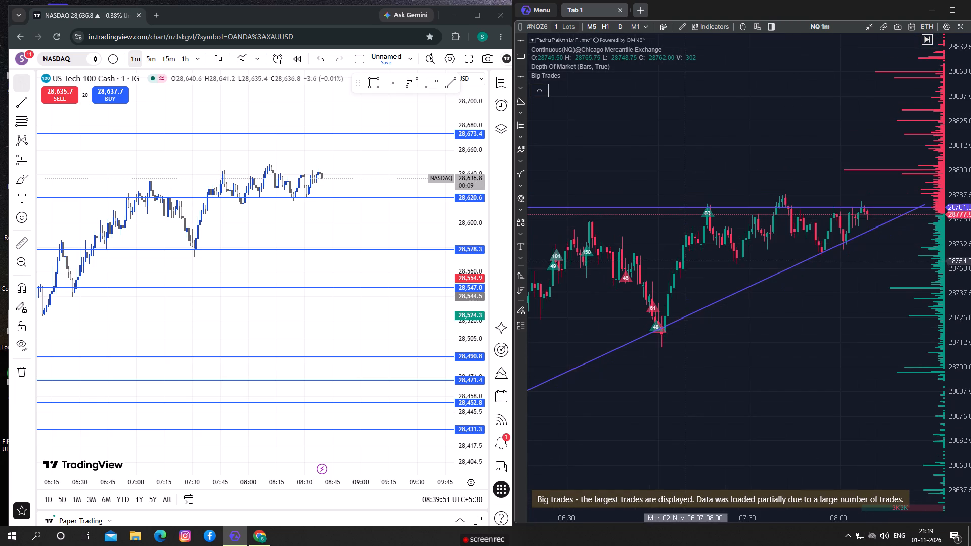
scroll(683, 261, "down", 1)
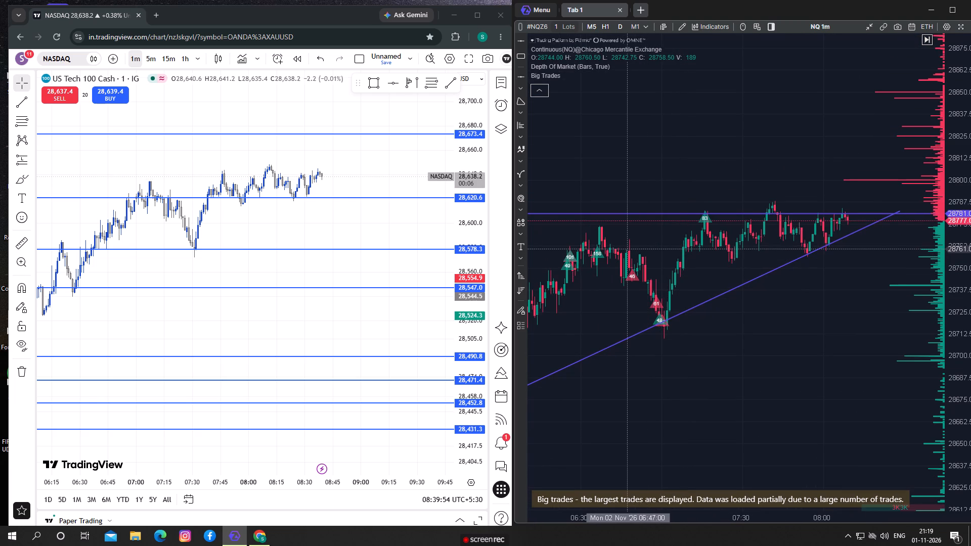
left_click(628, 250)
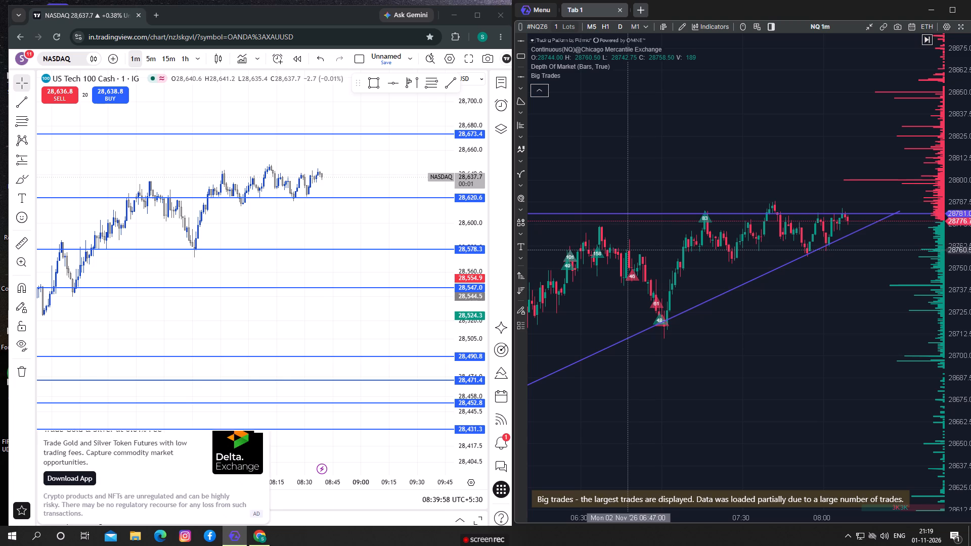
left_click_drag(634, 261, 685, 254)
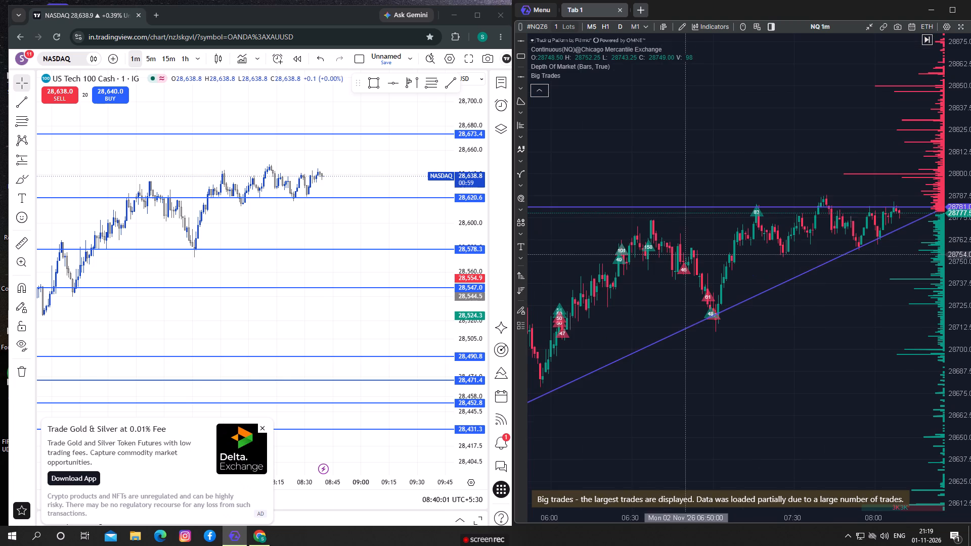
left_click_drag(685, 254, 685, 254)
Draw a horizontal line on the ATAS X NQ chart at about 28,761, near the Big Trades markers around 06:30.
left_click(521, 88)
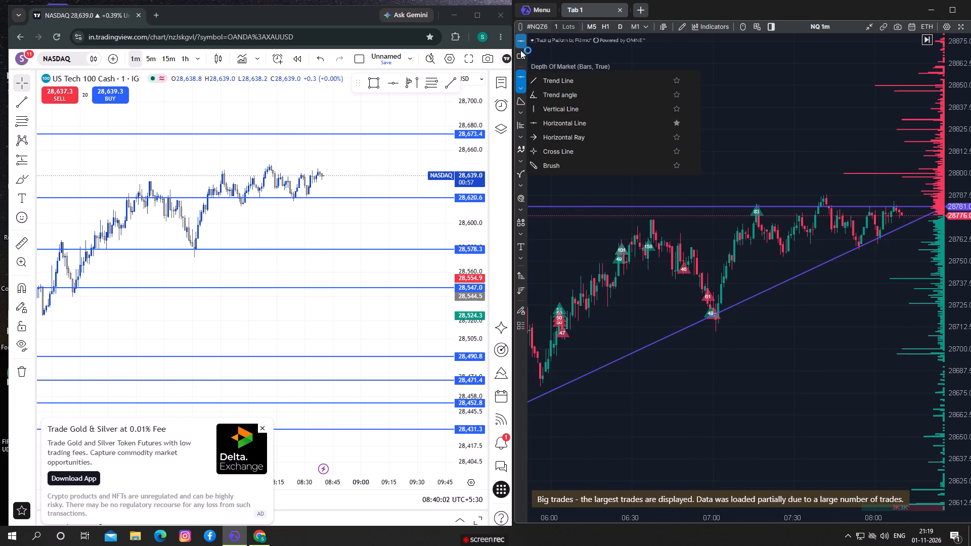
left_click(520, 39)
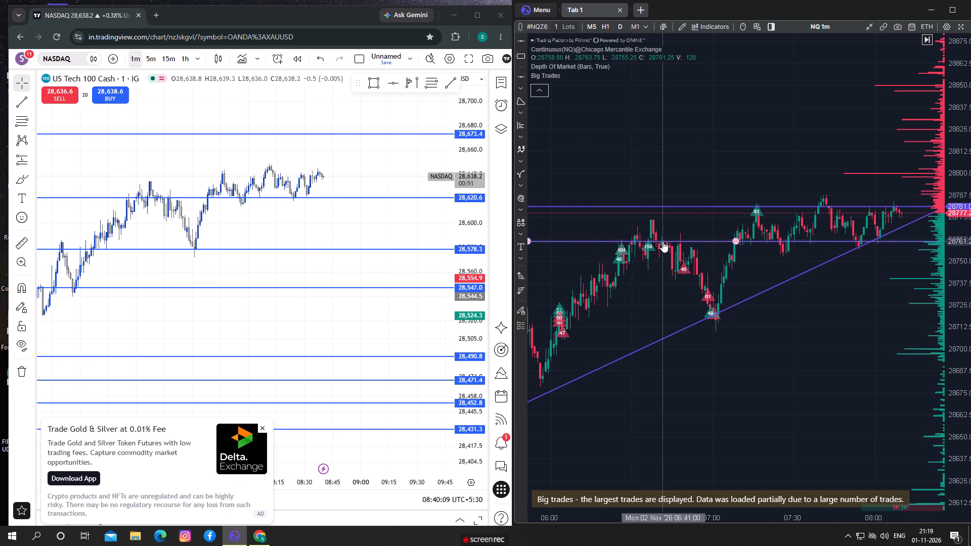
left_click(663, 241)
Compare both charts over a wider time range, checking how NQ price and Big Trades markers sit around the drawn lines.
left_click_drag(711, 268, 688, 275)
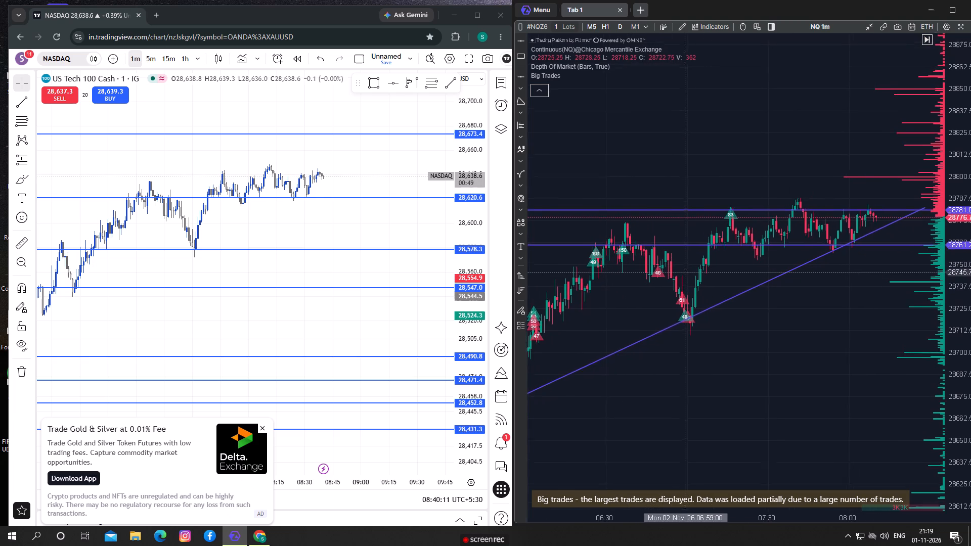
left_click_drag(688, 275, 689, 276)
left_click_drag(843, 355, 817, 354)
scroll(224, 180, "down", 1)
scroll(224, 180, "up", 1)
scroll(224, 180, "down", 2)
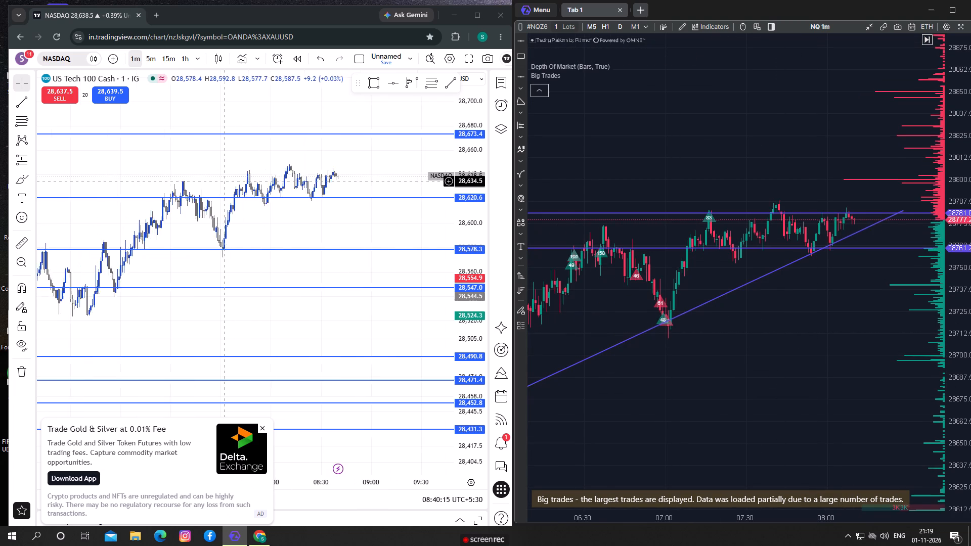
scroll(224, 181, "down", 1)
scroll(224, 181, "up", 1)
scroll(224, 181, "down", 1)
scroll(224, 181, "up", 1)
scroll(233, 199, "down", 1)
left_click_drag(659, 407, 697, 362)
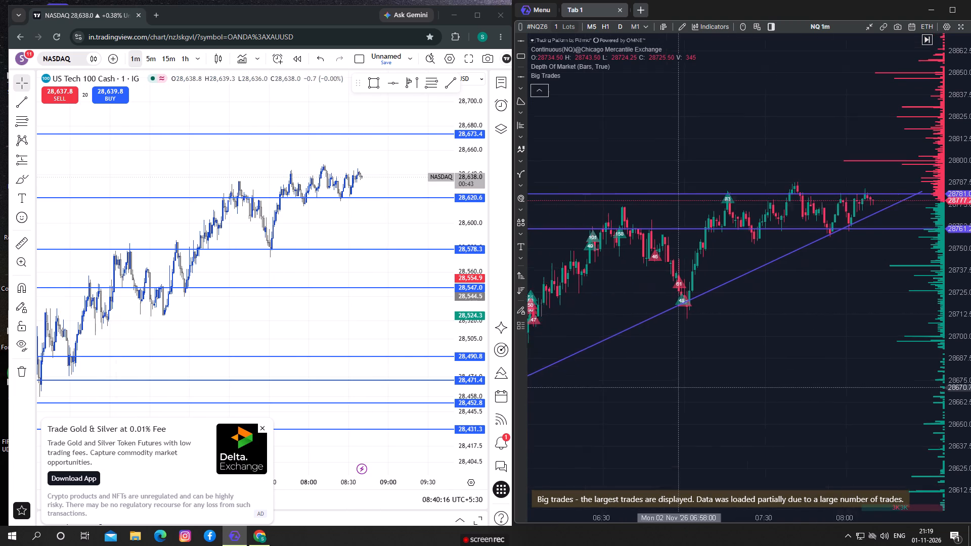
left_click_drag(697, 362, 708, 348)
left_click_drag(694, 355, 796, 339)
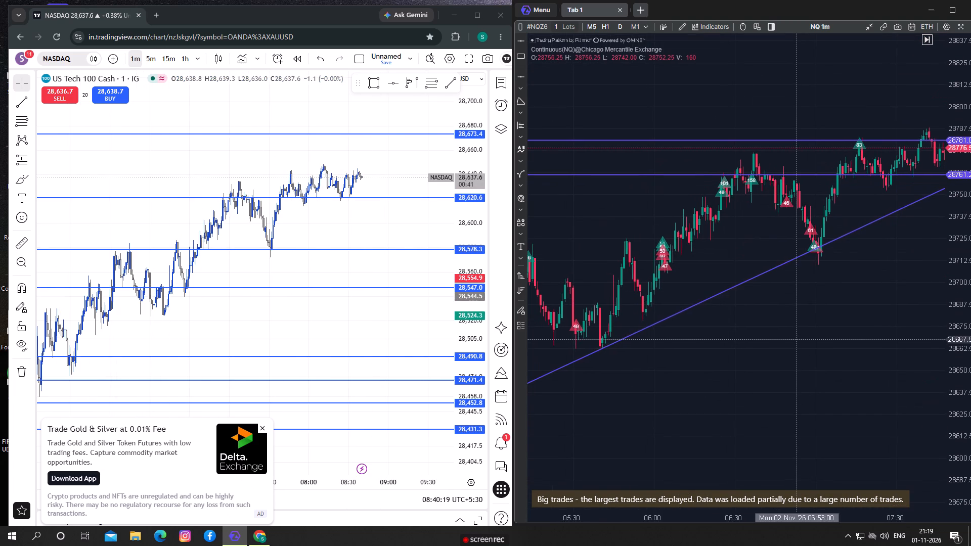
left_click_drag(796, 339, 797, 339)
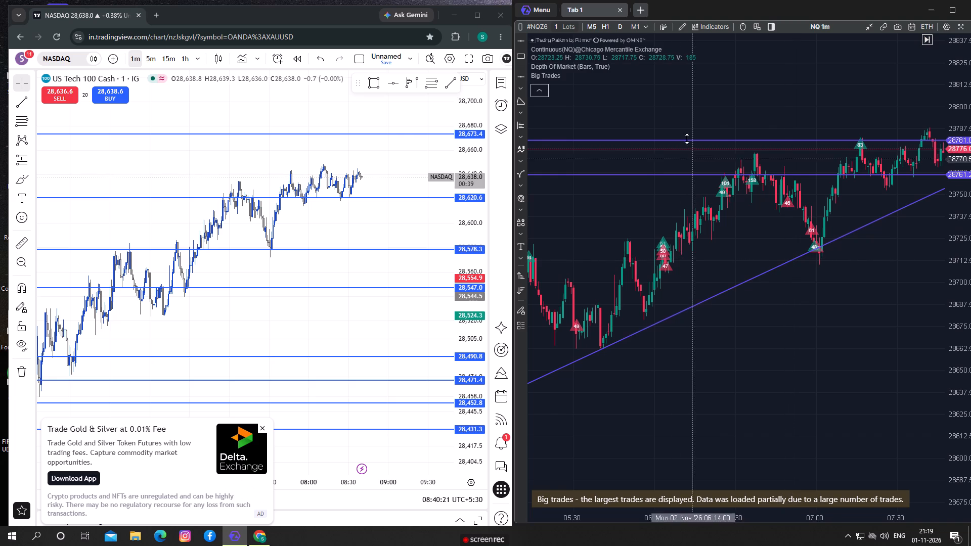
Draw a second horizontal line on the NQ chart at about 28,716, through the stacked Big Trades markers just after 06:00.
left_click(520, 38)
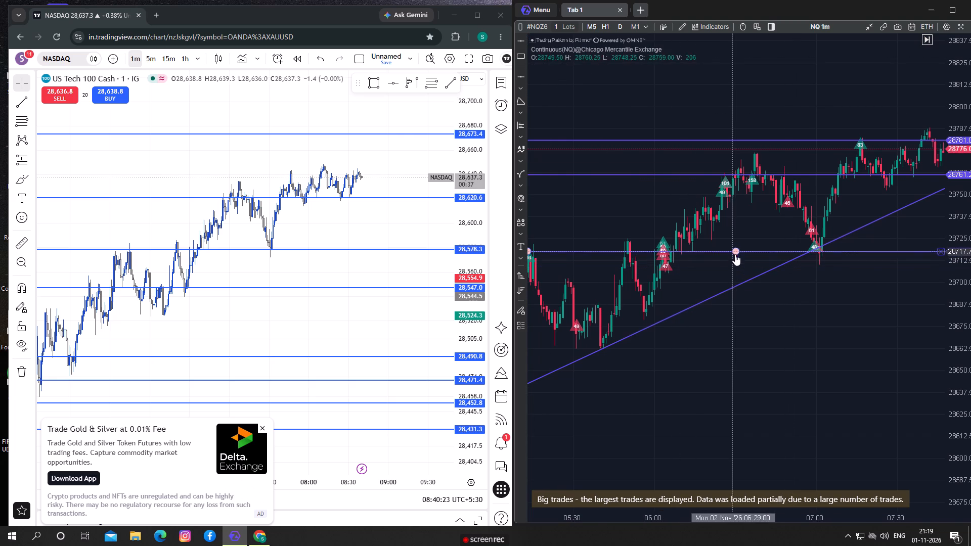
left_click(736, 254)
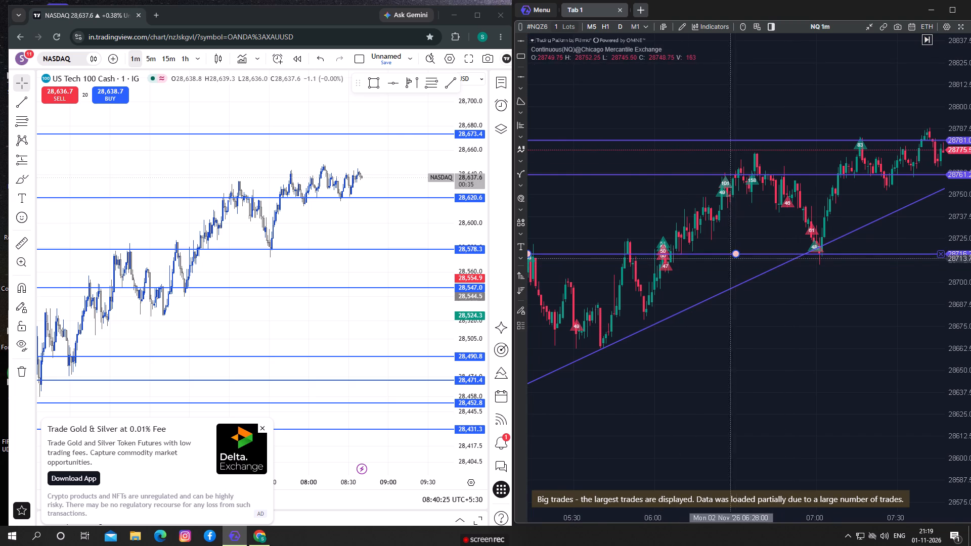
Examine the NQ move from the Nov session open to the latest candle against the rising trend line, horizontal lines and Big Trades markers.
left_click_drag(648, 292, 787, 290)
scroll(728, 300, "up", 2)
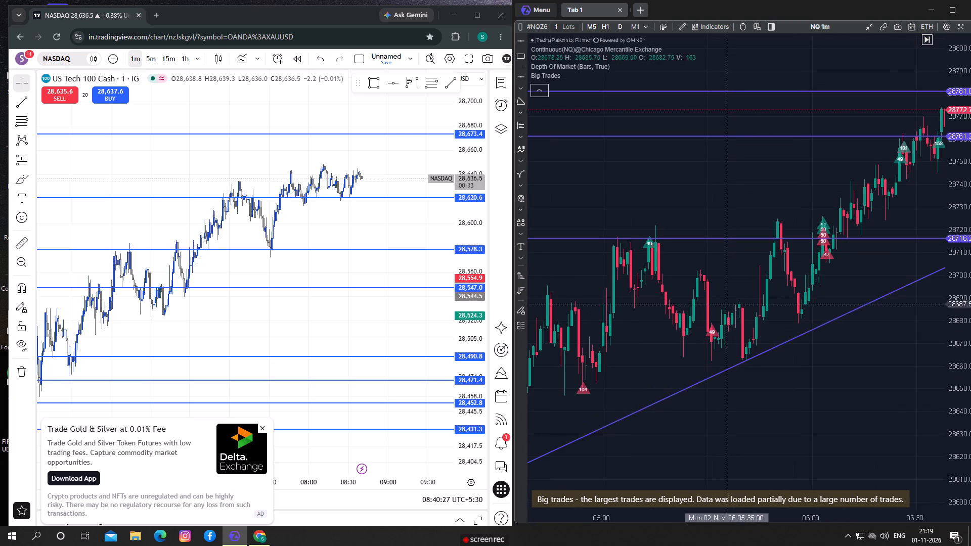
scroll(712, 321, "down", 2)
left_click_drag(772, 373, 767, 242)
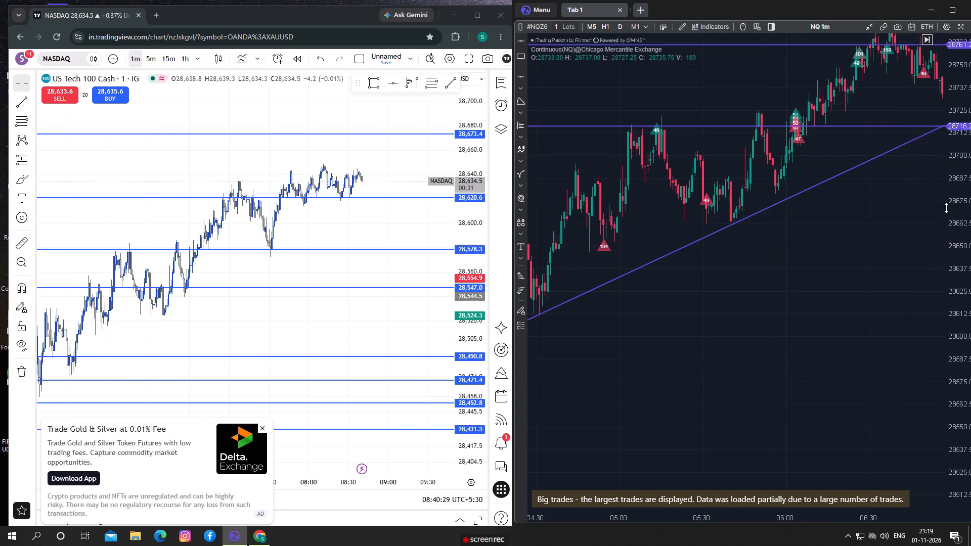
left_click_drag(947, 208, 965, 329)
scroll(758, 316, "up", 1)
scroll(758, 316, "down", 1)
scroll(758, 316, "up", 1)
scroll(758, 317, "down", 3)
scroll(759, 335, "up", 1)
scroll(759, 335, "down", 1)
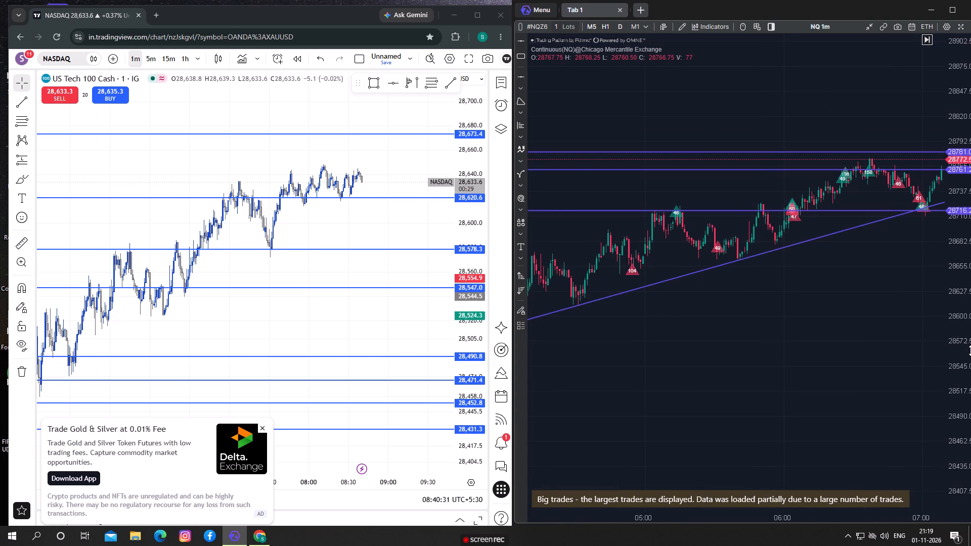
left_click_drag(966, 381, 956, 337)
scroll(764, 344, "up", 1)
scroll(764, 345, "down", 4)
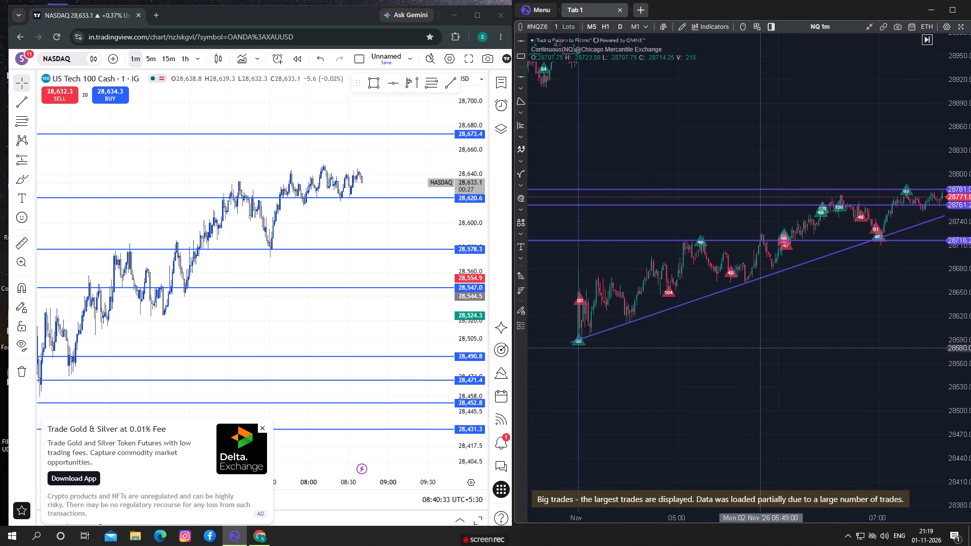
left_click(747, 320)
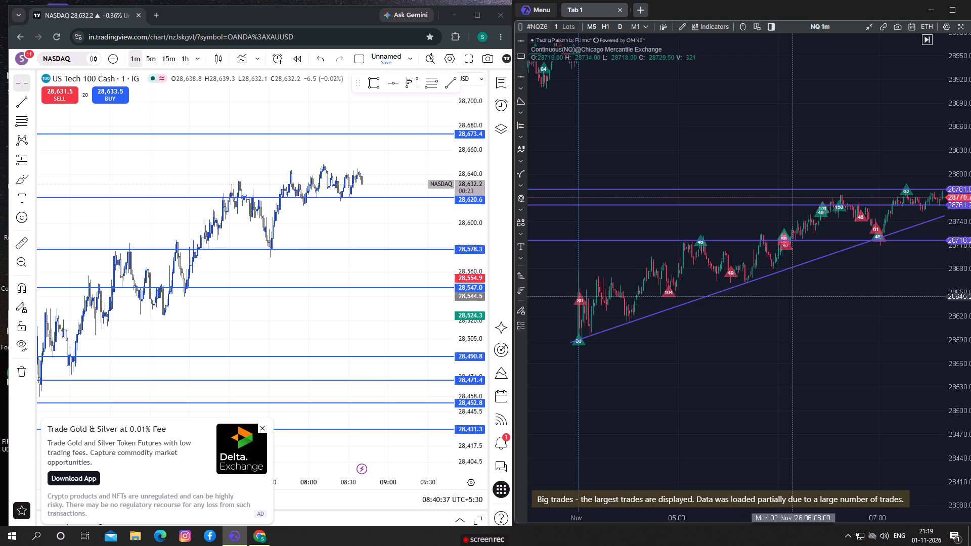
left_click(791, 304)
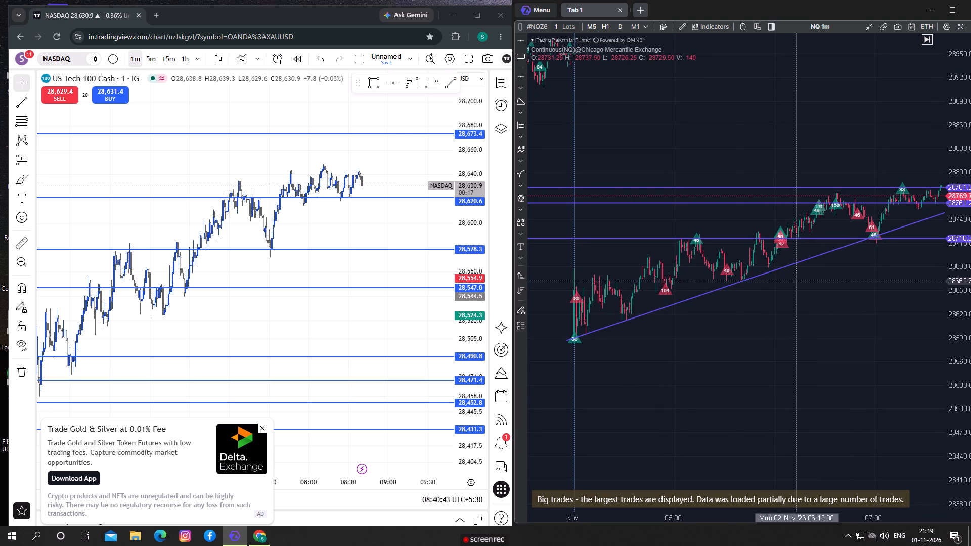
Draw a horizontal line on the ATAS X NQ chart at about 28,663.5, below the 28,716 line.
scroll(744, 317, "up", 4)
left_click_drag(743, 324, 847, 335)
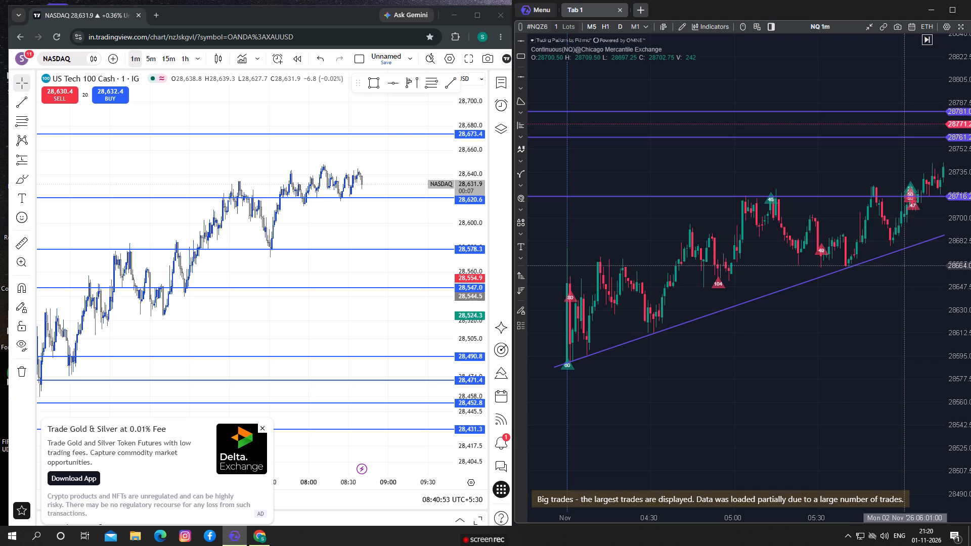
left_click(904, 265)
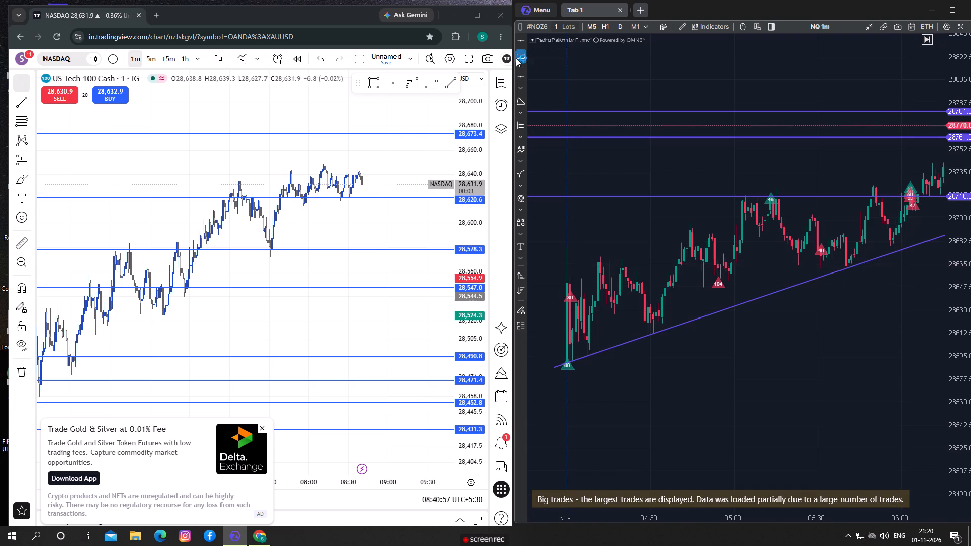
left_click(519, 41)
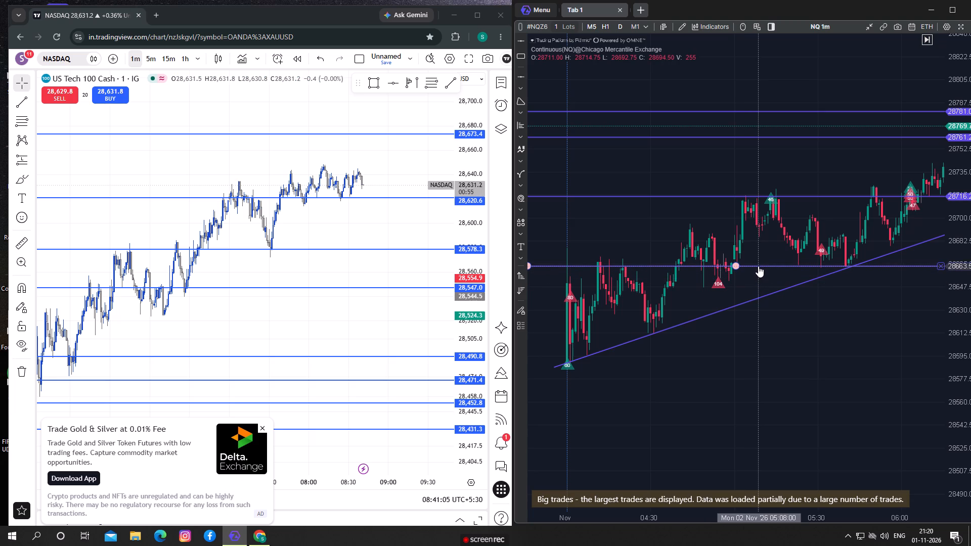
left_click(758, 266)
Dismiss the advert covering the TradingView chart and compare the Nov session open and the rise after it on both charts.
left_click_drag(771, 367, 782, 368)
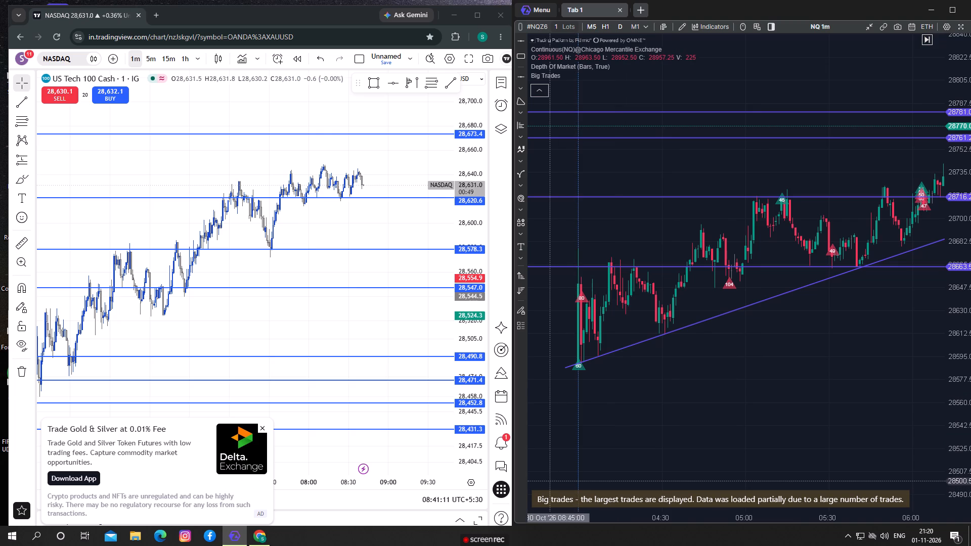
left_click_drag(661, 403, 655, 406)
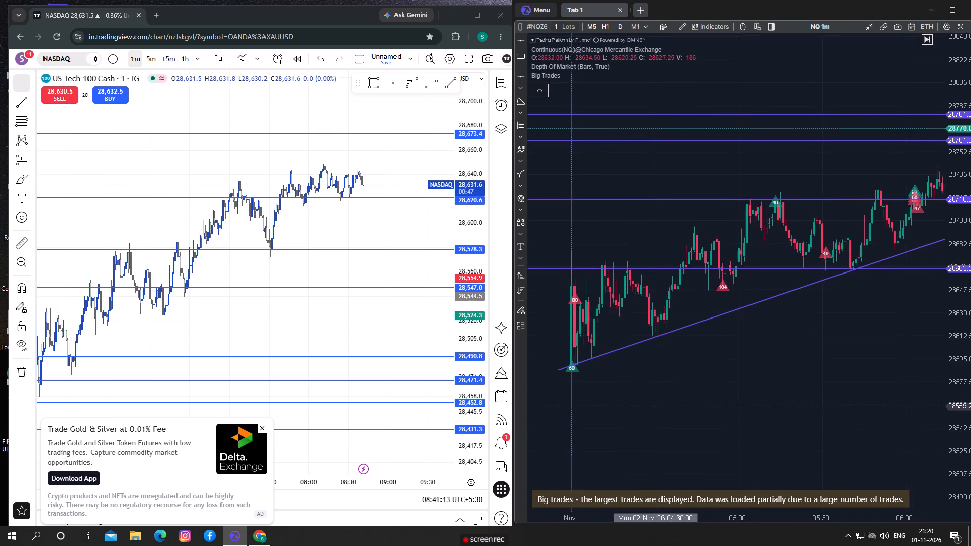
left_click_drag(655, 406, 667, 401)
left_click_drag(107, 341, 109, 341)
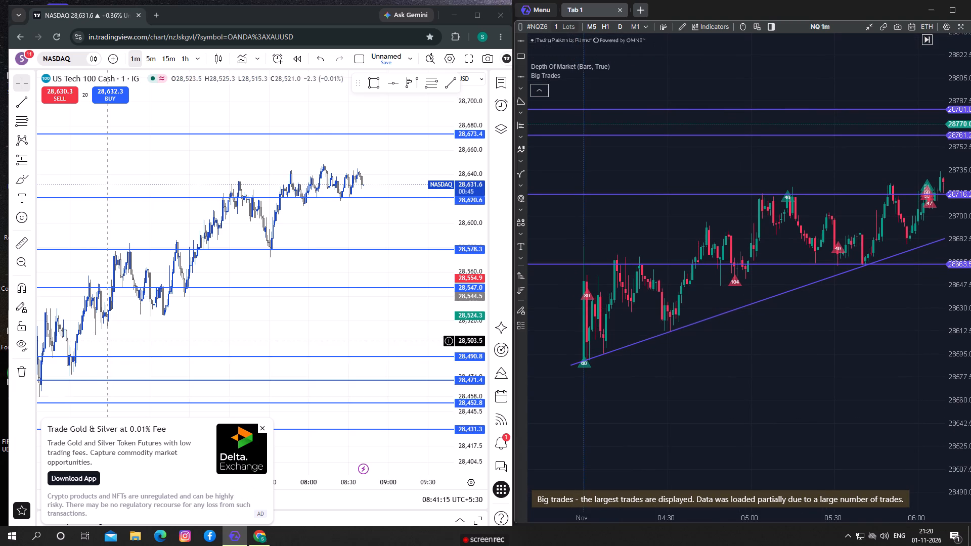
left_click_drag(109, 341, 430, 233)
left_click(266, 428)
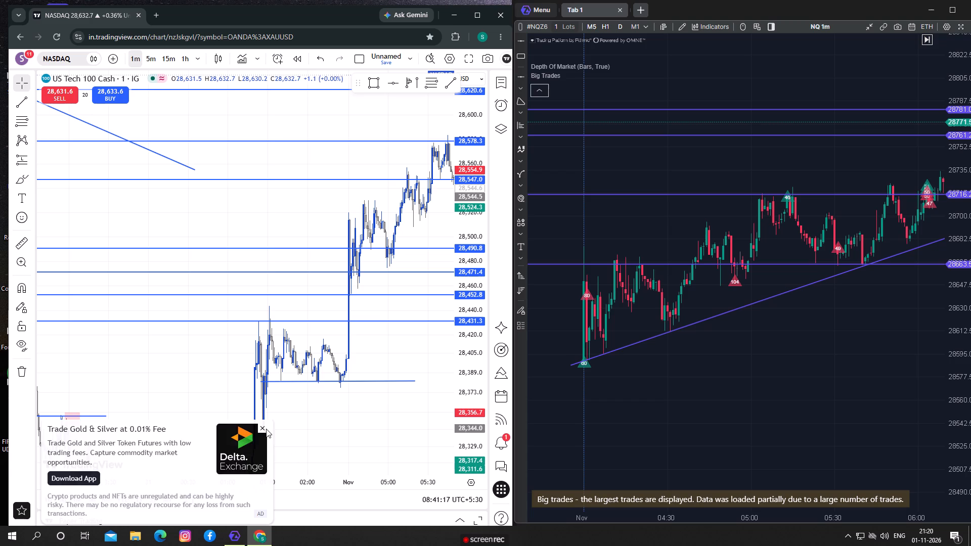
left_click_drag(471, 291, 449, 413)
left_click_drag(394, 361, 341, 365)
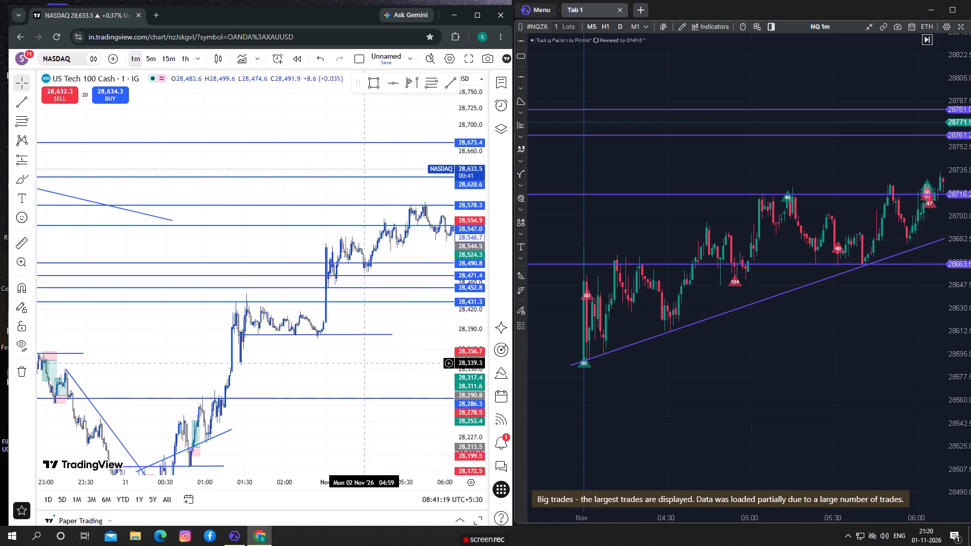
left_click_drag(341, 365, 184, 360)
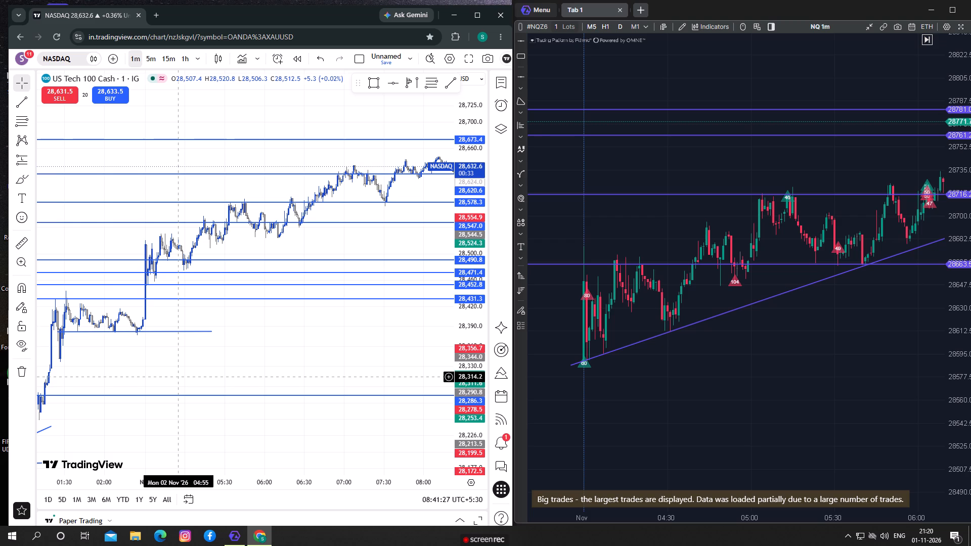
left_click_drag(190, 351, 200, 349)
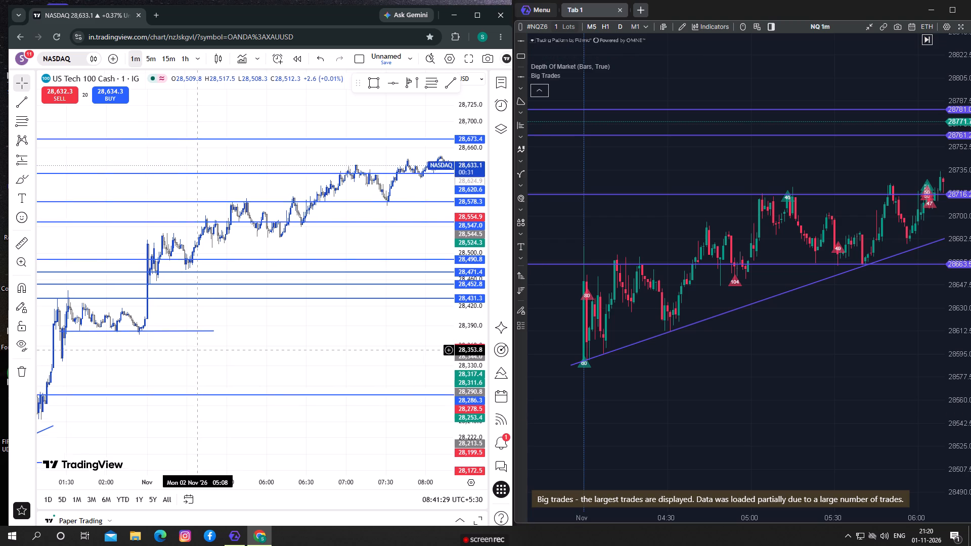
left_click_drag(200, 349, 175, 354)
left_click(616, 383)
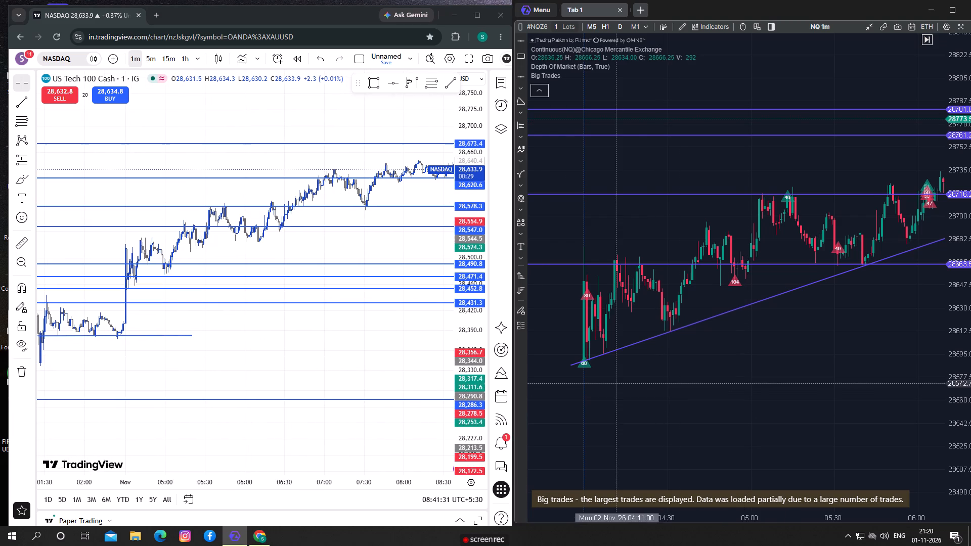
left_click_drag(661, 402, 692, 401)
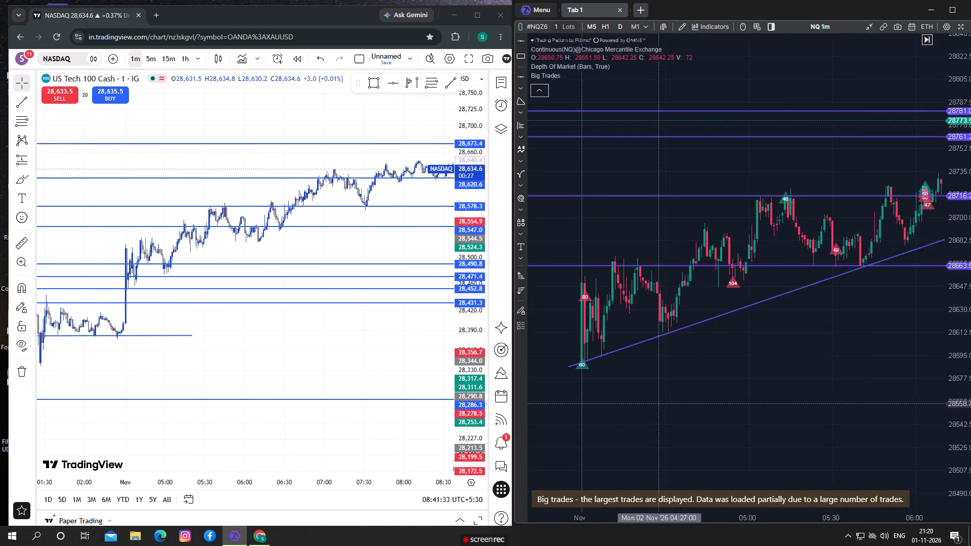
left_click_drag(692, 401, 735, 371)
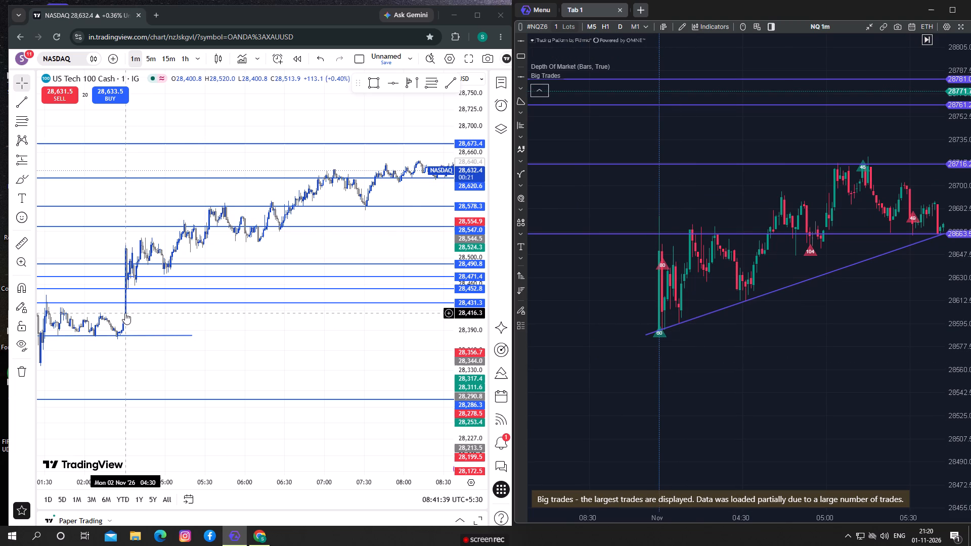
left_click_drag(125, 317, 220, 316)
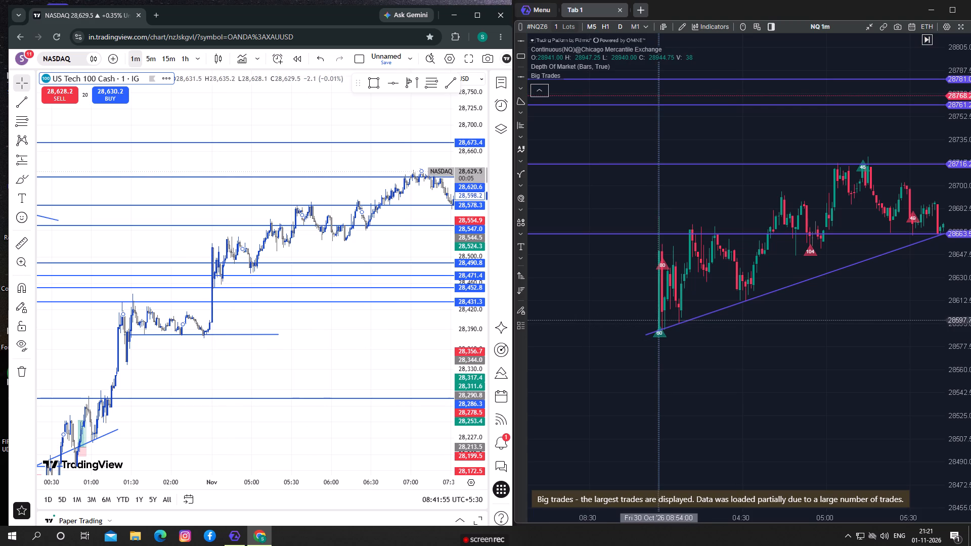
scroll(671, 362, "up", 3)
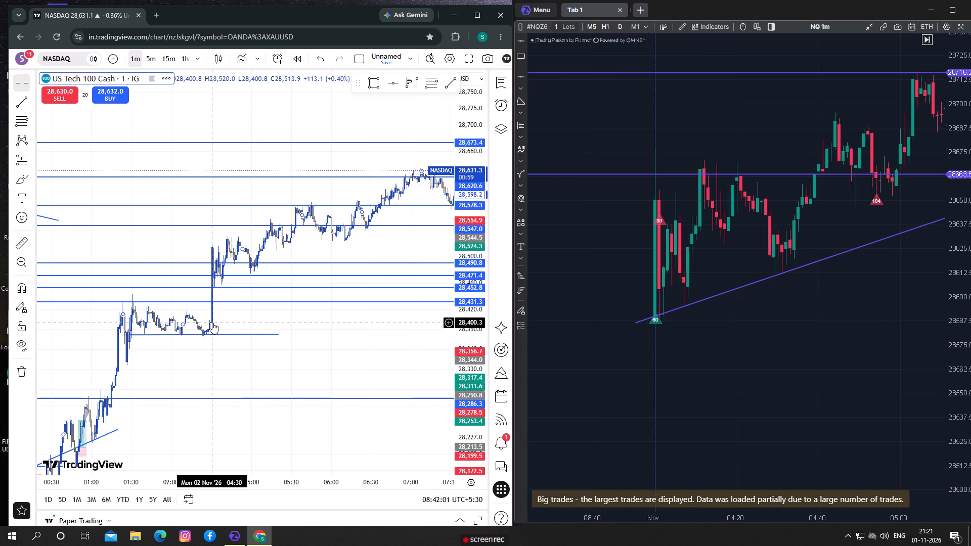
left_click_drag(854, 347, 758, 370)
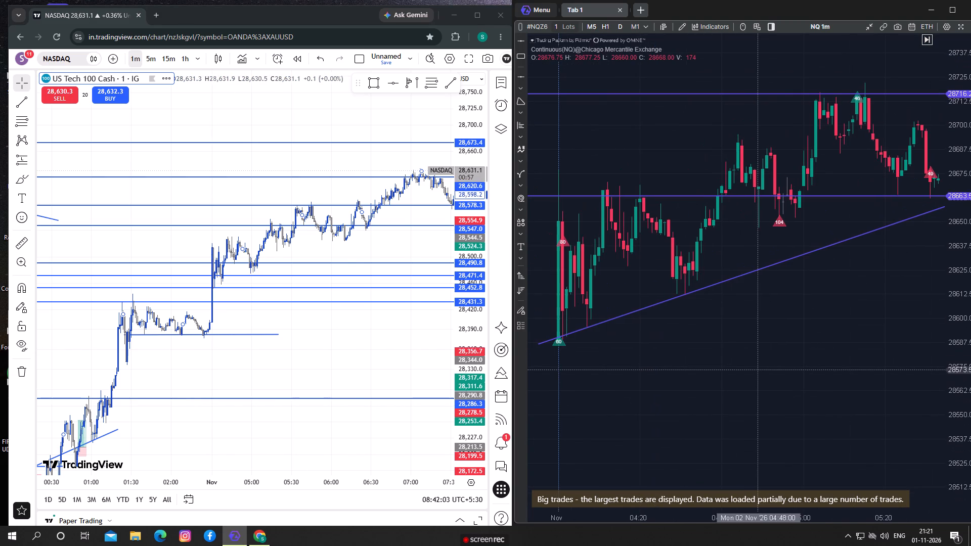
Examine NQ in ATAS X from the session open to the latest candle against the trend line, horizontal lines and Big Trades markers.
scroll(758, 370, "down", 2)
scroll(758, 370, "up", 1)
left_click_drag(968, 305, 970, 380)
scroll(840, 345, "down", 1)
scroll(840, 345, "up", 1)
scroll(840, 345, "down", 4)
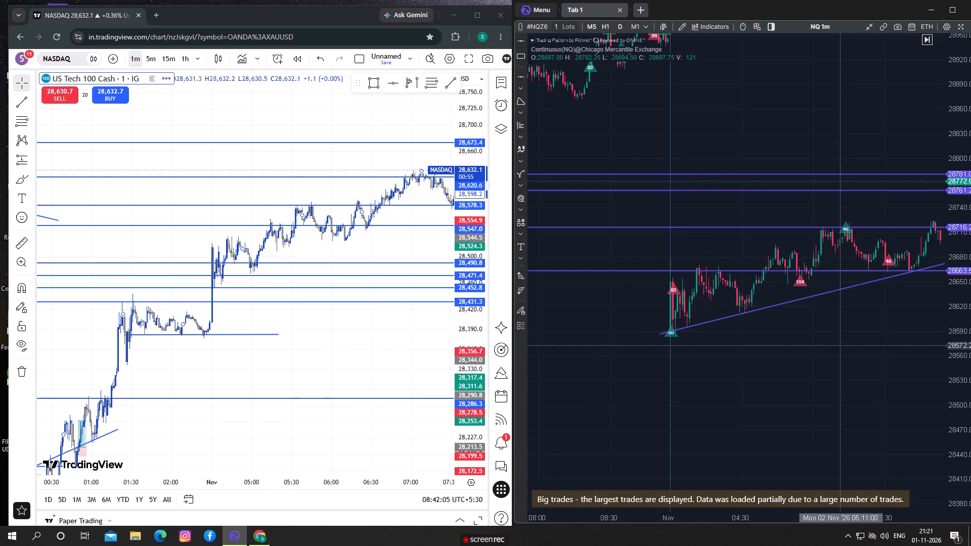
left_click_drag(840, 345, 451, 336)
left_click_drag(601, 312, 852, 377)
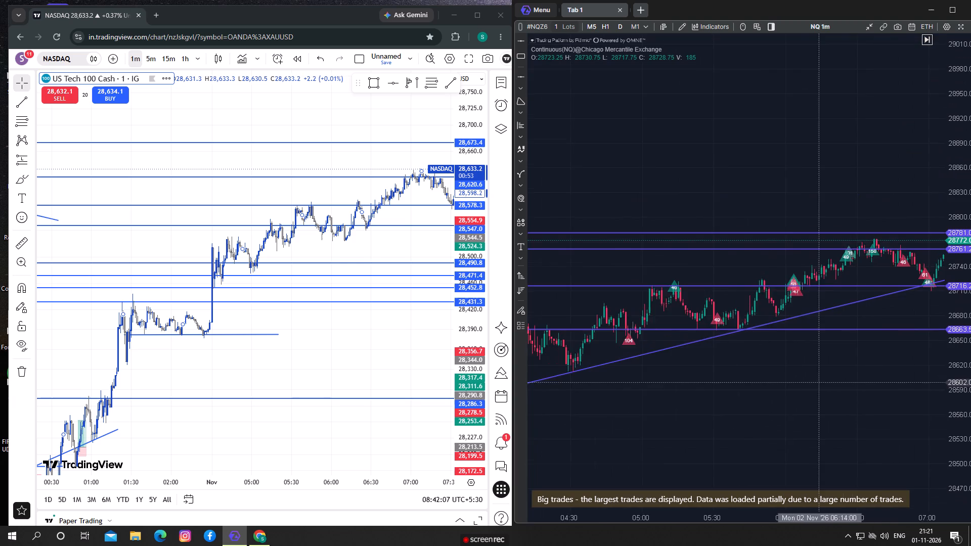
left_click_drag(852, 377, 556, 366)
left_click_drag(963, 375, 937, 158)
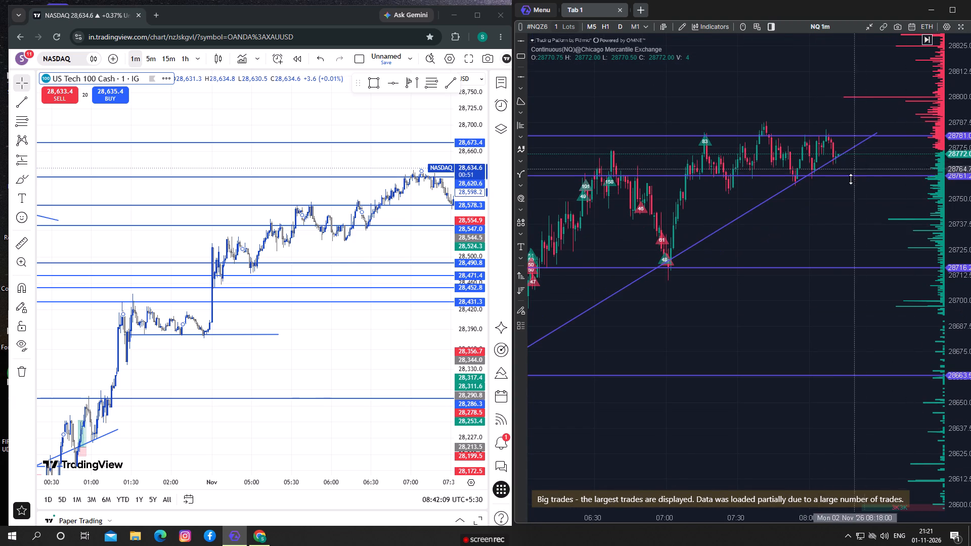
left_click_drag(841, 233, 852, 273)
Examine the 30 Oct decline on TradingView and compare its drawn levels with the latest NQ range in ATAS X.
left_click_drag(466, 223, 465, 256)
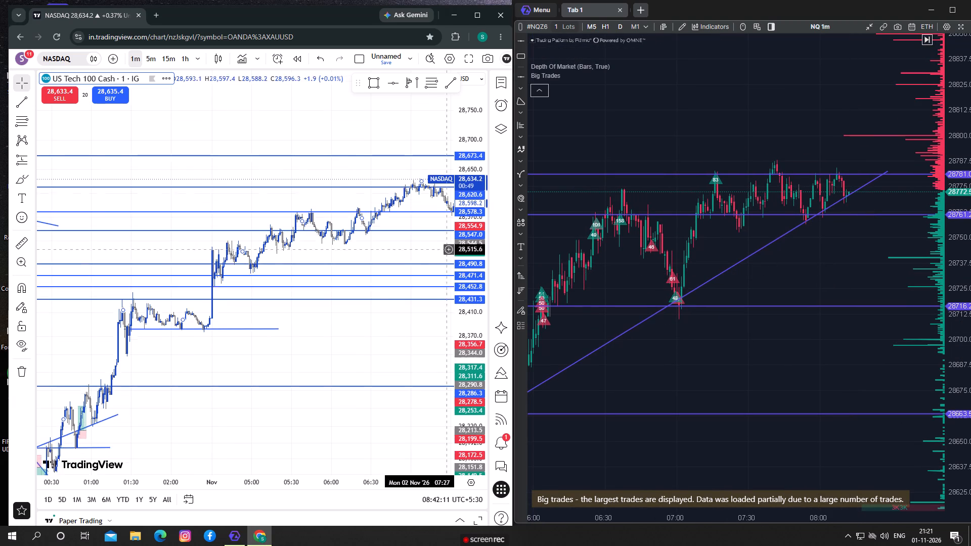
scroll(336, 186, "down", 3)
scroll(335, 186, "up", 1)
scroll(335, 186, "down", 2)
left_click_drag(231, 196, 403, 230)
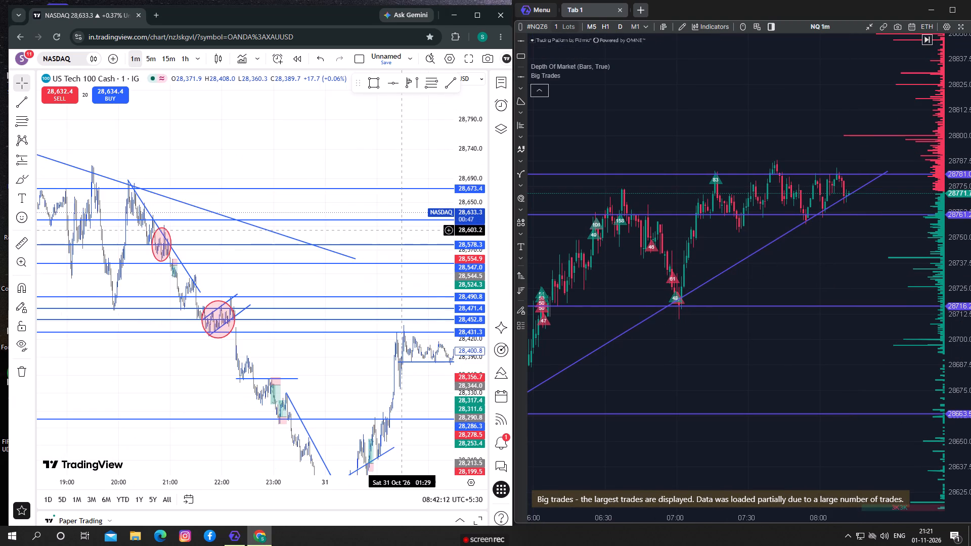
left_click_drag(403, 230, 464, 233)
scroll(303, 206, "up", 3)
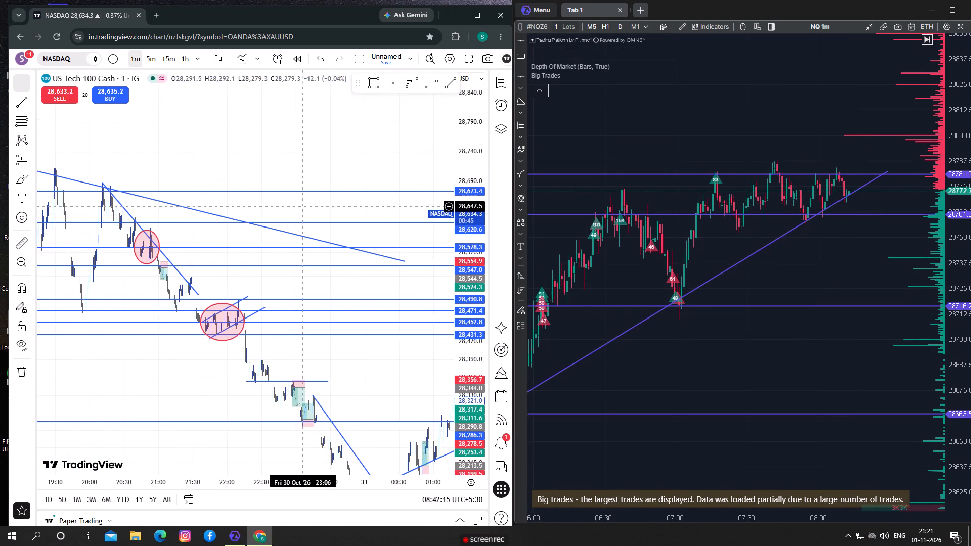
scroll(303, 206, "up", 2)
left_click_drag(296, 206, 240, 159)
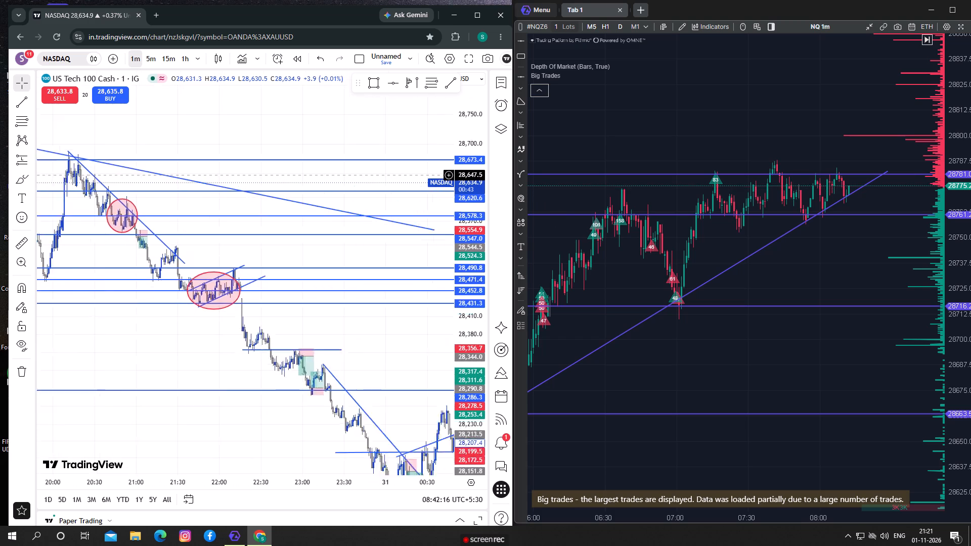
left_click_drag(240, 159, 462, 189)
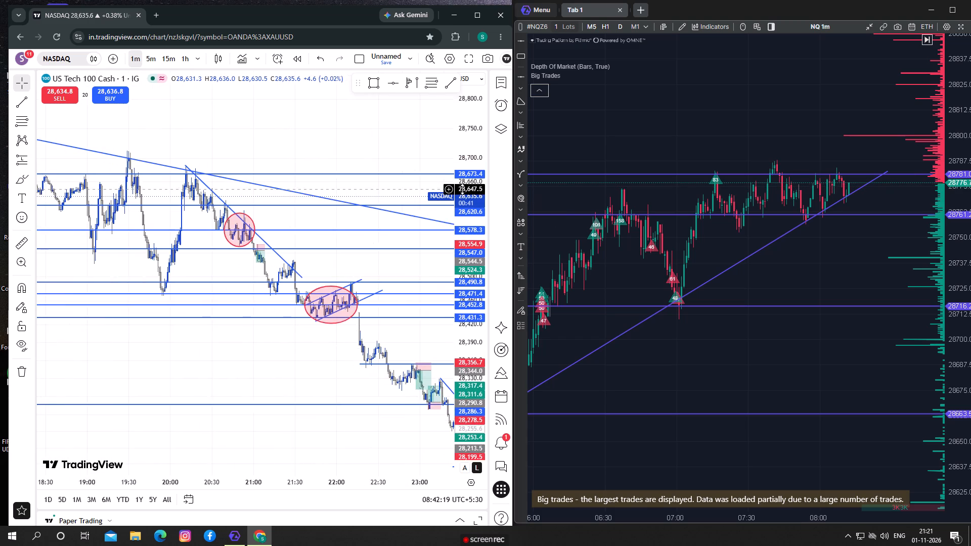
left_click_drag(462, 189, 487, 195)
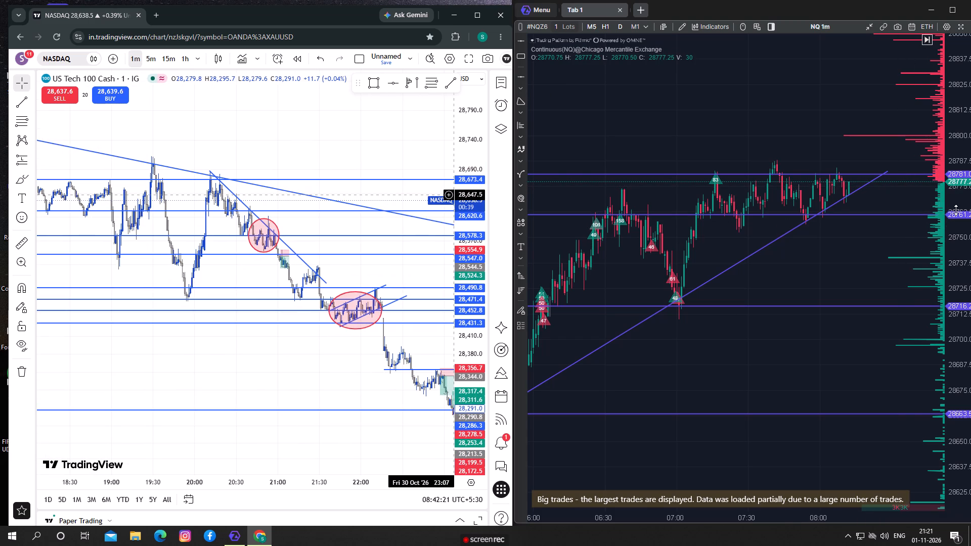
left_click_drag(956, 210, 970, 279)
scroll(785, 314, "down", 2)
scroll(784, 314, "up", 1)
scroll(784, 314, "down", 1)
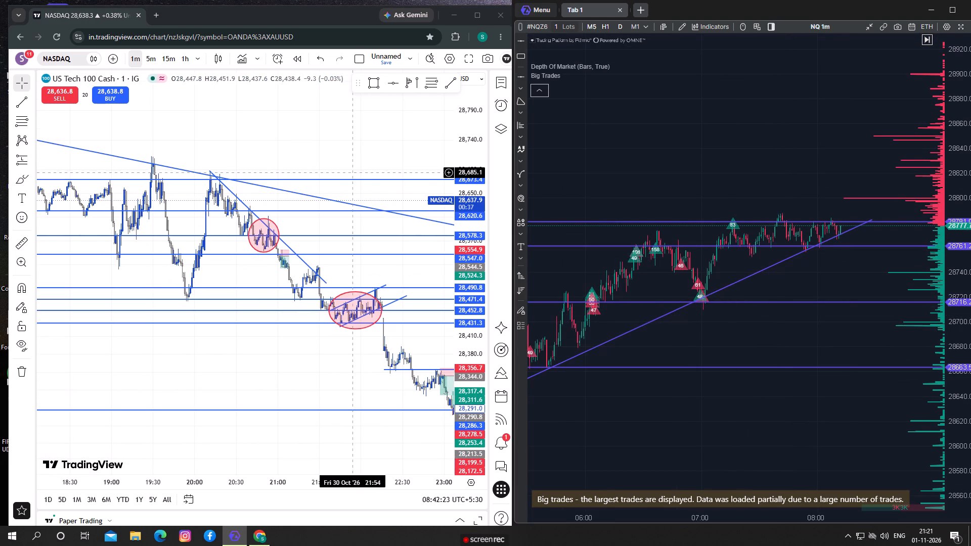
left_click(366, 179)
left_click(584, 167)
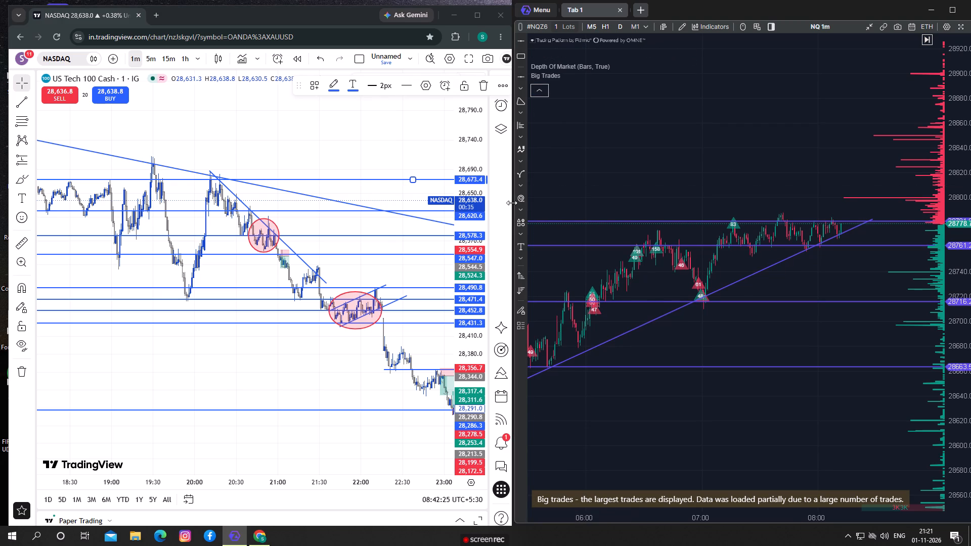
Widen the ATAS X window so it extends over part of the TradingView window.
left_click_drag(512, 203, 435, 200)
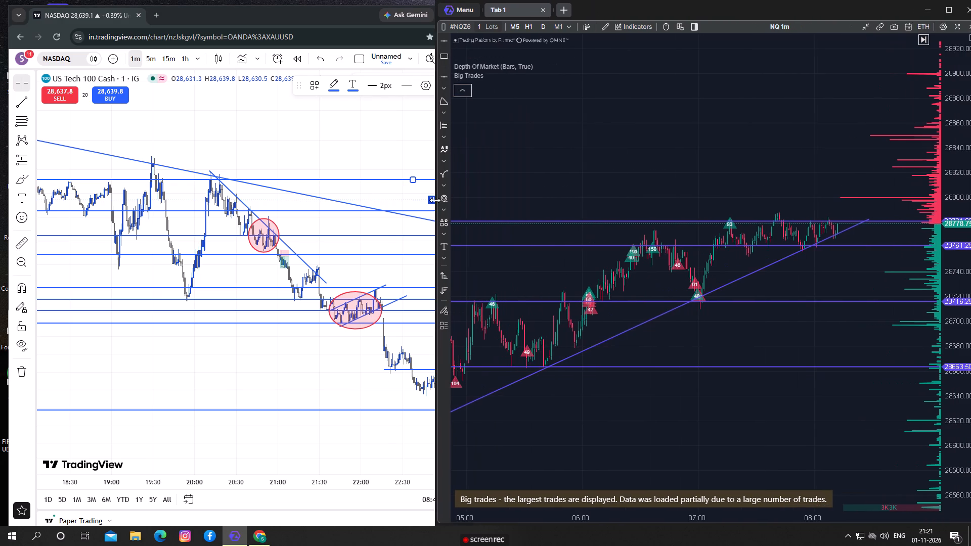
left_click_drag(435, 200, 435, 201)
Review the 30 Oct decline on both charts, including the gap into the Nov session on the NQ chart.
left_click_drag(334, 144, 119, 83)
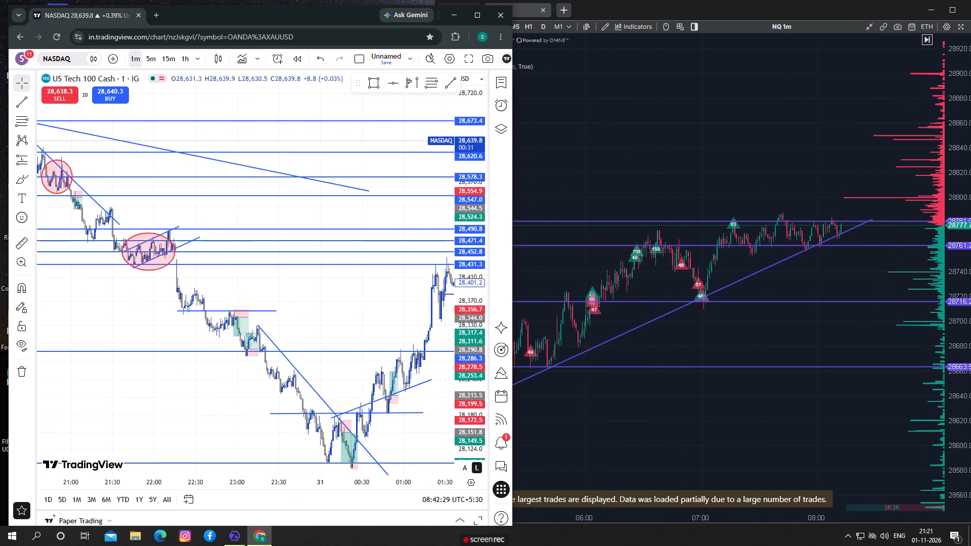
scroll(679, 370, "up", 1)
scroll(685, 379, "down", 1)
scroll(688, 384, "up", 1)
scroll(689, 384, "down", 1)
scroll(689, 384, "up", 1)
scroll(689, 384, "down", 3)
scroll(689, 387, "up", 1)
scroll(689, 388, "down", 4)
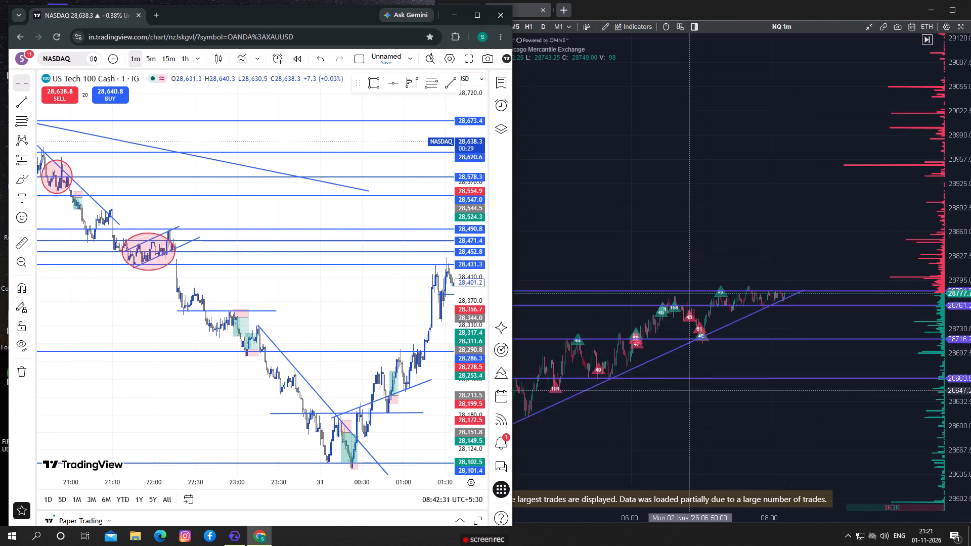
scroll(689, 390, "down", 3)
scroll(683, 429, "up", 1)
scroll(683, 430, "down", 2)
left_click_drag(645, 300, 741, 317)
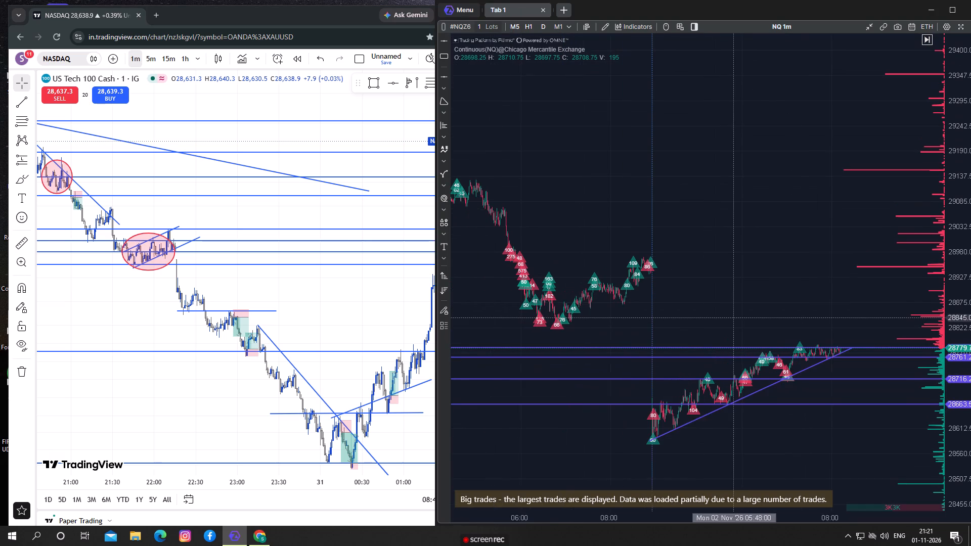
left_click_drag(741, 317, 742, 317)
Draw a horizontal line on the NQ chart at about 28,836.5, near the 30 Oct swing low just after 07:00.
scroll(653, 325, "up", 7)
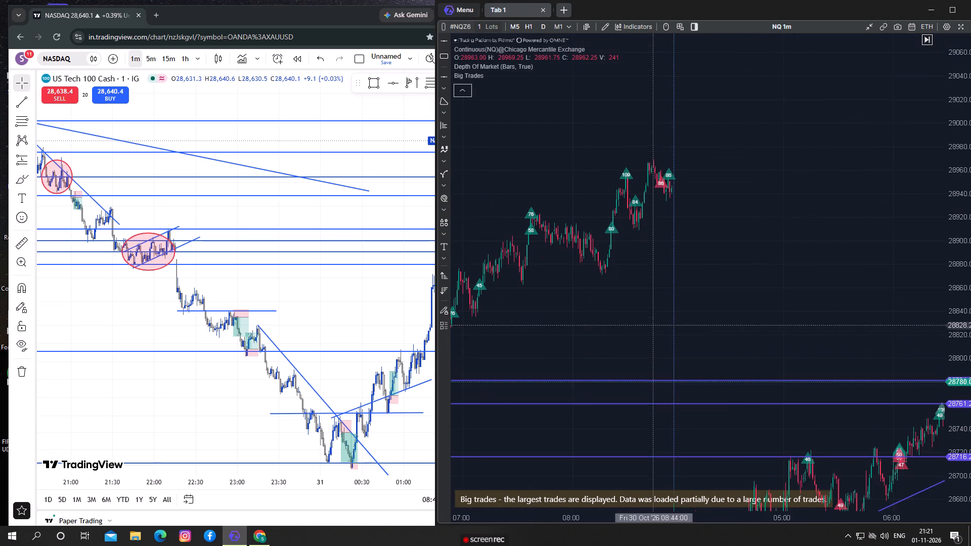
left_click_drag(642, 321, 808, 297)
scroll(753, 304, "up", 3)
left_click_drag(738, 307, 792, 306)
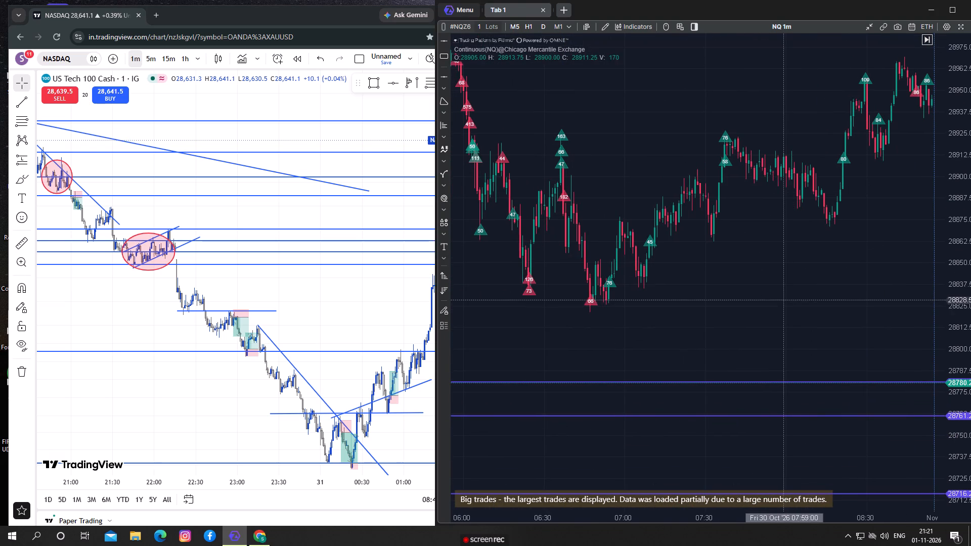
scroll(718, 319, "up", 3)
left_click_drag(653, 321, 827, 317)
scroll(754, 325, "up", 2)
left_click_drag(754, 325, 750, 343)
left_click(443, 47)
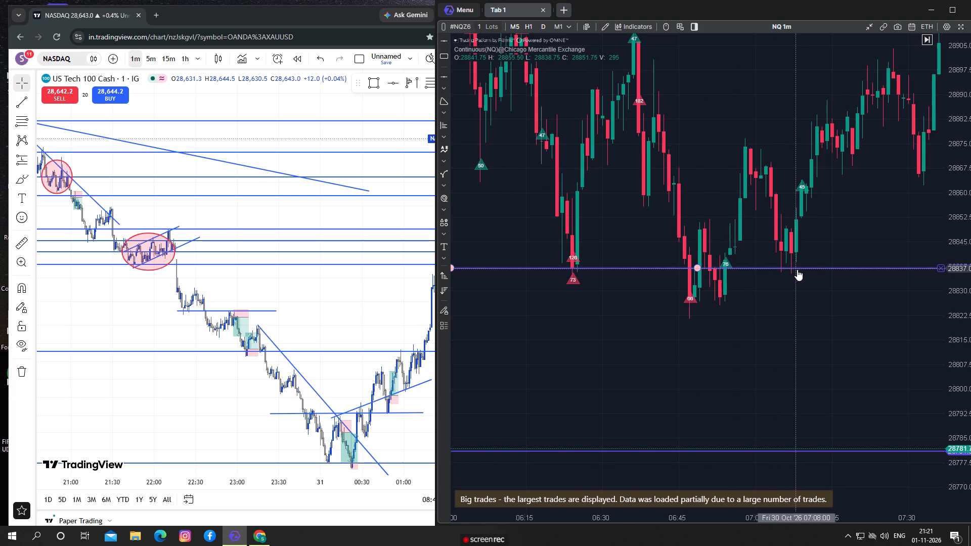
left_click(797, 269)
Review the NQ chart from the 30 Oct swing low near 07:00 through the Nov session up to the latest candles.
left_click_drag(793, 304, 757, 284)
left_click_drag(751, 279, 747, 299)
scroll(740, 301, "up", 1)
scroll(740, 301, "down", 1)
scroll(740, 301, "up", 1)
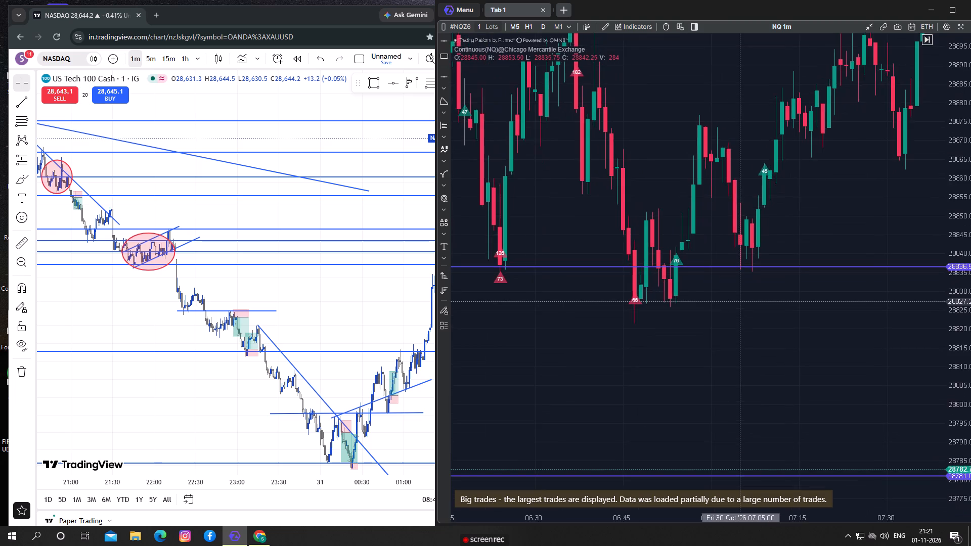
scroll(740, 302, "down", 1)
scroll(740, 303, "up", 1)
scroll(740, 303, "down", 7)
left_click_drag(768, 314, 477, 321)
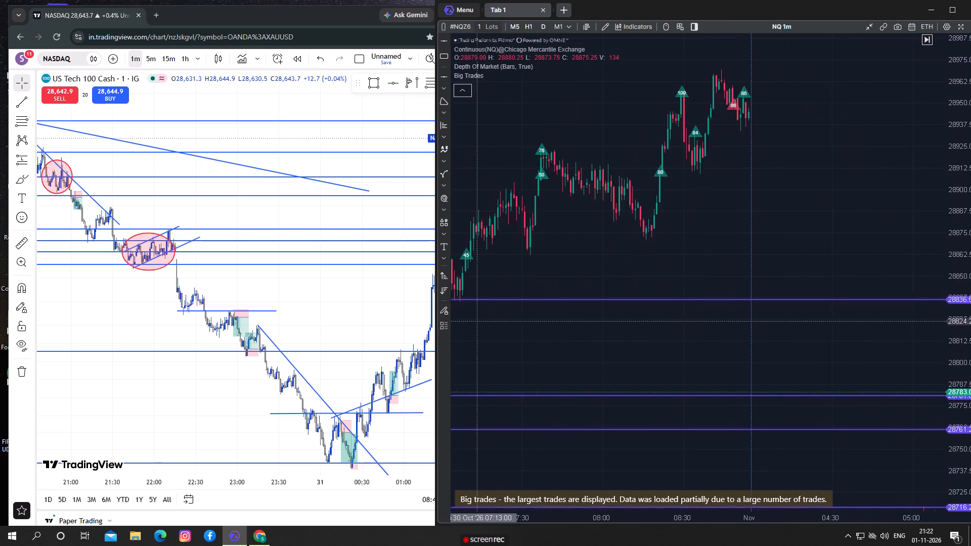
left_click_drag(477, 321, 519, 243)
left_click_drag(727, 288, 447, 172)
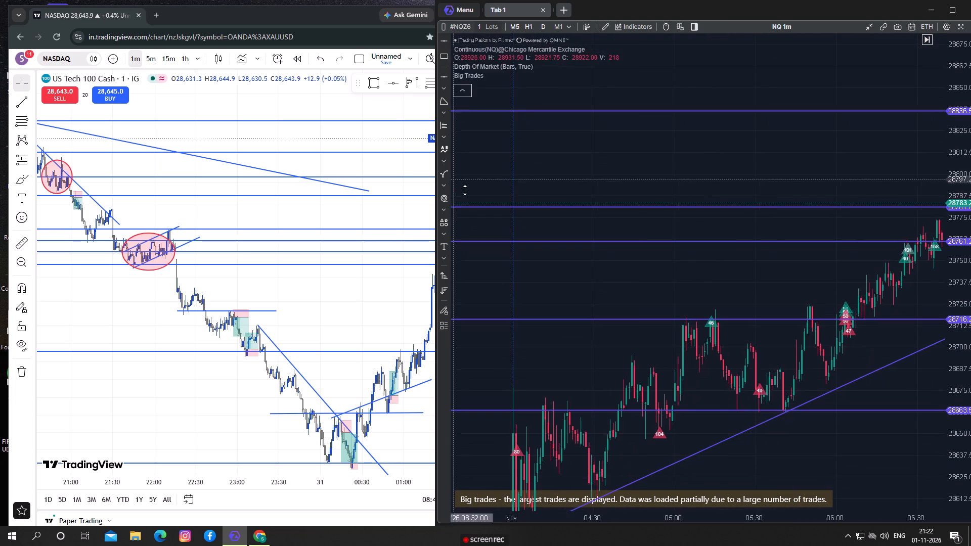
left_click_drag(706, 301, 444, 277)
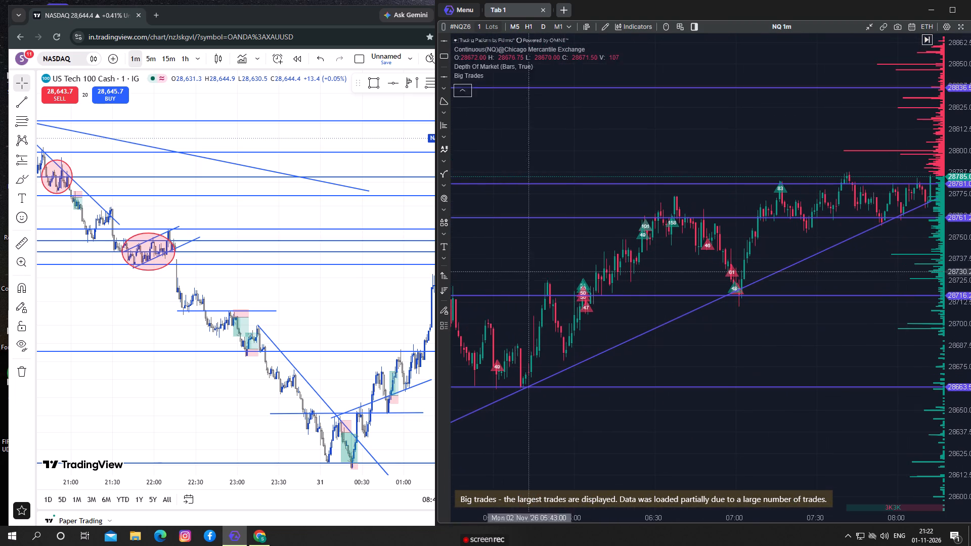
left_click_drag(892, 272, 793, 331)
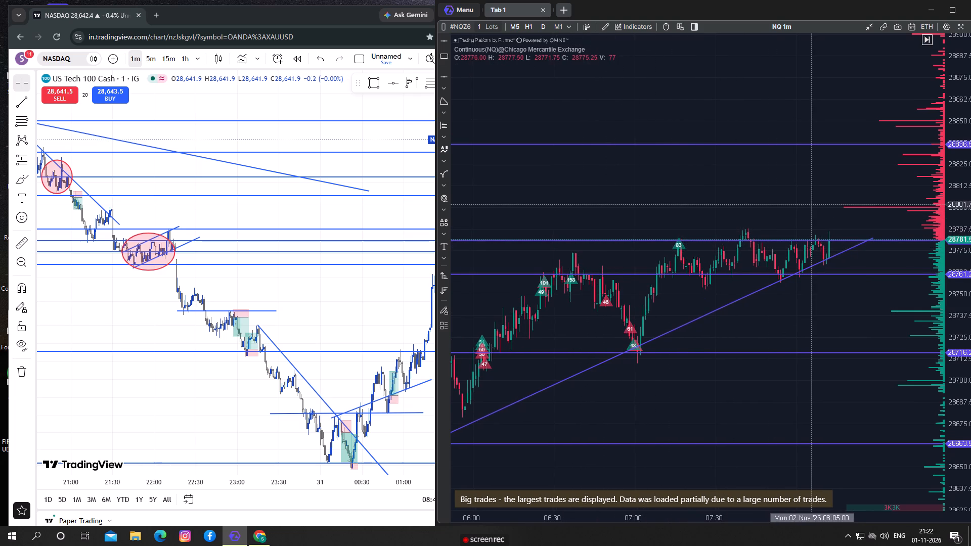
Draw a rising trend line on the NQ chart from the 06:36 swing high, about 28,774, to about 28,797 at 08:35.
left_click_drag(814, 203, 807, 193)
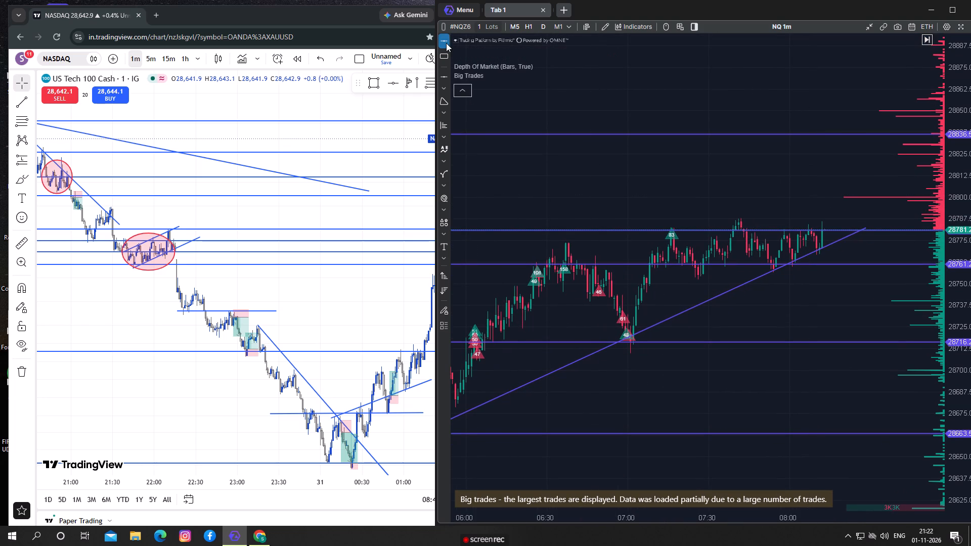
left_click(446, 43)
left_click(442, 85)
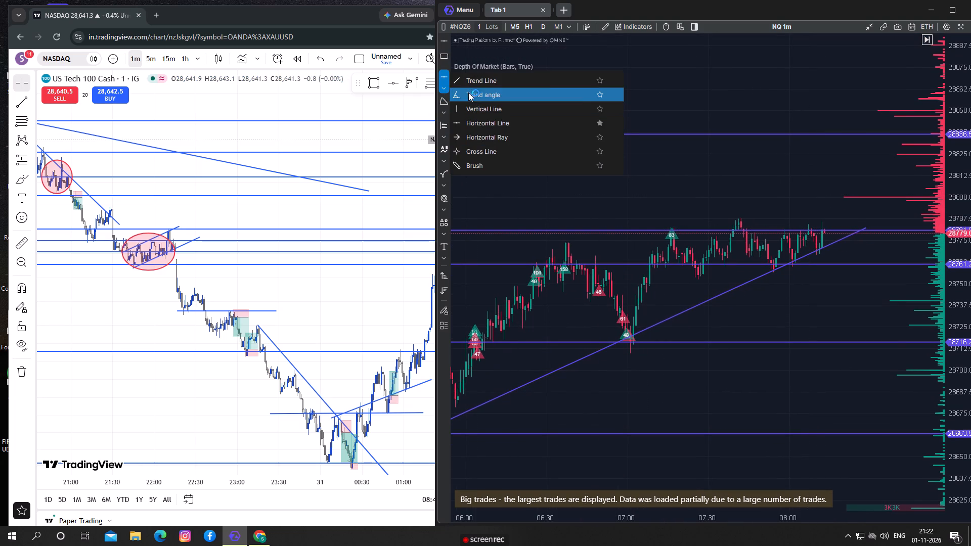
left_click(467, 80)
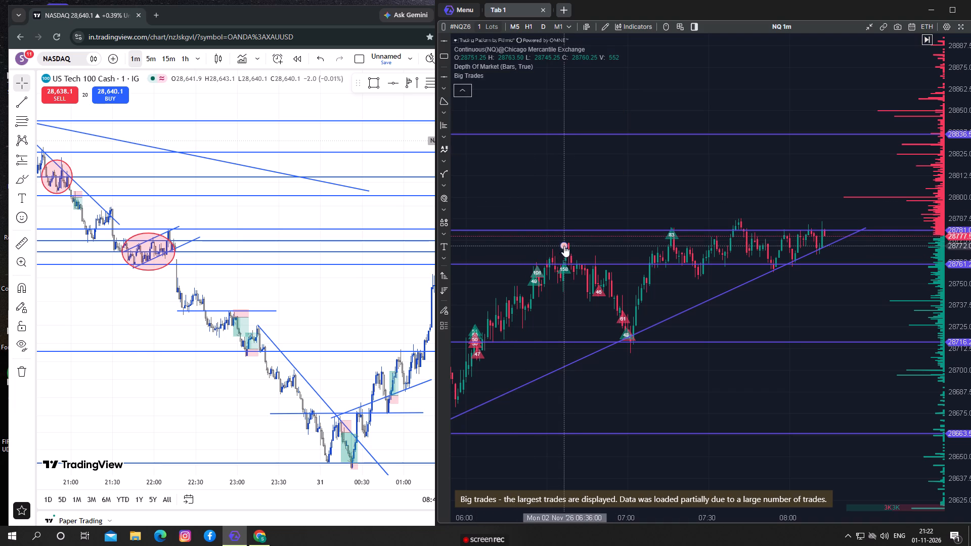
left_click(563, 243)
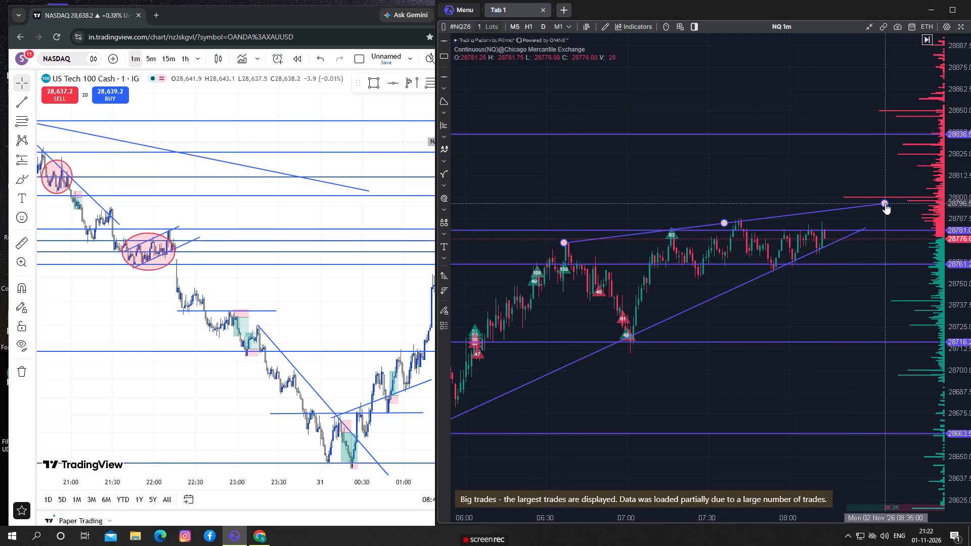
left_click(887, 201)
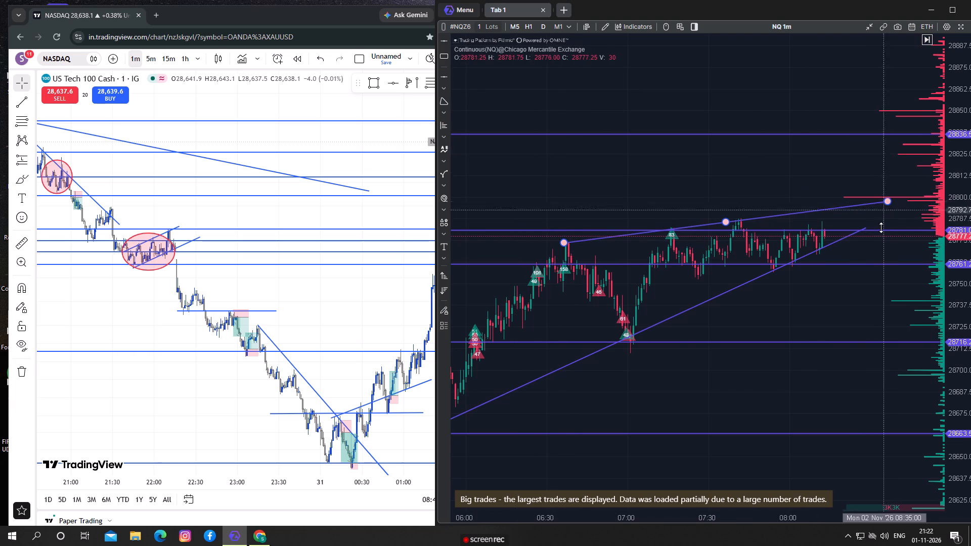
Extend the end of the lower rising trend line to about 28,782.5 at 08:30, keeping it along the recent swing lows.
left_click_drag(858, 313, 739, 276)
scroll(720, 284, "up", 4)
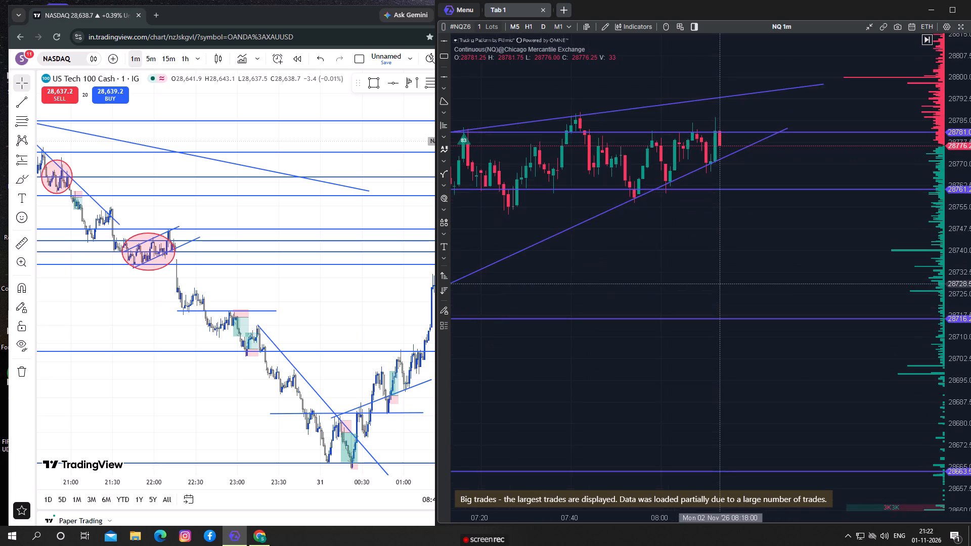
left_click_drag(719, 284, 711, 351)
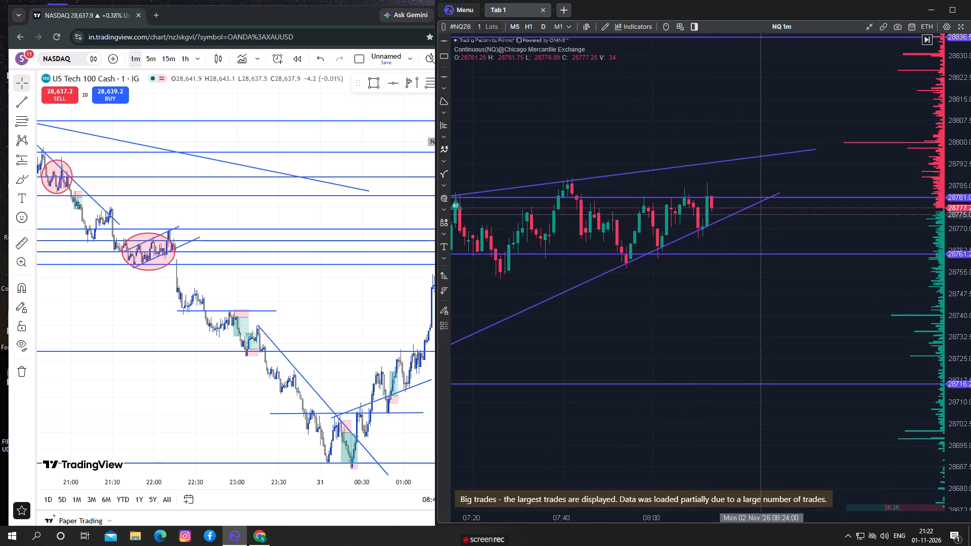
left_click_drag(778, 195, 788, 195)
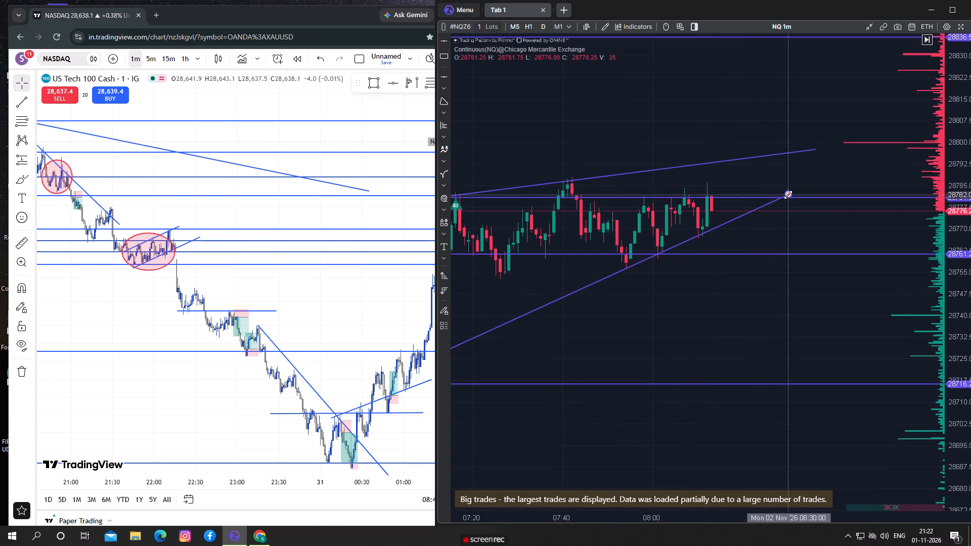
left_click_drag(788, 195, 791, 193)
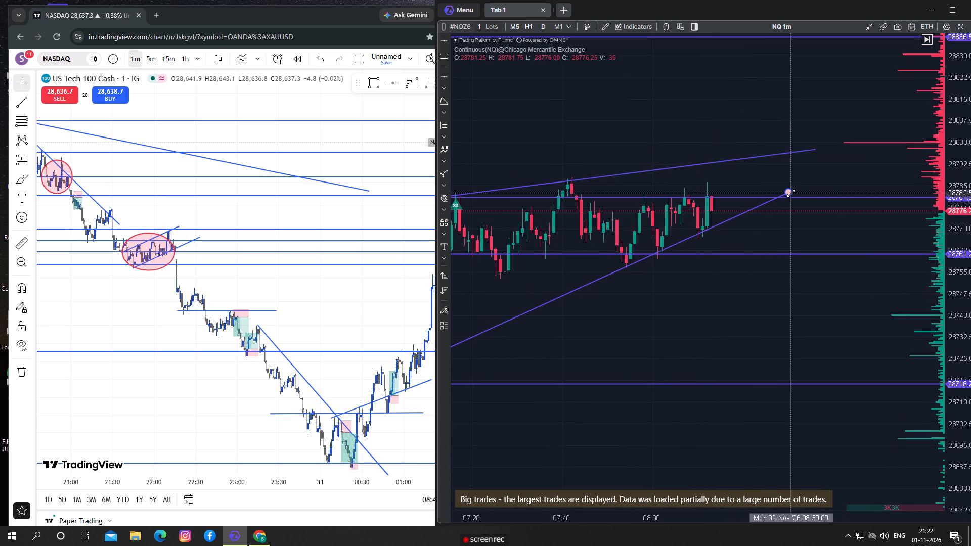
left_click_drag(791, 193, 791, 194)
left_click(759, 237)
Compare the latest NQ range between the converging trend lines with TradingView's NASDAQ chart from 31 Oct to the current session.
left_click_drag(764, 237, 790, 268)
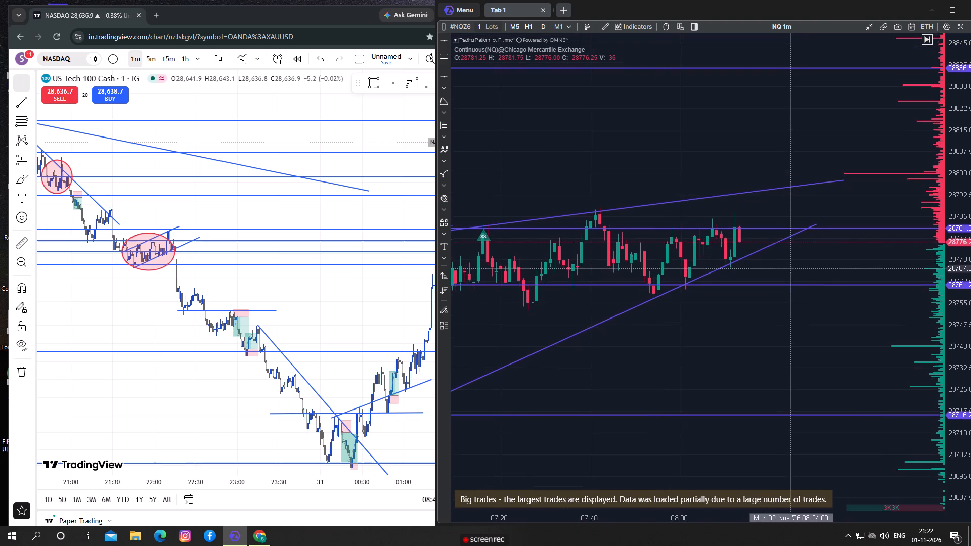
left_click_drag(790, 268, 778, 302)
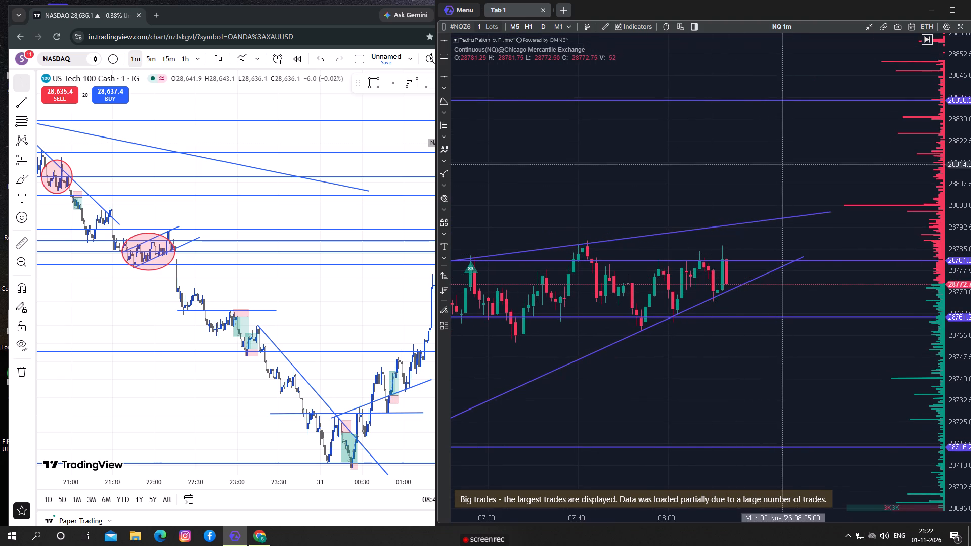
left_click_drag(763, 384, 816, 303)
scroll(721, 312, "up", 1)
scroll(721, 312, "down", 2)
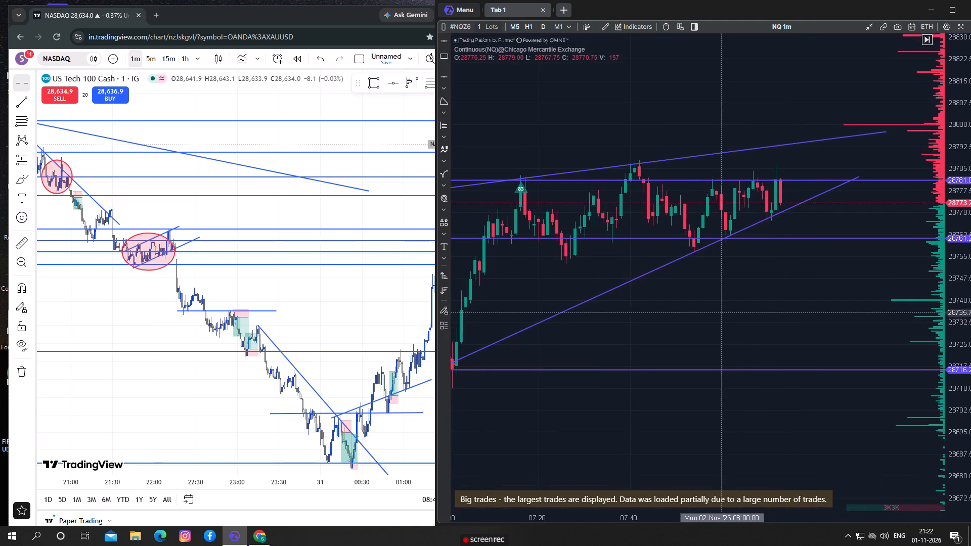
scroll(739, 332, "down", 2)
left_click_drag(371, 322, 242, 233)
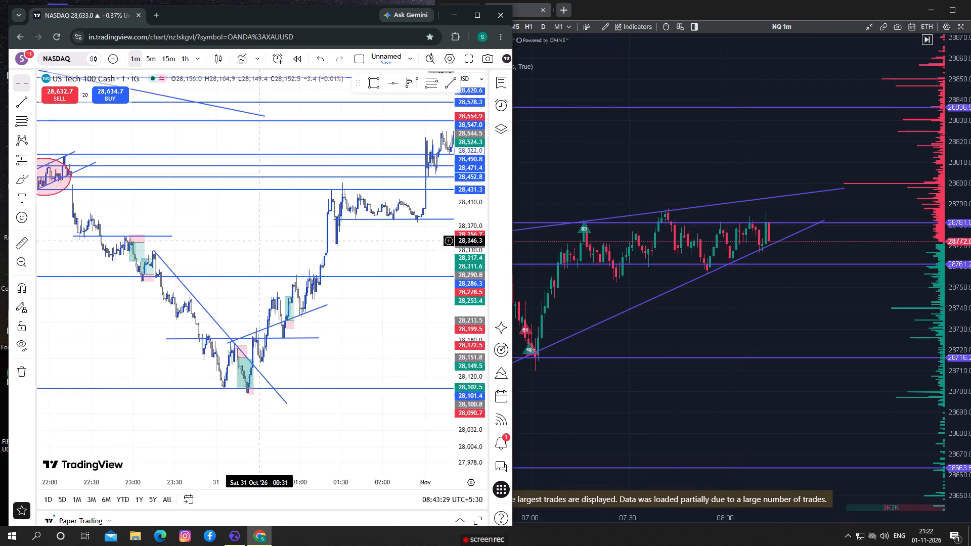
left_click_drag(242, 233, 192, 206)
left_click_drag(377, 328, 196, 401)
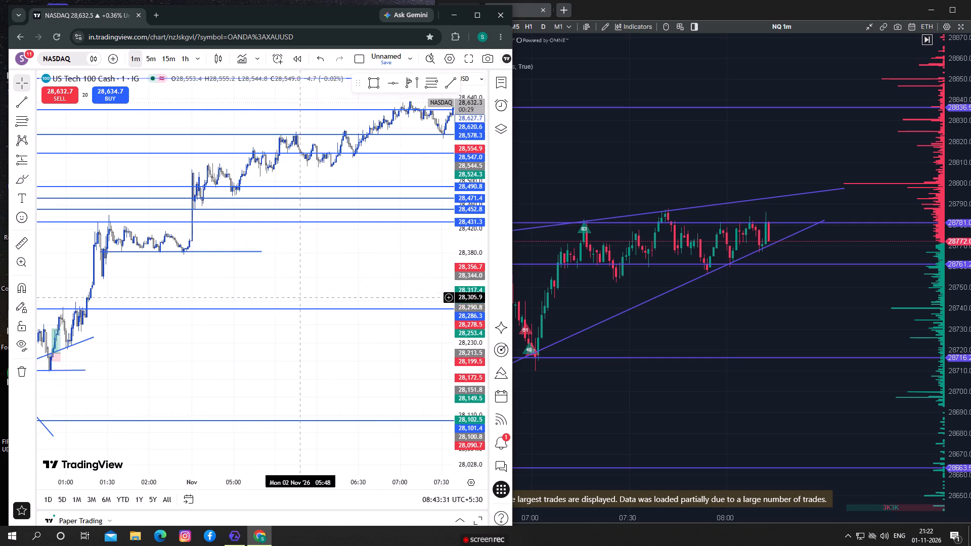
left_click_drag(365, 278, 67, 403)
scroll(163, 293, "up", 5)
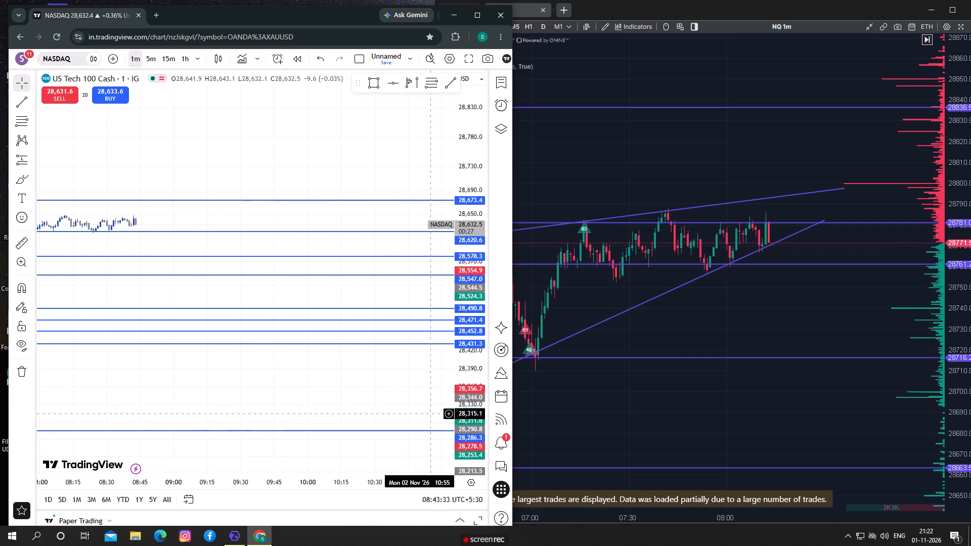
left_click_drag(474, 416, 452, 274)
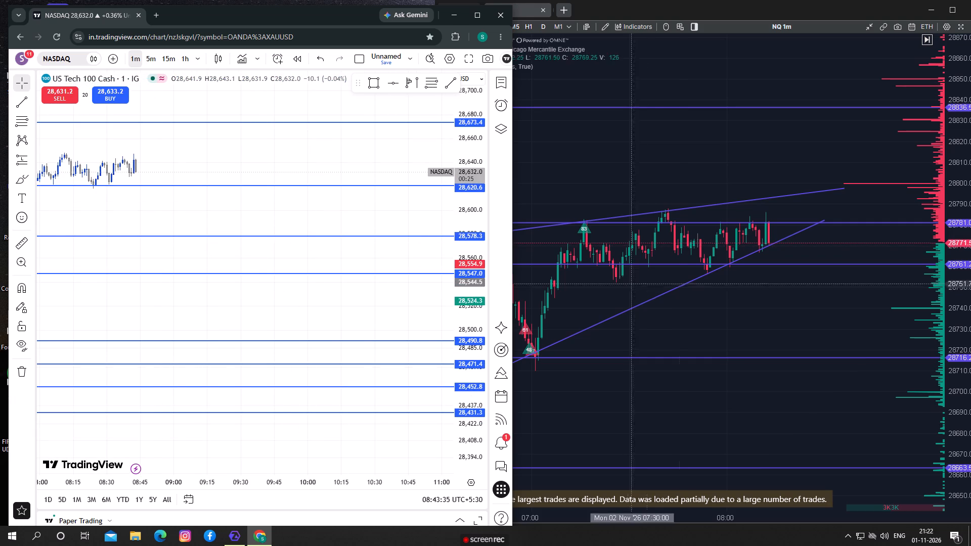
Widen the ATAS X window so it extends further over the TradingView window.
left_click(679, 288)
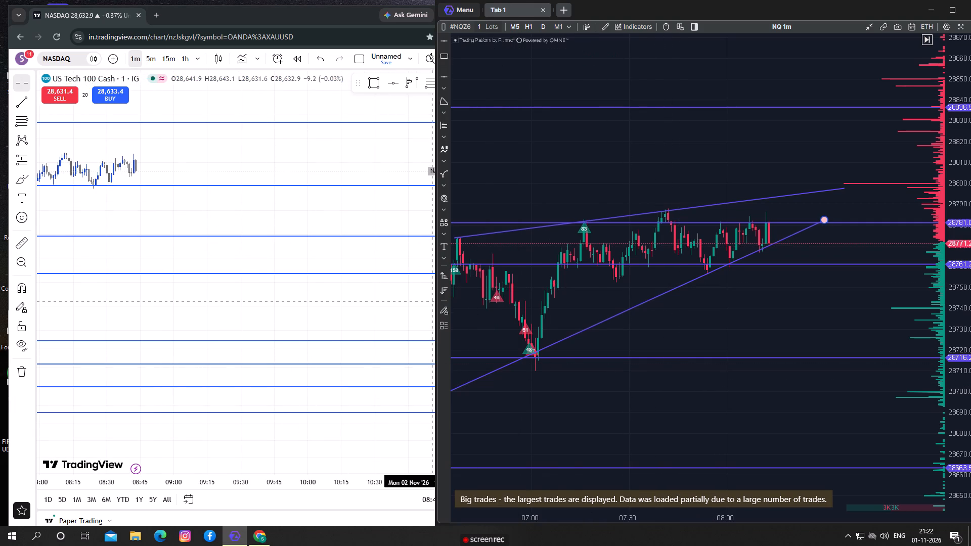
left_click_drag(436, 303, 335, 290)
Bring TradingView's latest candles into view and examine recent NQ price action between the two converging trend lines in ATAS X.
left_click_drag(136, 215, 374, 281)
left_click(724, 325)
left_click_drag(655, 405, 638, 399)
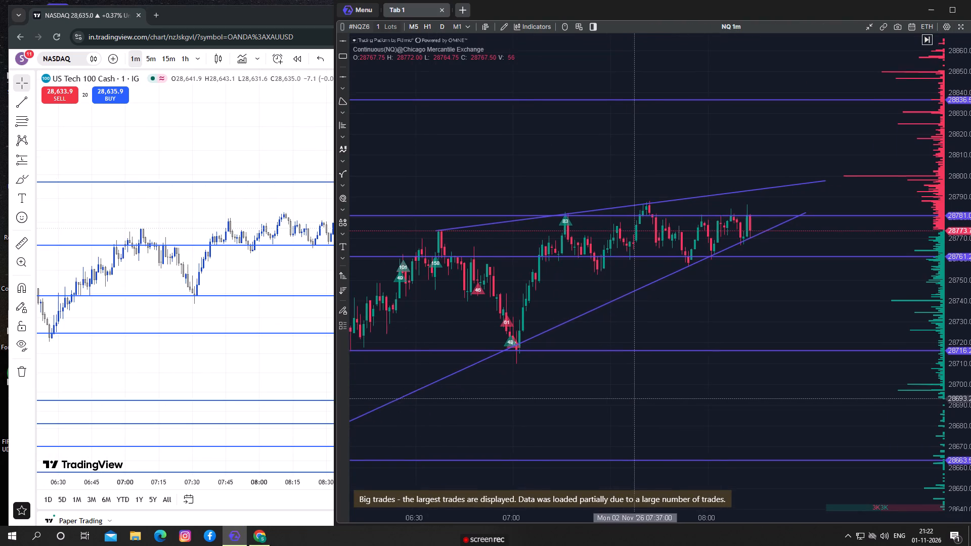
left_click_drag(638, 399, 647, 400)
scroll(647, 400, "down", 2)
left_click_drag(696, 339, 776, 266)
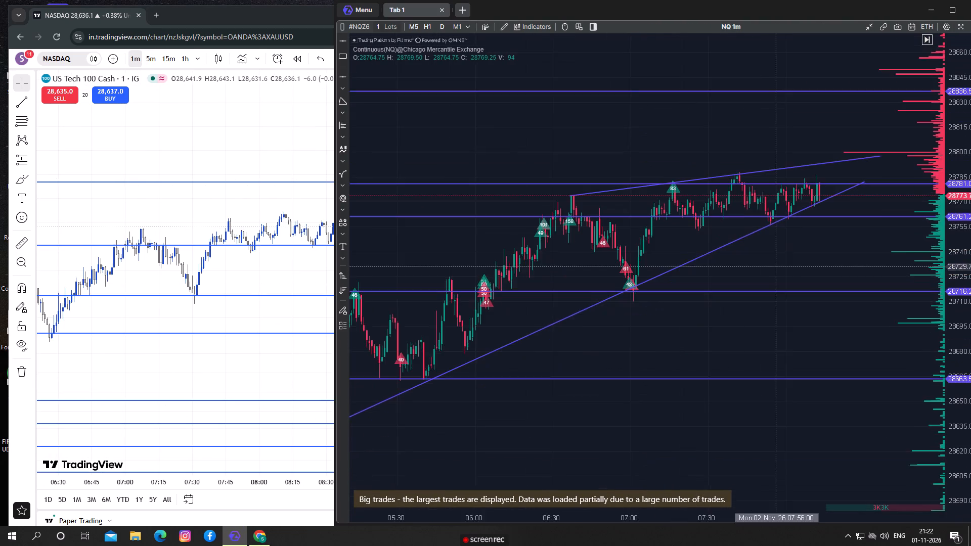
left_click_drag(776, 266, 717, 291)
scroll(715, 296, "up", 1)
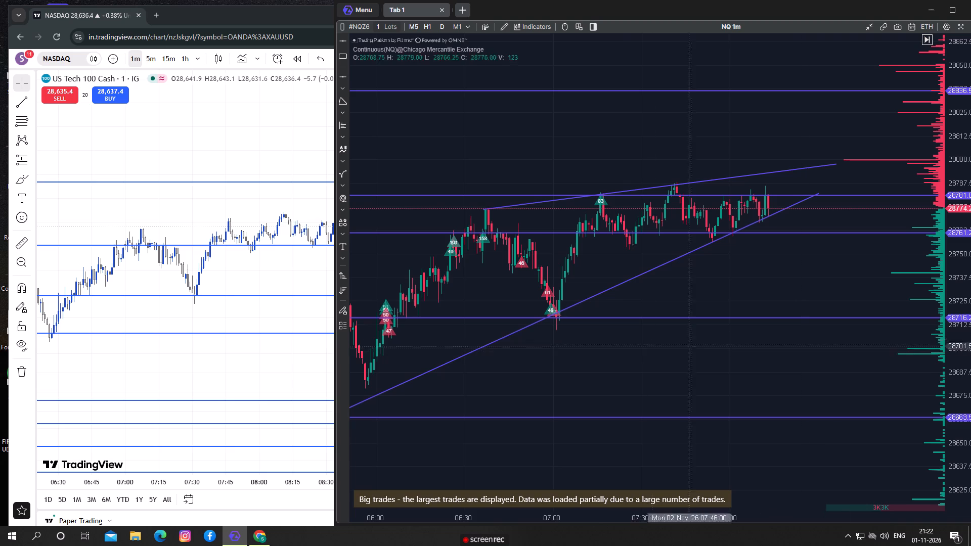
left_click_drag(749, 261, 671, 302)
scroll(671, 302, "up", 5)
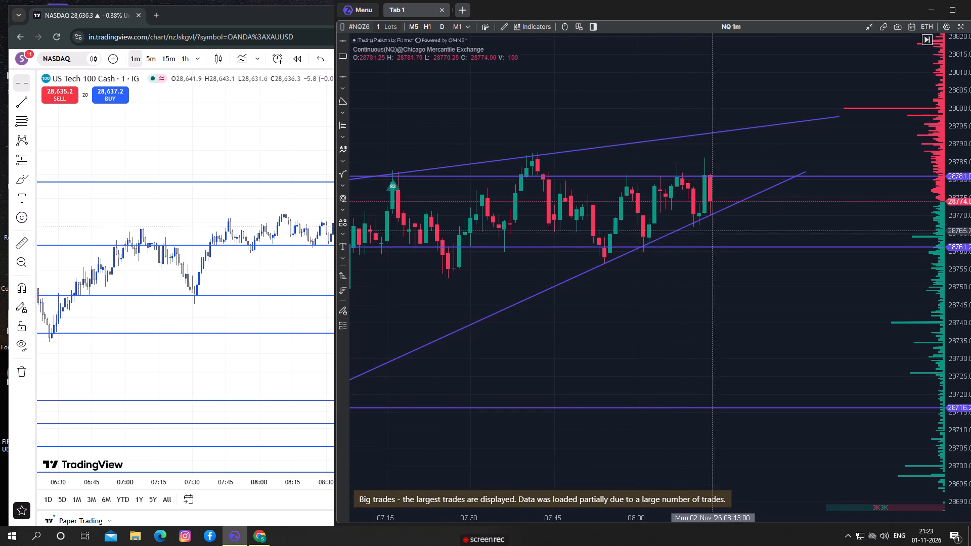
left_click_drag(680, 309, 710, 304)
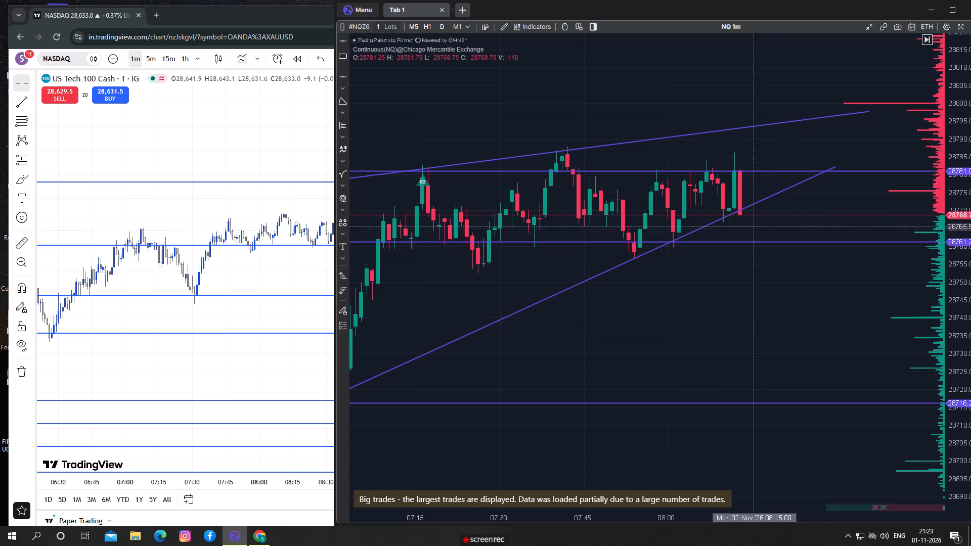
Search the indicators for "a", copied from TradingView's web address, and add Absorption with its default template to the NQ 1m chart.
left_click(485, 29)
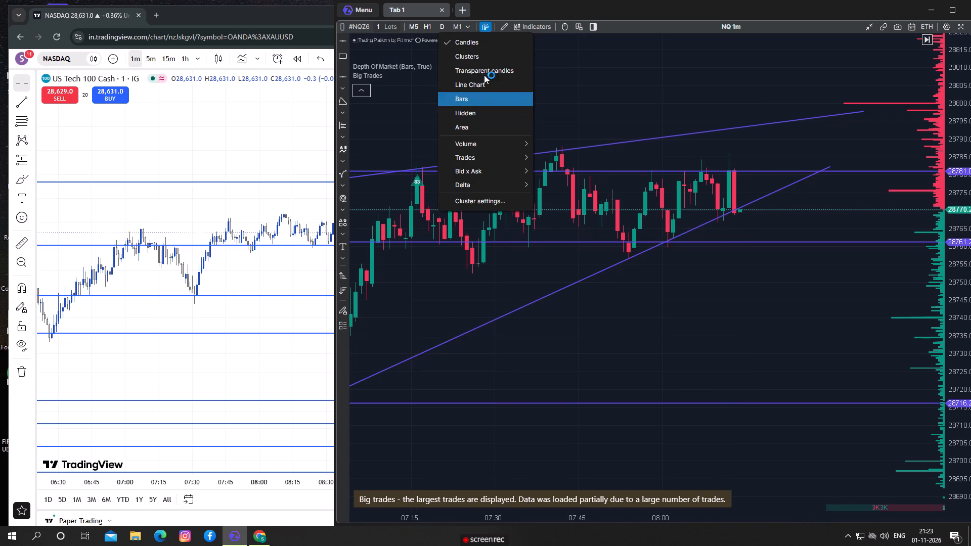
left_click(522, 29)
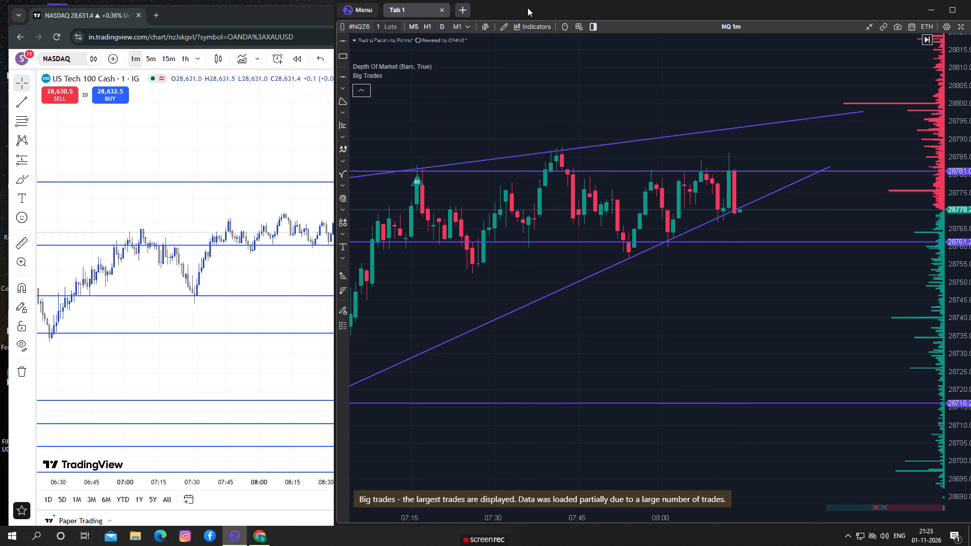
left_click(532, 28)
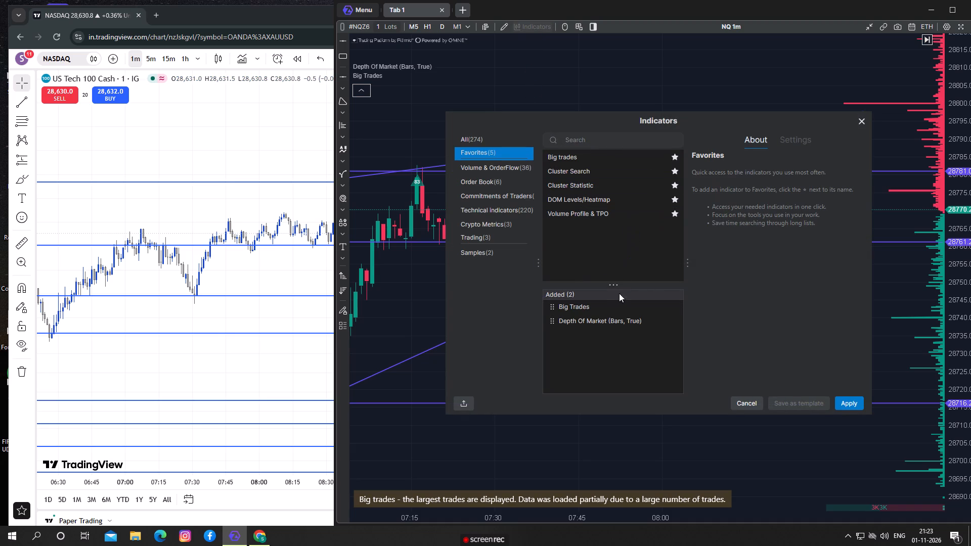
left_click(575, 139)
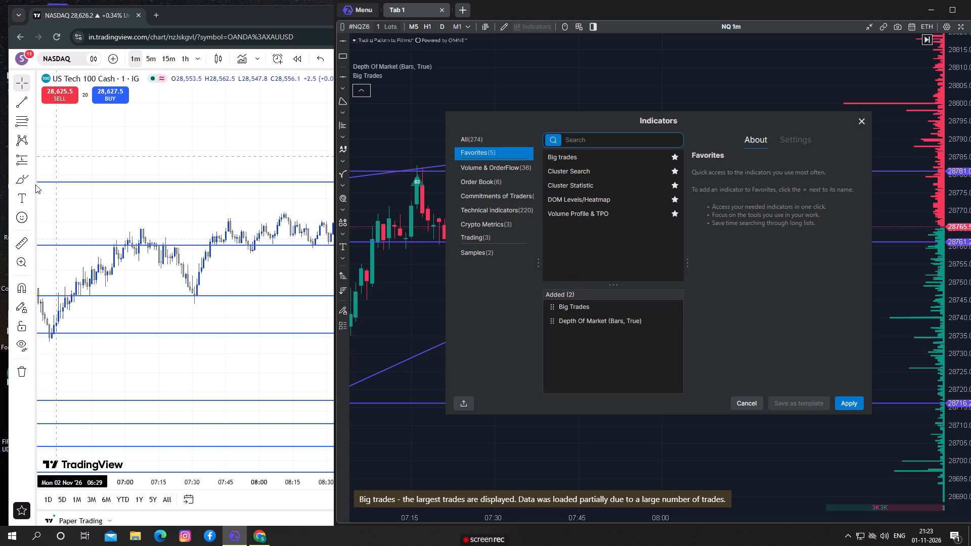
left_click(101, 36)
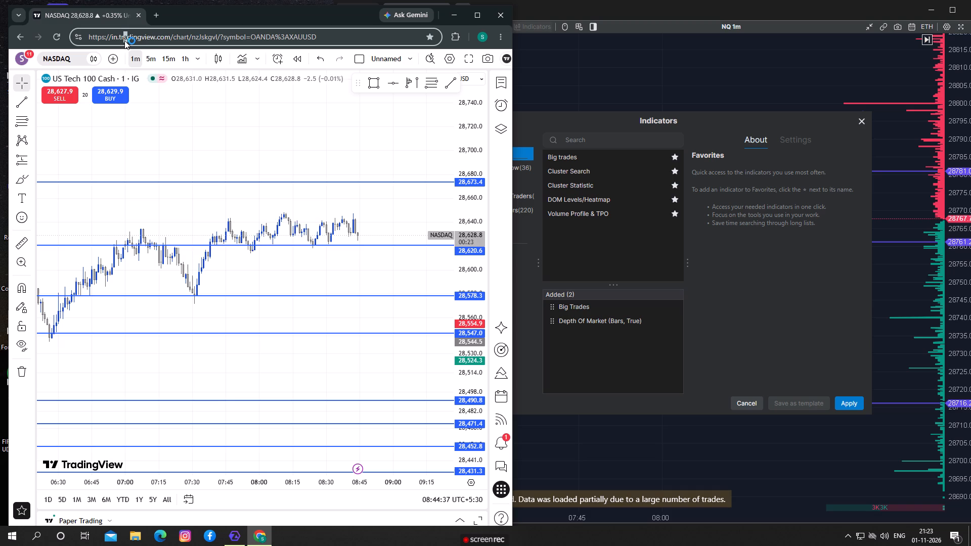
right_click(124, 40)
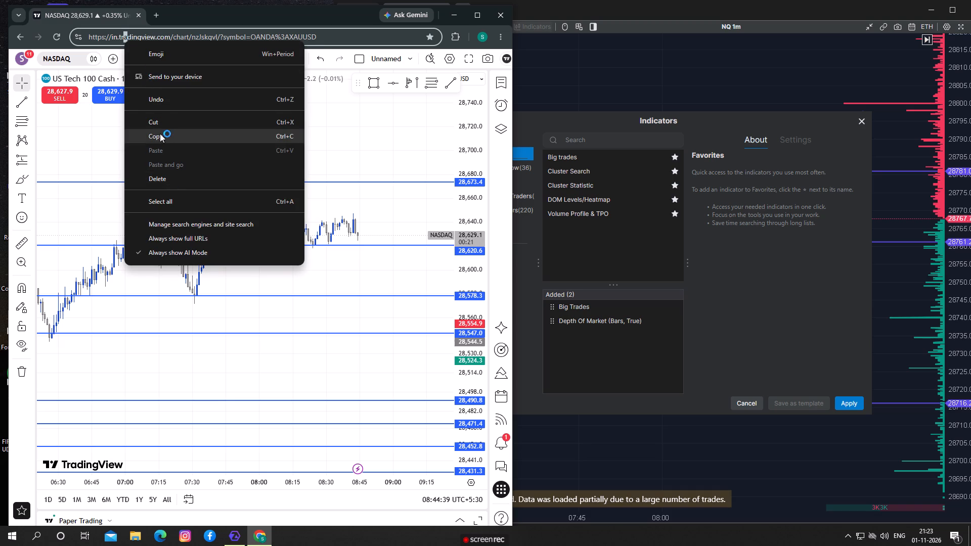
left_click(161, 132)
right_click(565, 140)
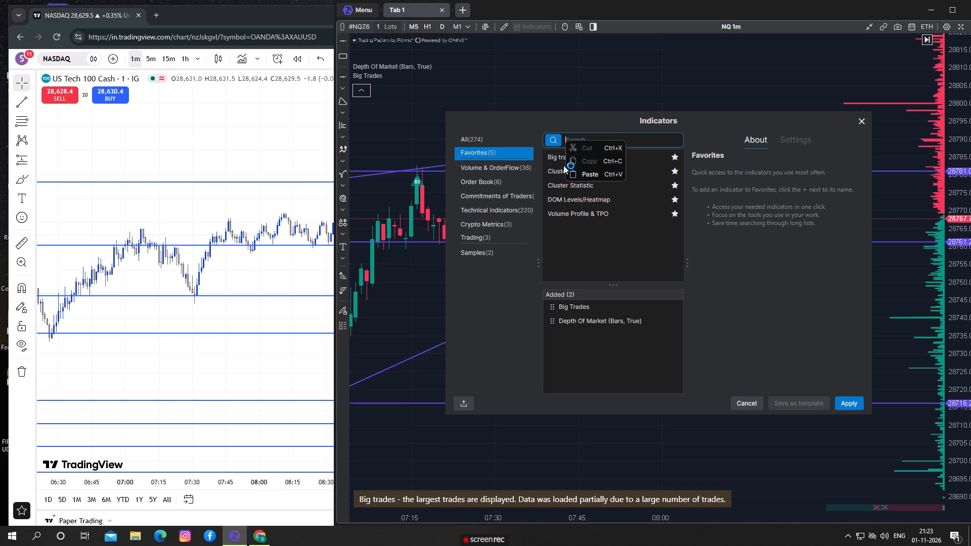
left_click(584, 177)
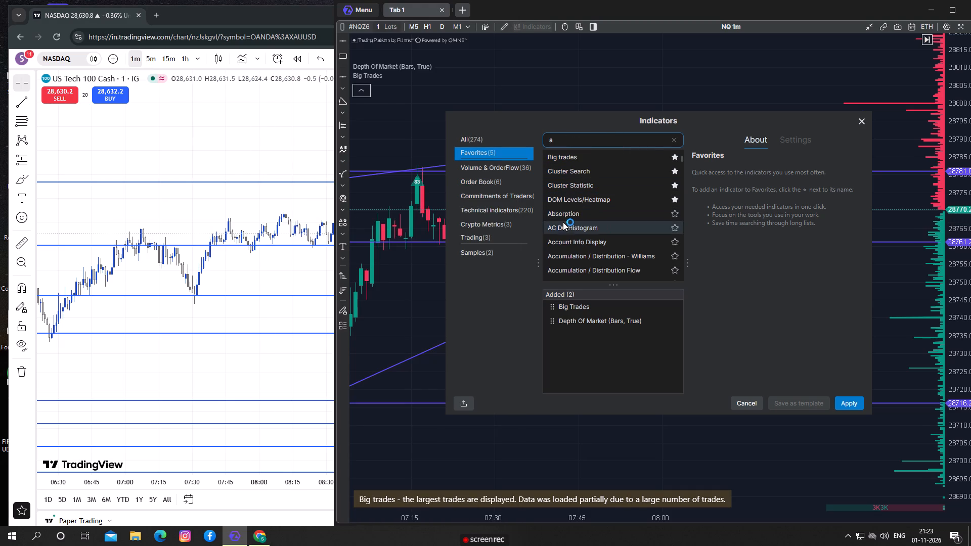
left_click(567, 219)
left_click(828, 401)
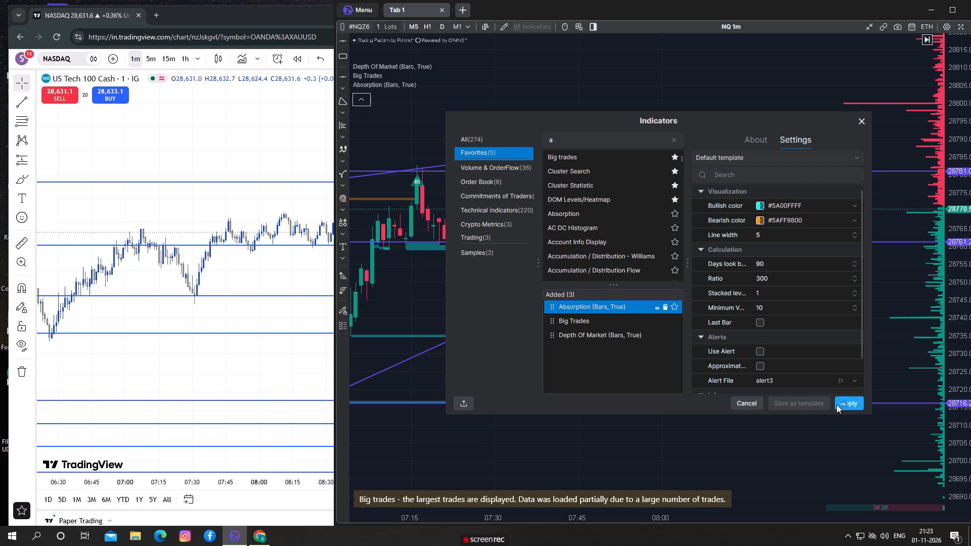
left_click(836, 400)
Examine the Absorption levels against the NQ candles, Big Trades markers and trend lines from about 06:00 to the latest candle.
left_click_drag(817, 311, 783, 305)
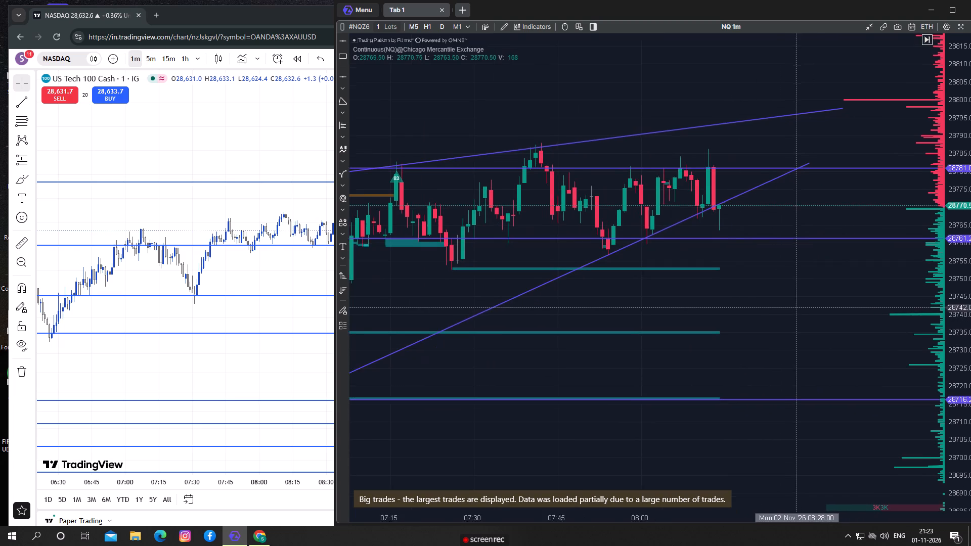
left_click_drag(783, 305, 816, 317)
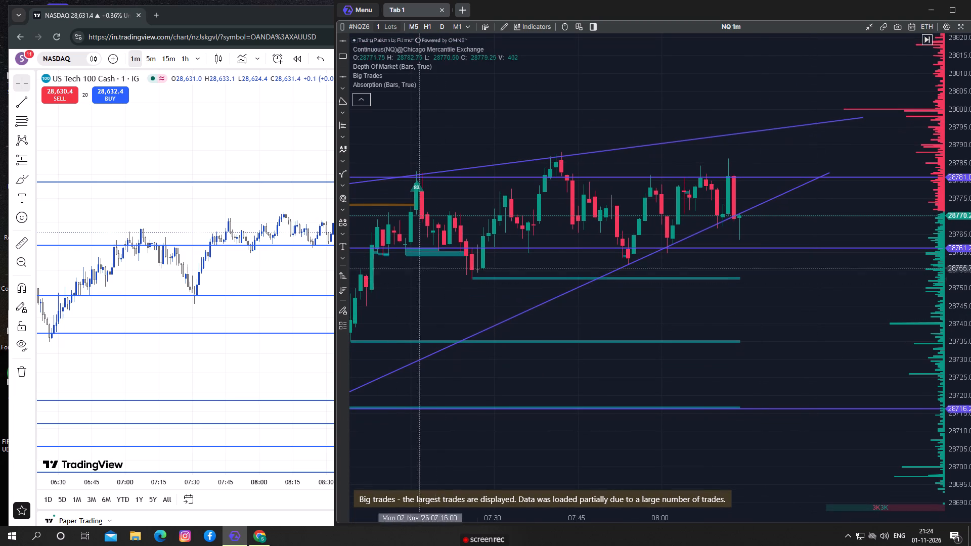
left_click_drag(401, 282, 427, 274)
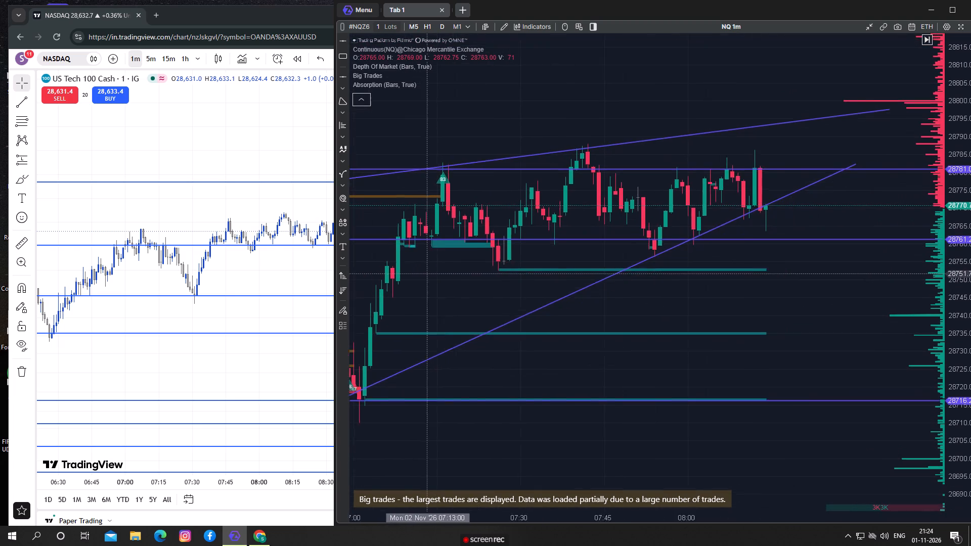
left_click_drag(427, 274, 695, 243)
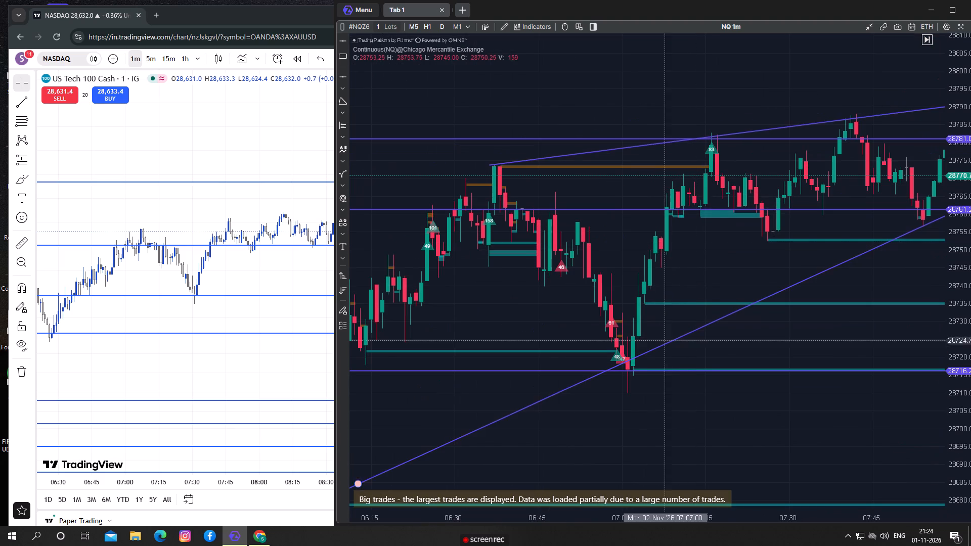
left_click_drag(712, 445, 786, 425)
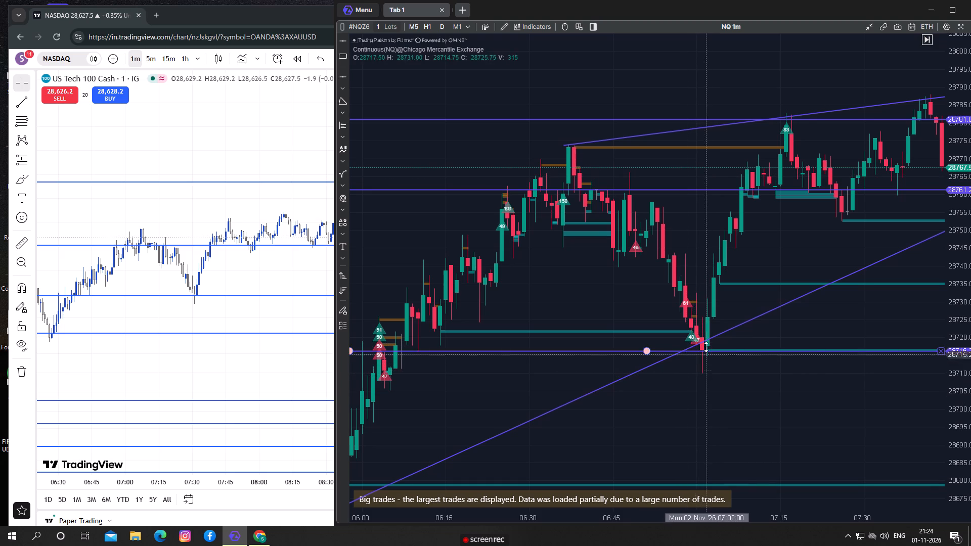
left_click_drag(609, 307, 609, 291)
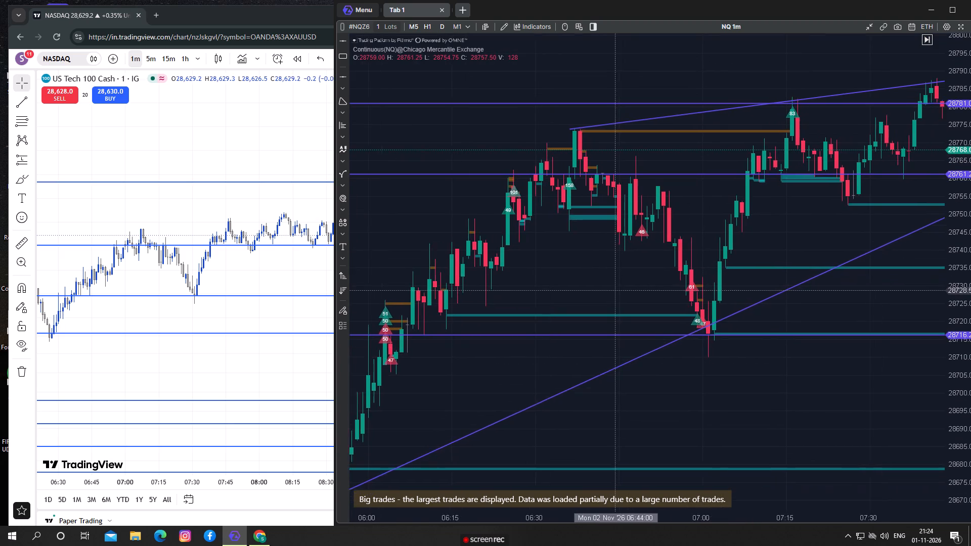
left_click_drag(609, 291, 500, 324)
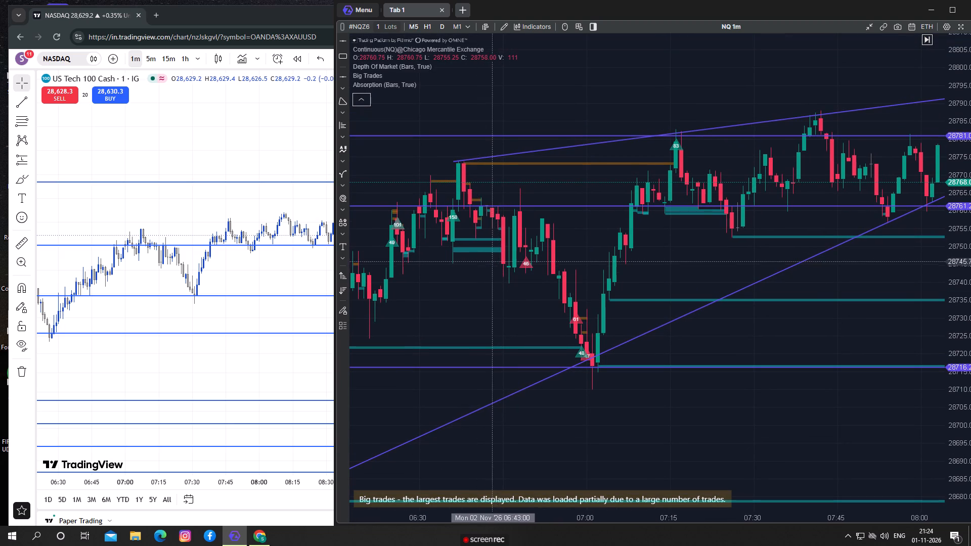
left_click_drag(511, 286, 484, 285)
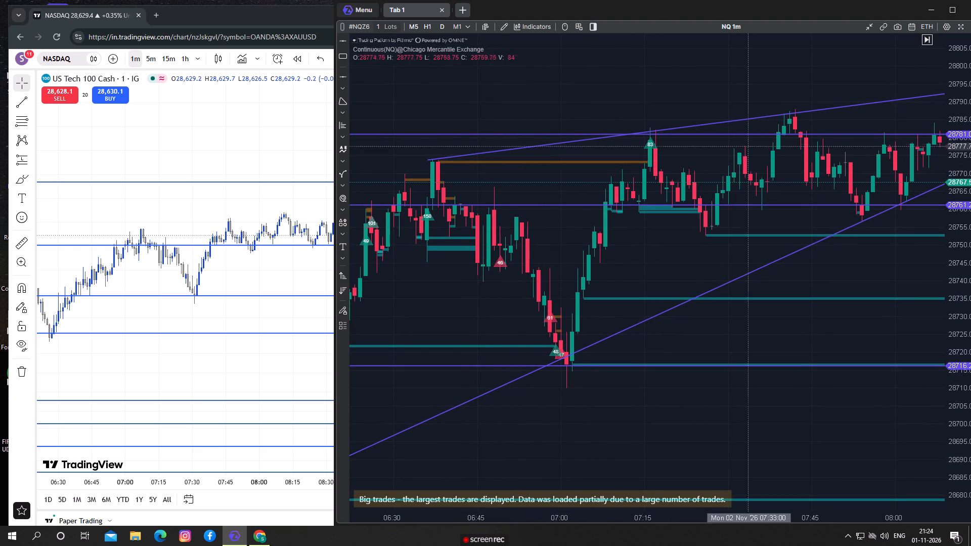
left_click_drag(698, 163, 680, 163)
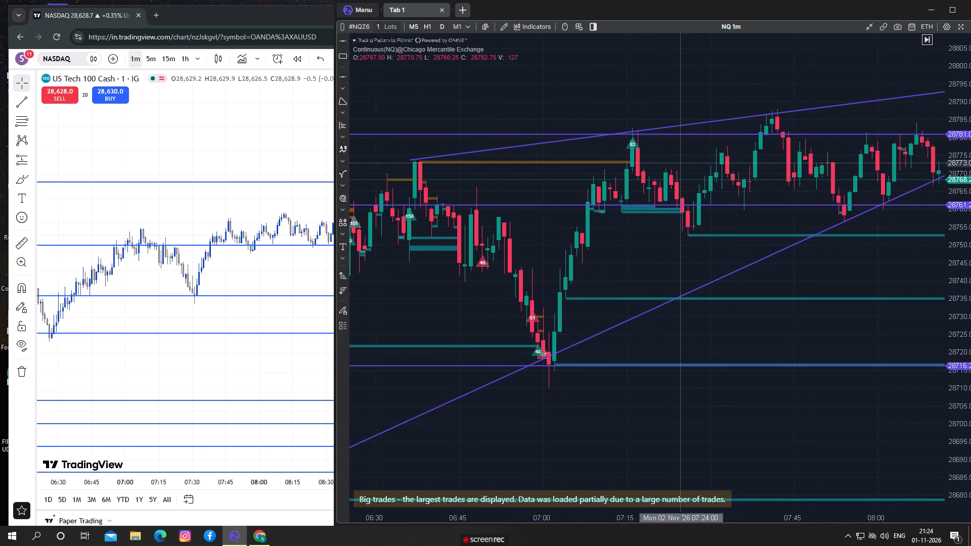
left_click_drag(680, 163, 566, 164)
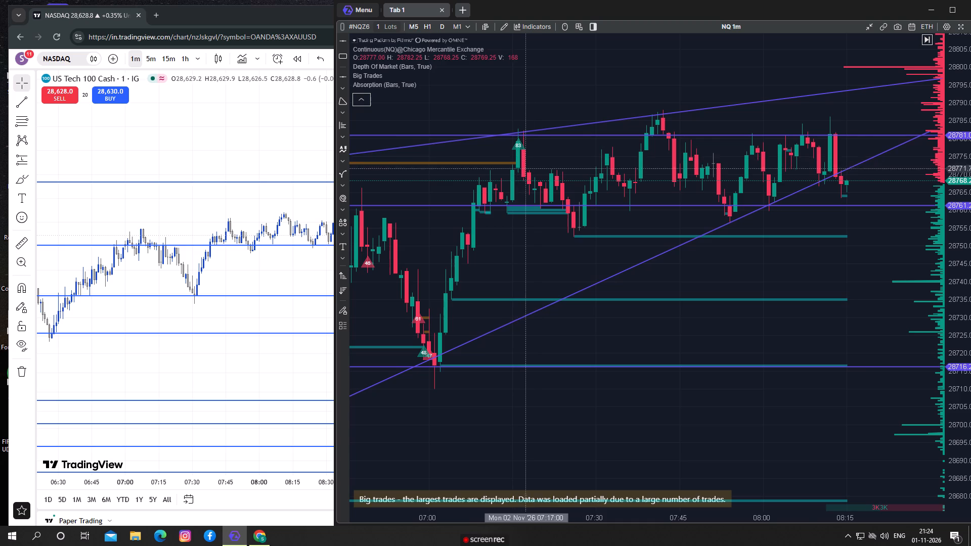
left_click_drag(865, 220, 723, 229)
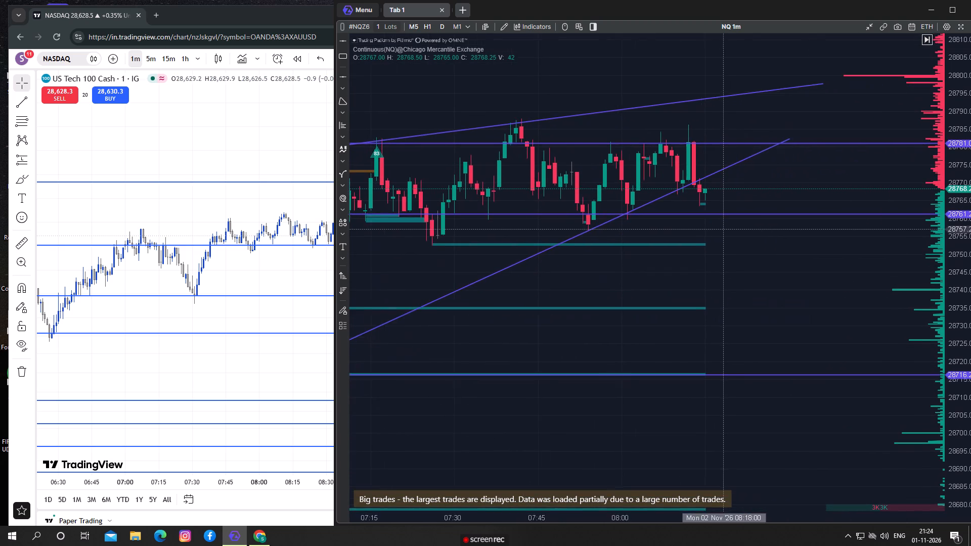
left_click_drag(723, 229, 810, 224)
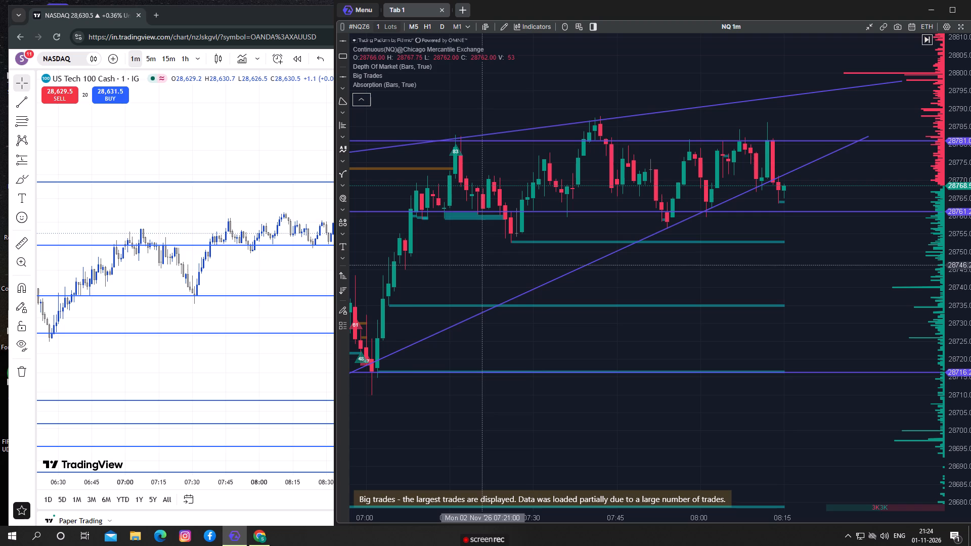
Search the indicators for "a" and add a second Absorption indicator with its default template to the NQ chart.
left_click(522, 34)
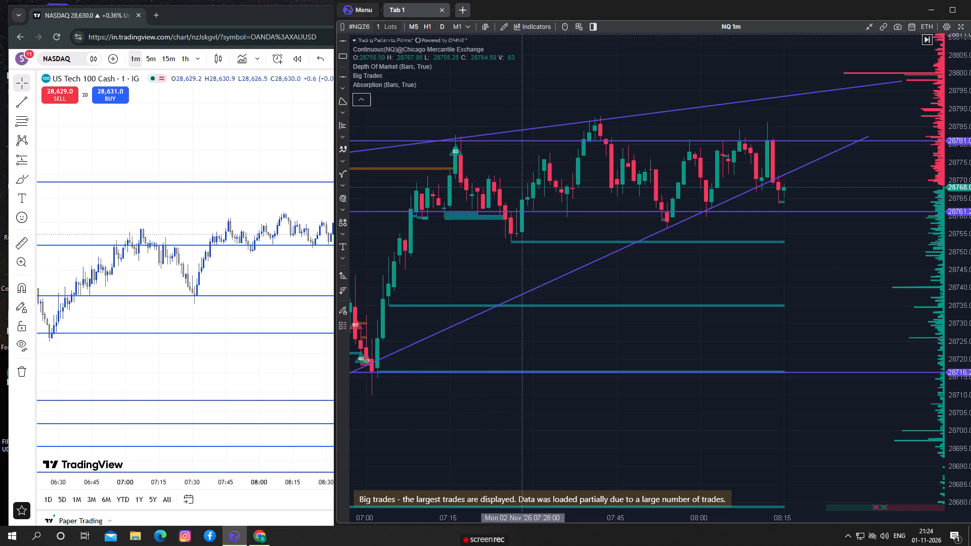
left_click(522, 28)
left_click(583, 139)
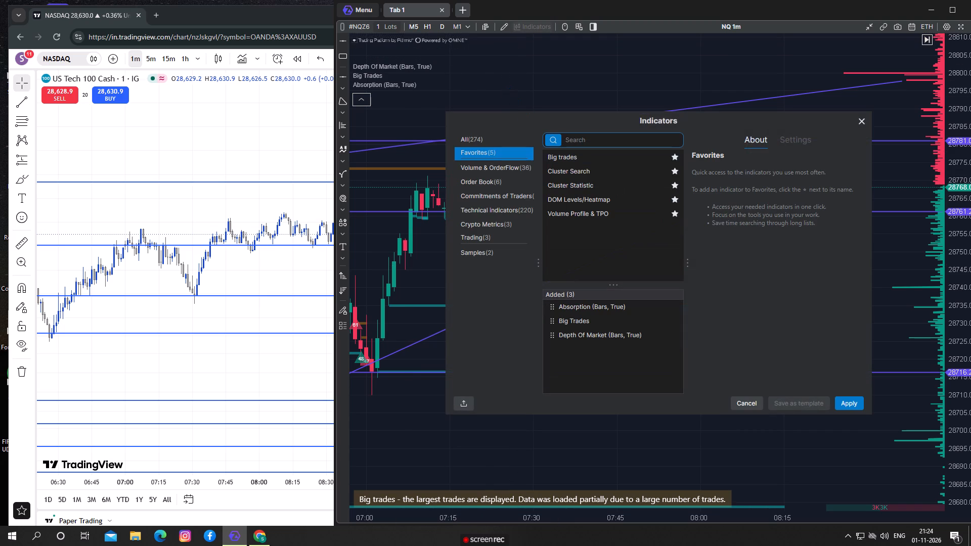
right_click(583, 139)
left_click(603, 174)
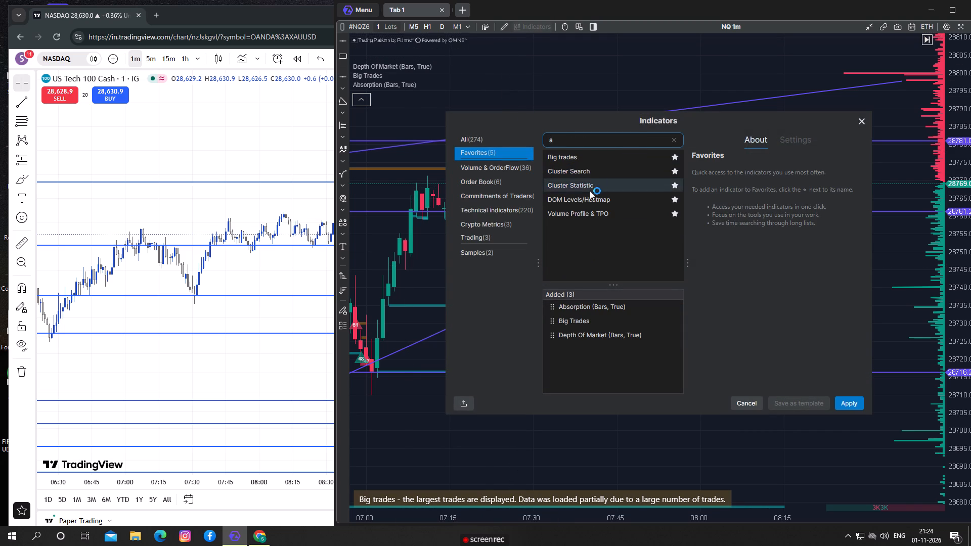
left_click(583, 216)
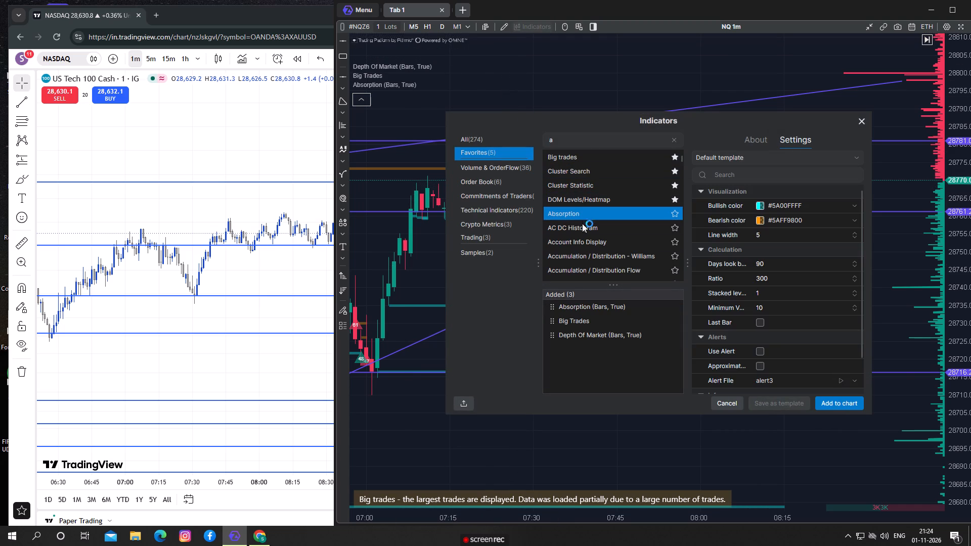
left_click(838, 404)
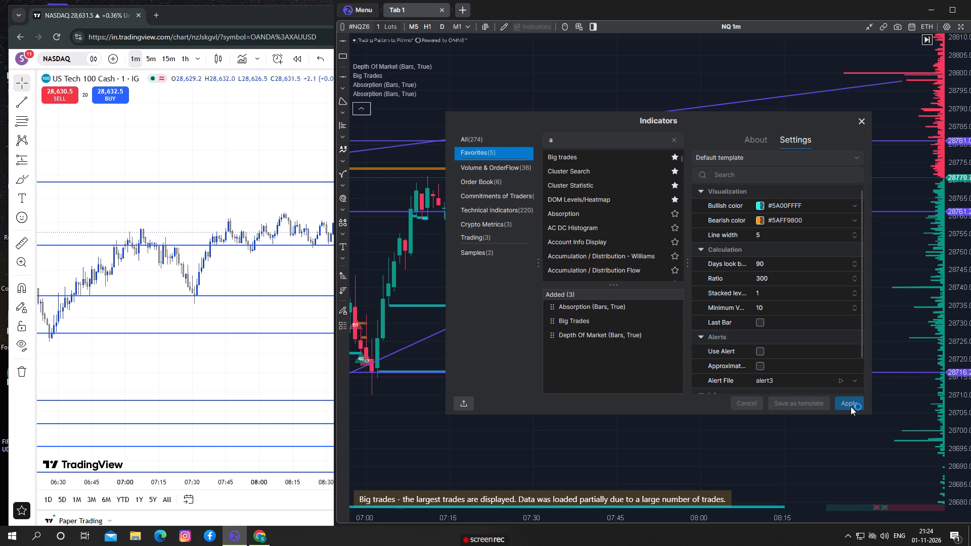
left_click(851, 402)
Search the indicators for "dept" and add another Depth Of Market indicator with its default template to the NQ chart.
left_click_drag(750, 342, 751, 342)
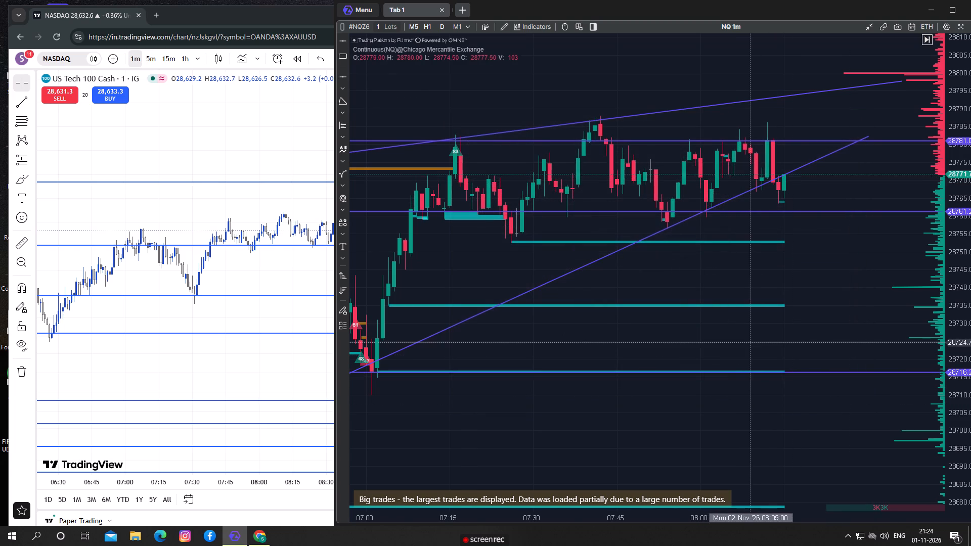
left_click_drag(751, 342, 702, 344)
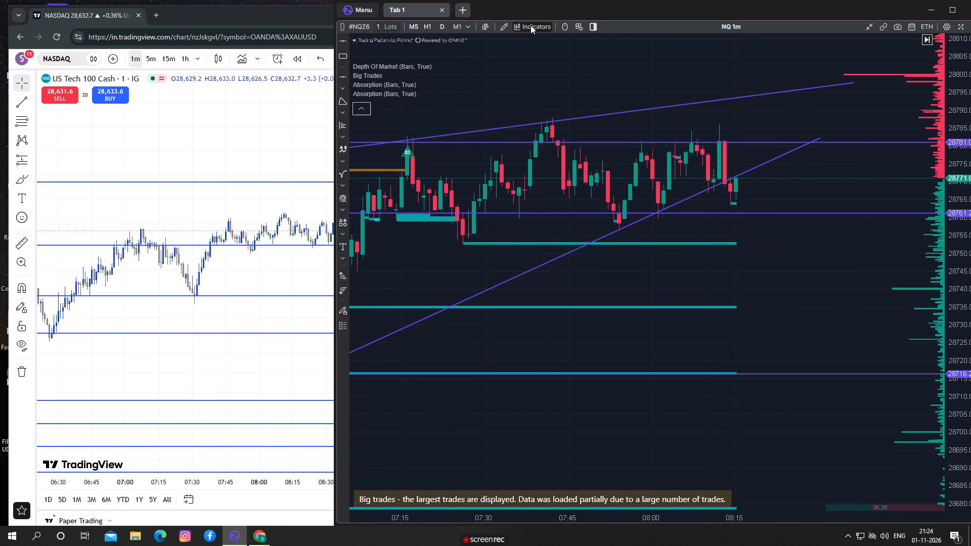
left_click(531, 25)
left_click(567, 140)
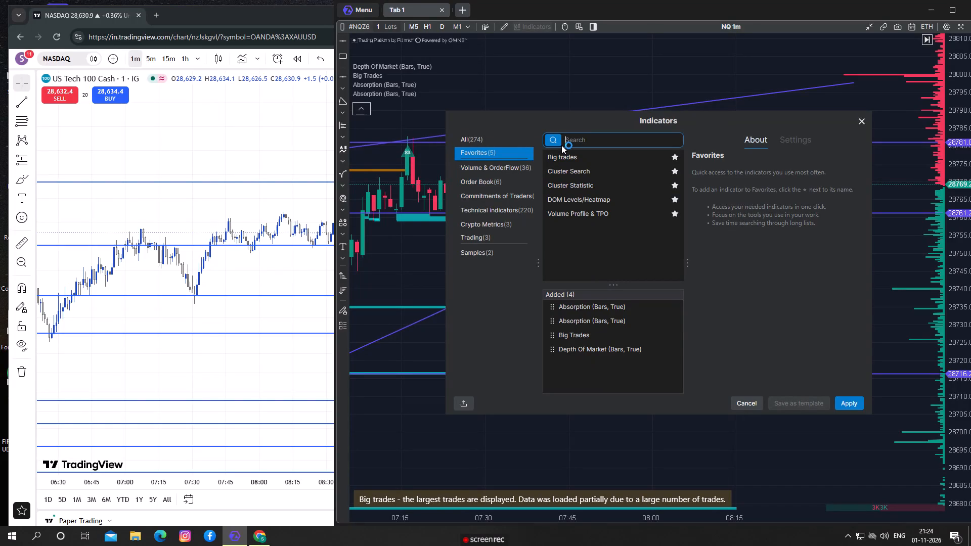
type("de")
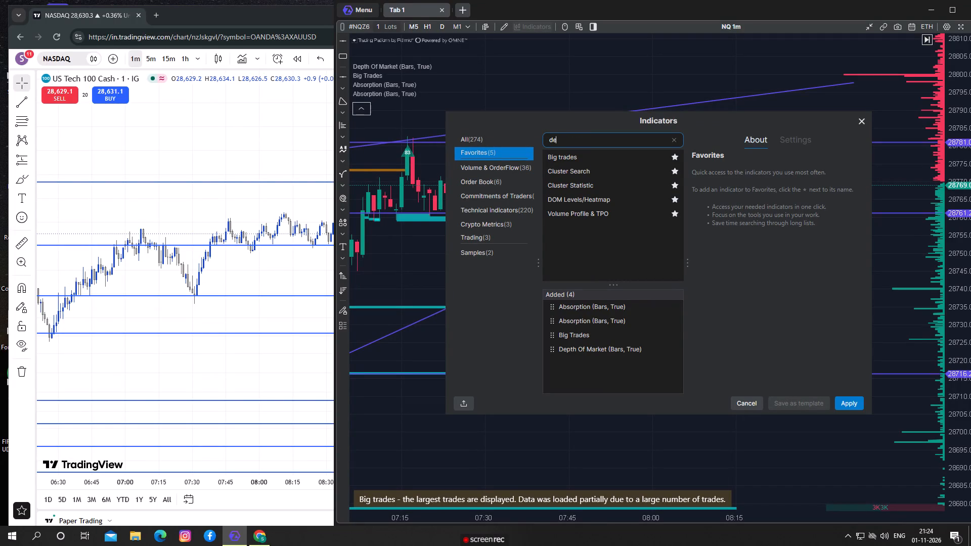
type("pt")
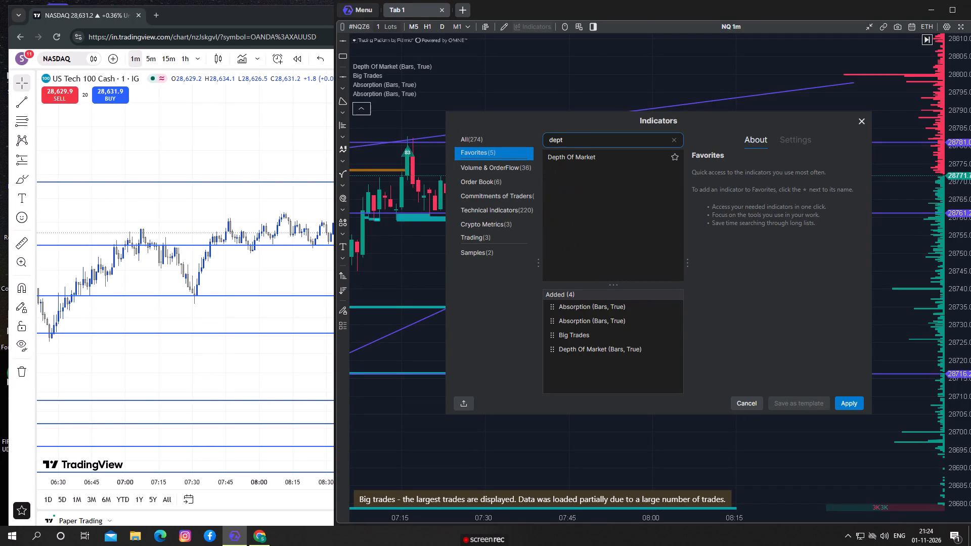
left_click(582, 154)
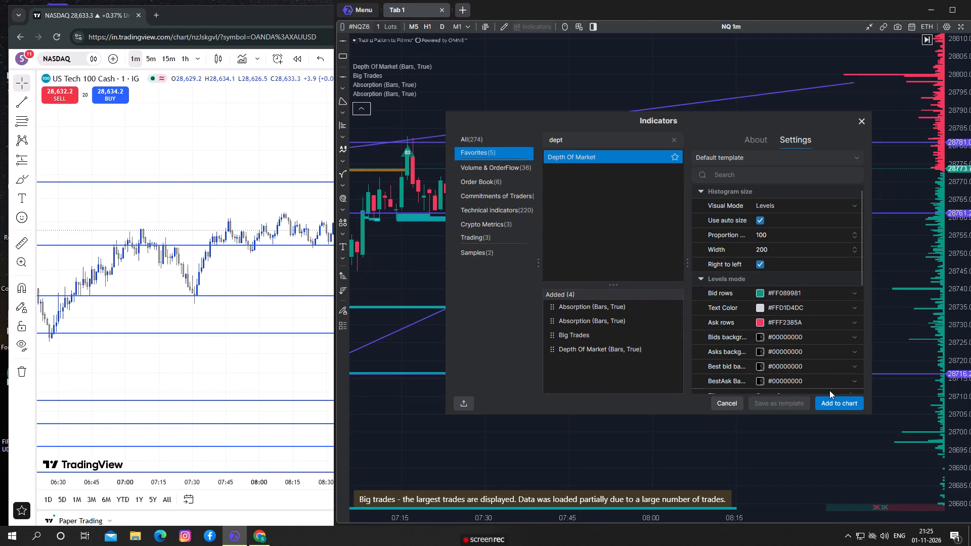
left_click(830, 400)
left_click(844, 401)
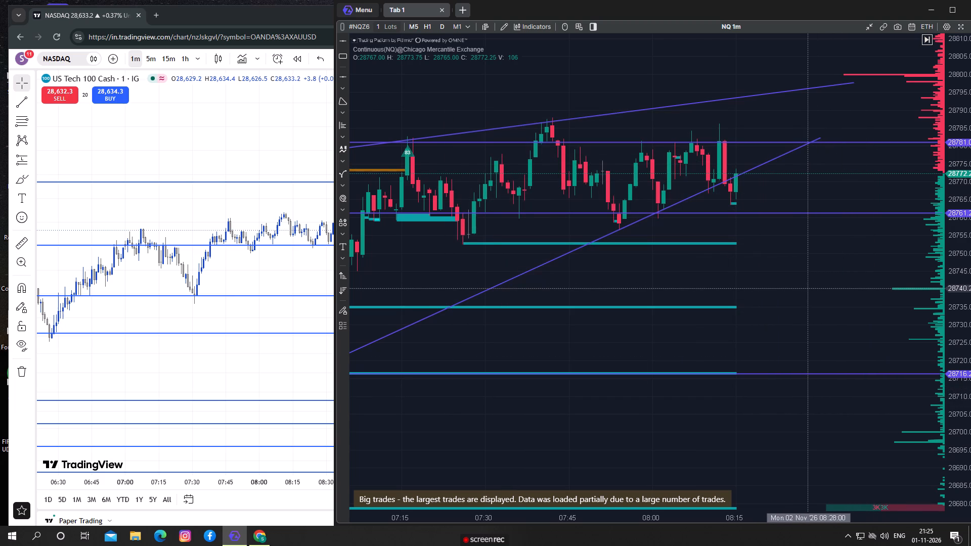
Examine the NQ candles from about 06:00 to 08:17 against the trend lines, Absorption levels and Big Trades markers.
left_click_drag(808, 288, 664, 340)
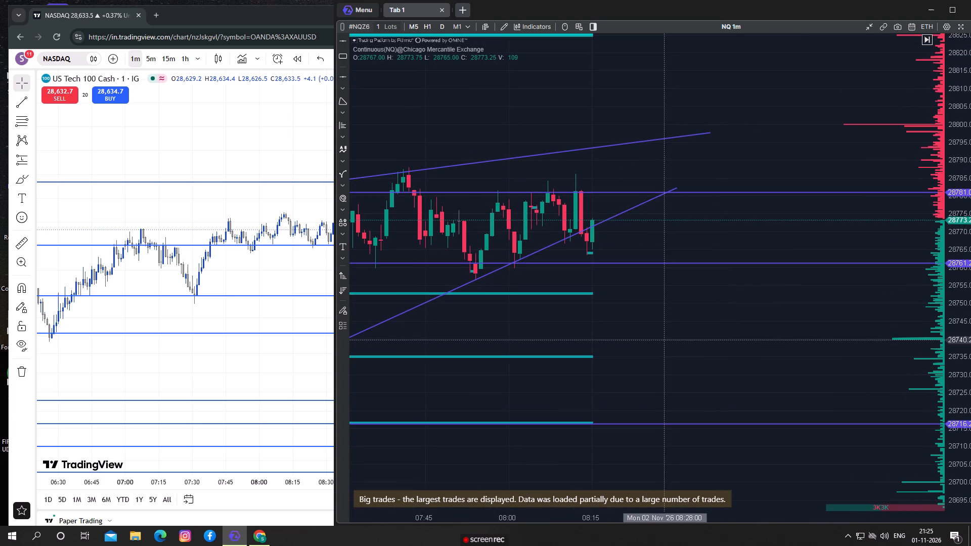
left_click_drag(664, 340, 663, 340)
scroll(588, 247, "down", 3)
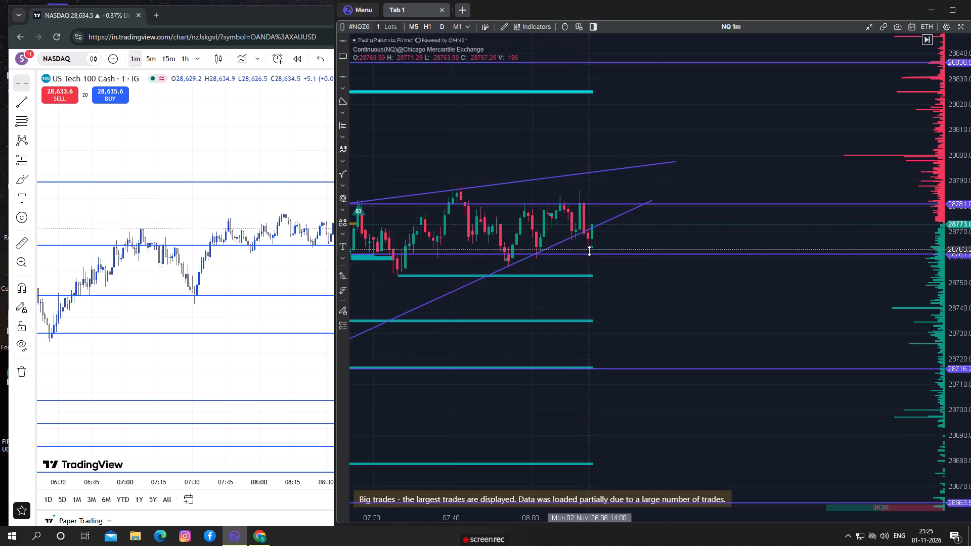
scroll(592, 260, "down", 2)
scroll(614, 305, "down", 3)
scroll(617, 310, "up", 1)
scroll(617, 311, "down", 3)
scroll(617, 311, "up", 1)
scroll(617, 311, "down", 1)
scroll(620, 316, "up", 1)
scroll(621, 317, "down", 1)
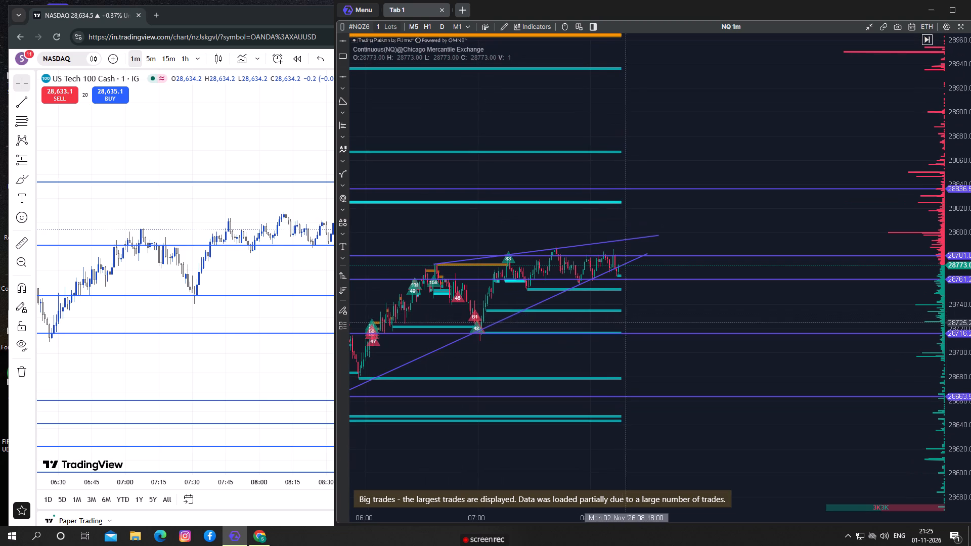
Examine the NQ candles from about 07:40 to 08:17 in close-up against the rising trend line and Depth Of Market bars.
scroll(658, 346, "up", 7)
scroll(673, 301, "up", 1)
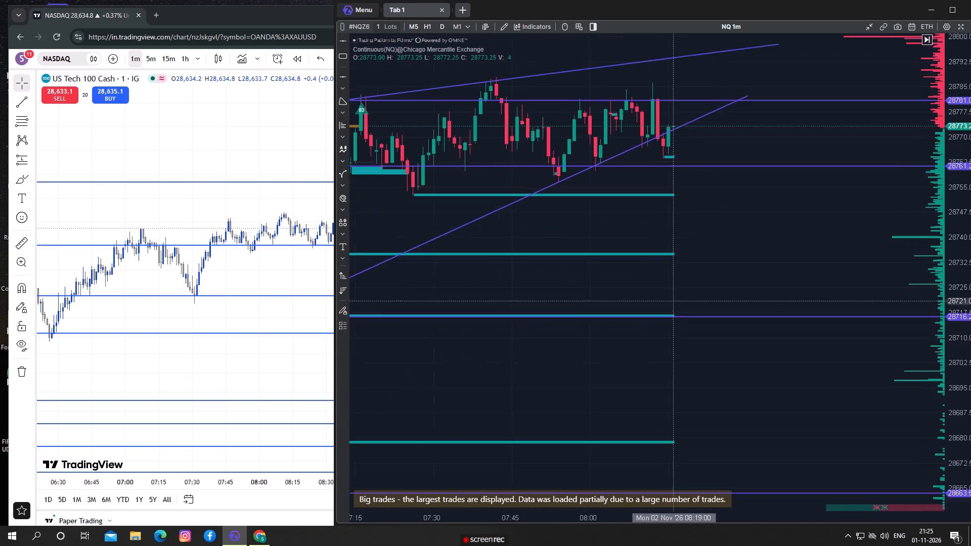
scroll(673, 301, "up", 1)
left_click_drag(731, 224, 798, 335)
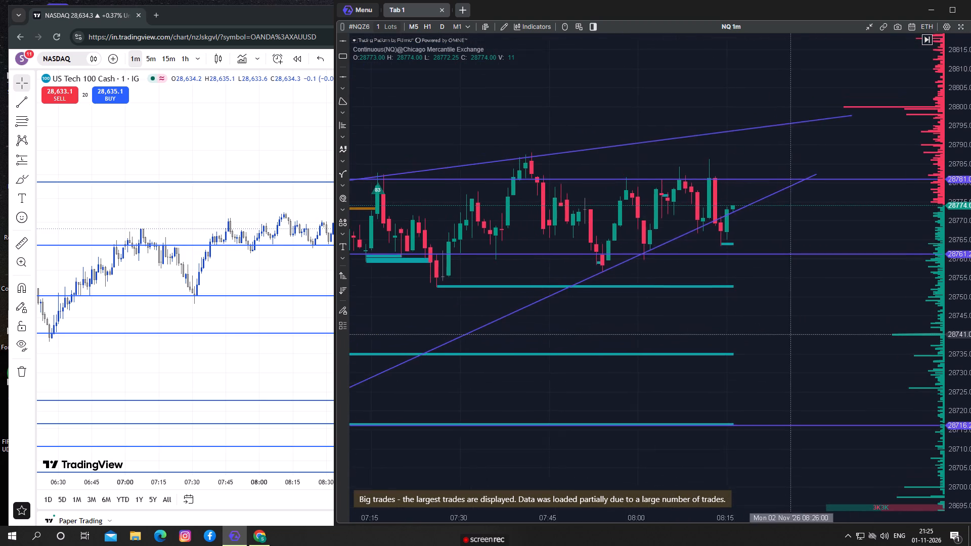
left_click_drag(798, 335, 764, 344)
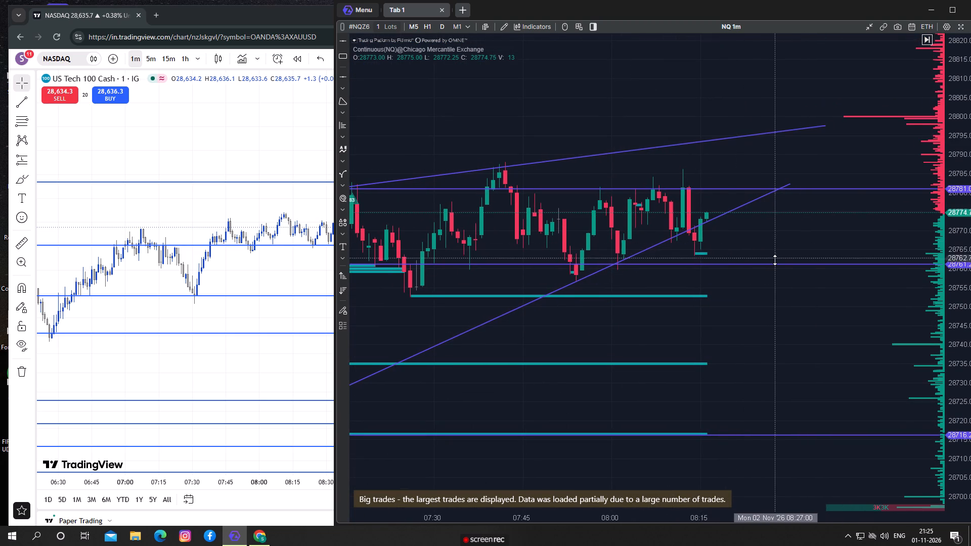
scroll(775, 261, "up", 2)
scroll(782, 307, "up", 1)
left_click_drag(814, 219, 727, 257)
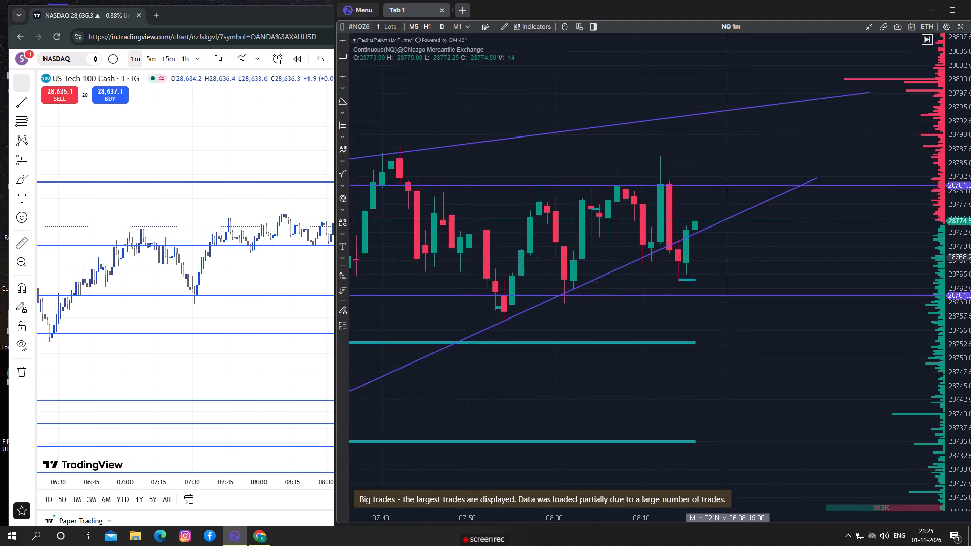
left_click_drag(727, 257, 695, 323)
scroll(690, 323, "up", 6)
scroll(734, 322, "down", 3)
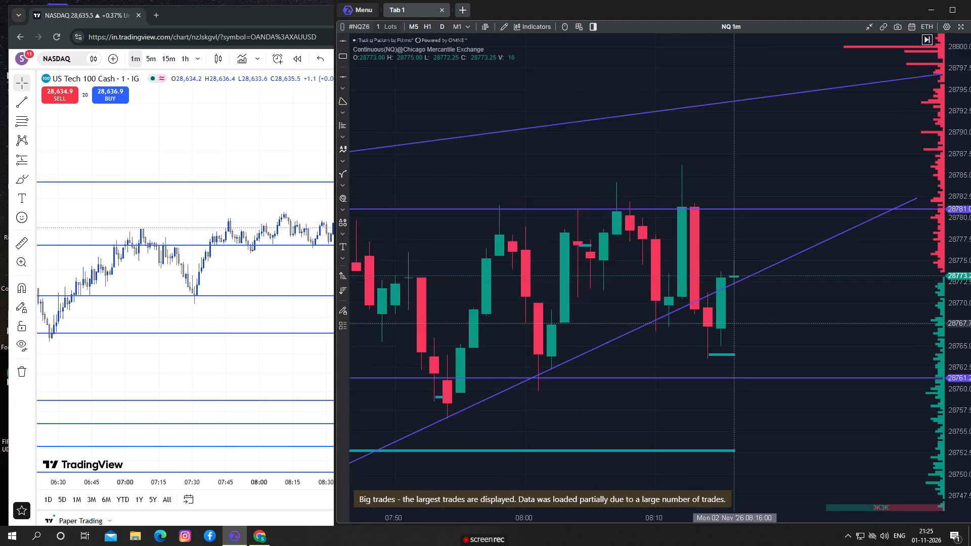
scroll(734, 323, "down", 3)
scroll(734, 323, "up", 1)
scroll(734, 323, "down", 1)
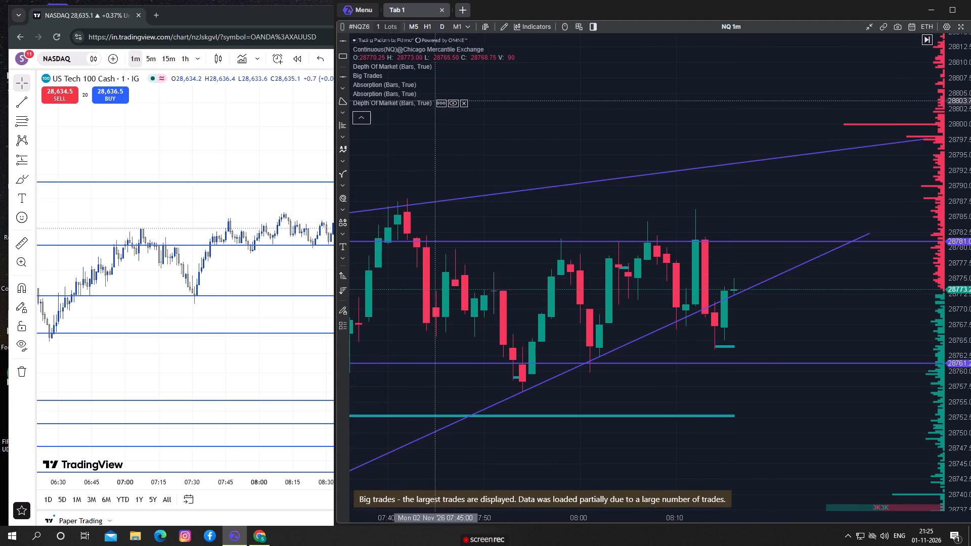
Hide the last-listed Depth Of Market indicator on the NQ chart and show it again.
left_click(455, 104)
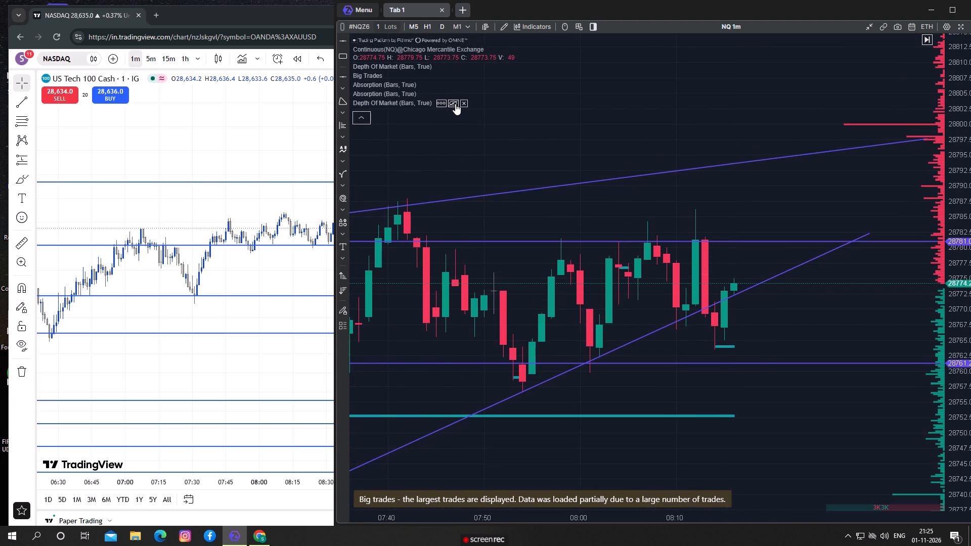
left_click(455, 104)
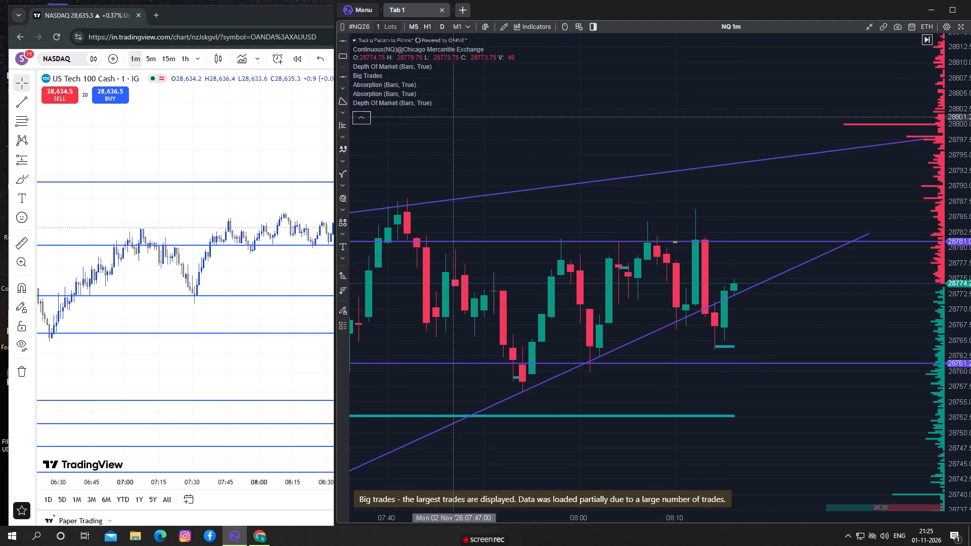
Examine the Absorption and Depth Of Market levels beneath the latest NQ candles.
left_click_drag(508, 304, 507, 203)
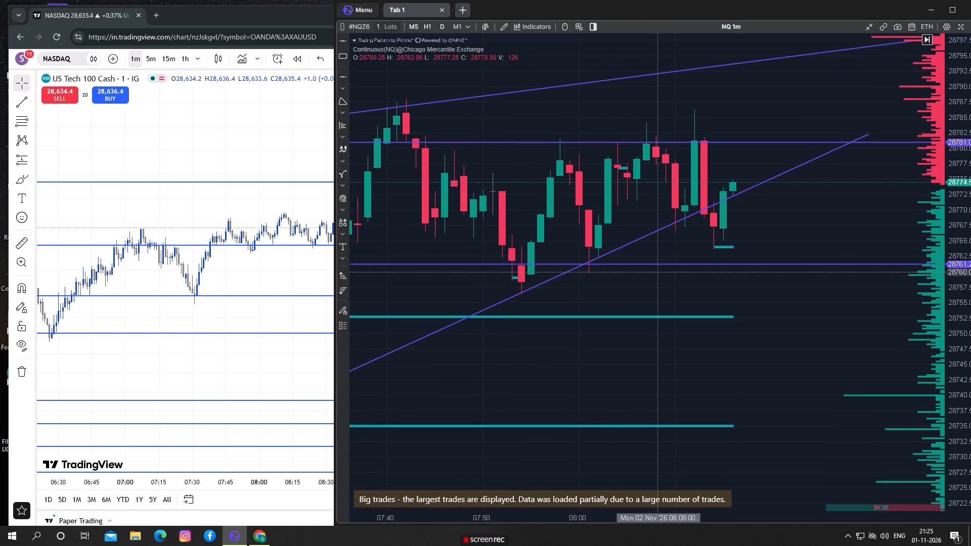
scroll(657, 272, "down", 4)
scroll(661, 295, "up", 1)
scroll(661, 295, "down", 2)
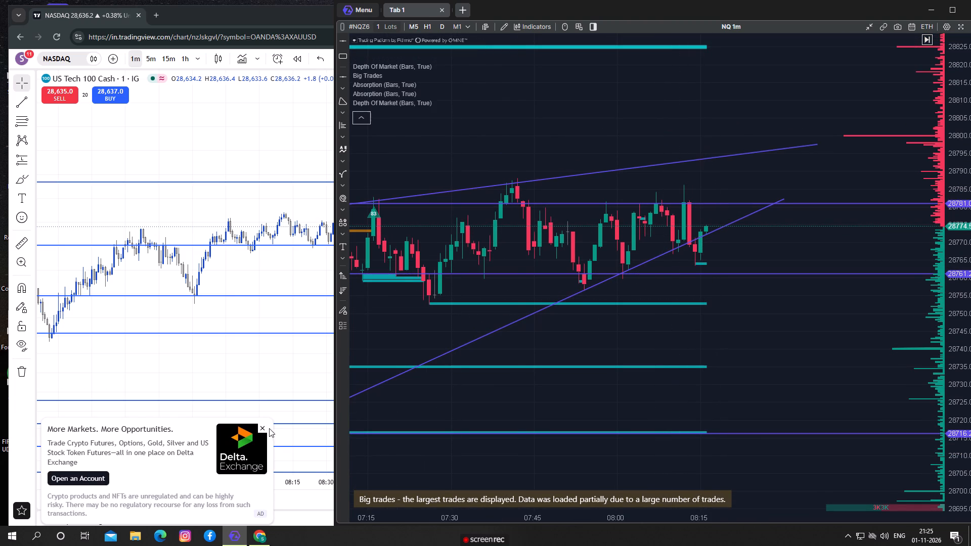
Dismiss the Delta Exchange advertisement on TradingView's NASDAQ chart.
left_click(264, 428)
Examine the NQ price swings from about 06:45 to 08:17 around the 28761 level and the Big Trades markers.
left_click_drag(720, 250, 793, 245)
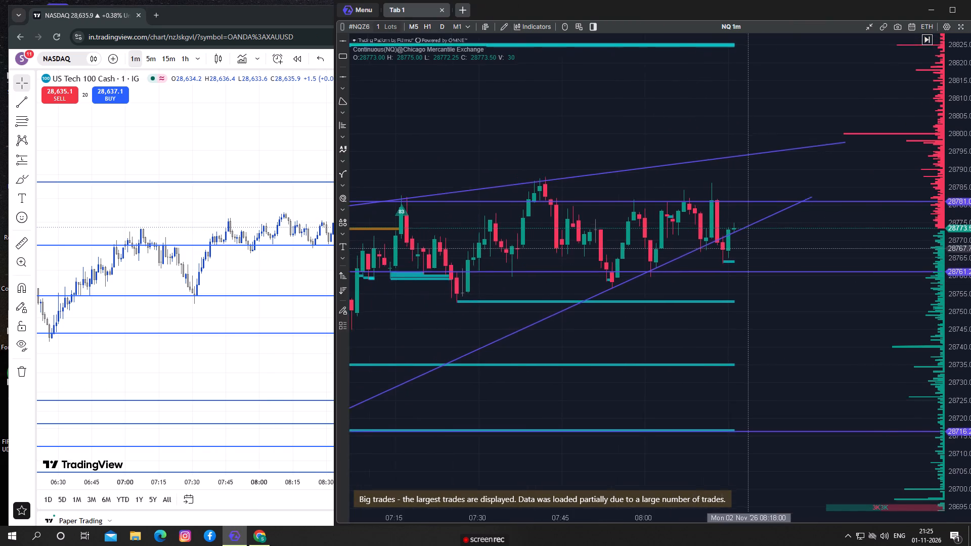
left_click_drag(793, 245, 797, 244)
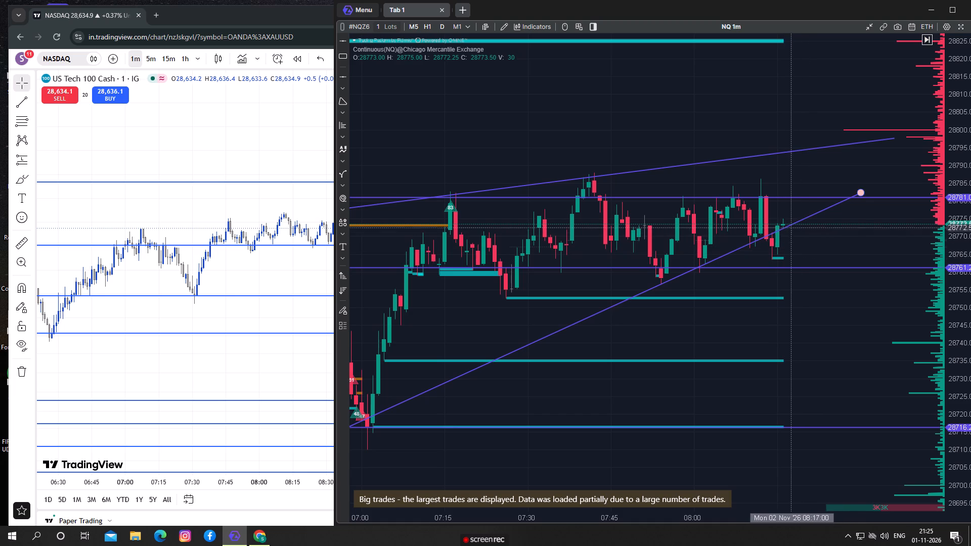
left_click_drag(749, 331, 751, 331)
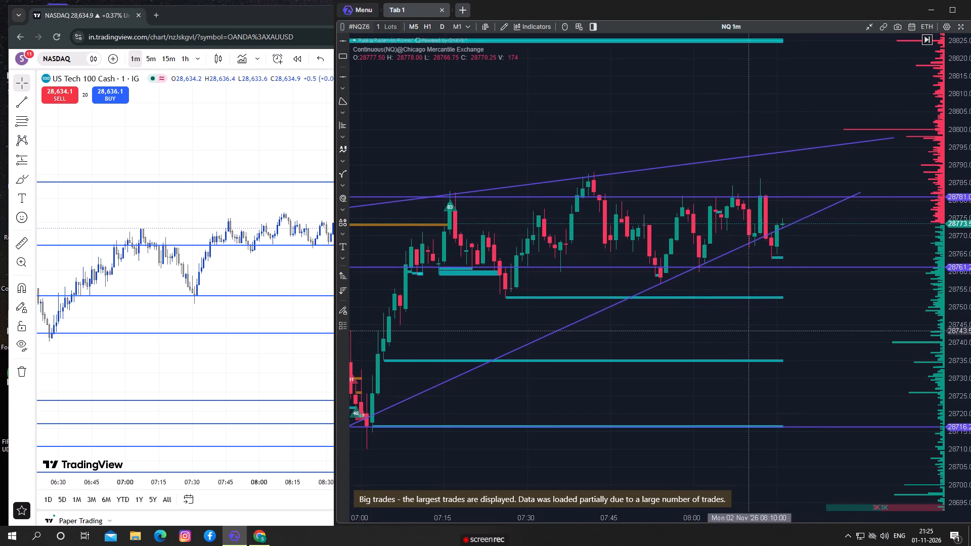
left_click_drag(751, 331, 736, 329)
left_click_drag(445, 298, 444, 298)
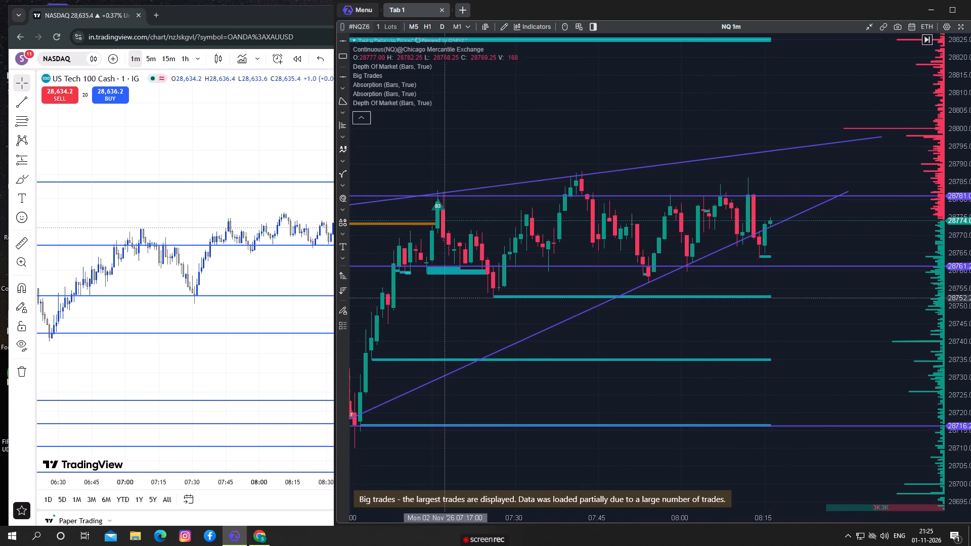
left_click_drag(444, 298, 563, 317)
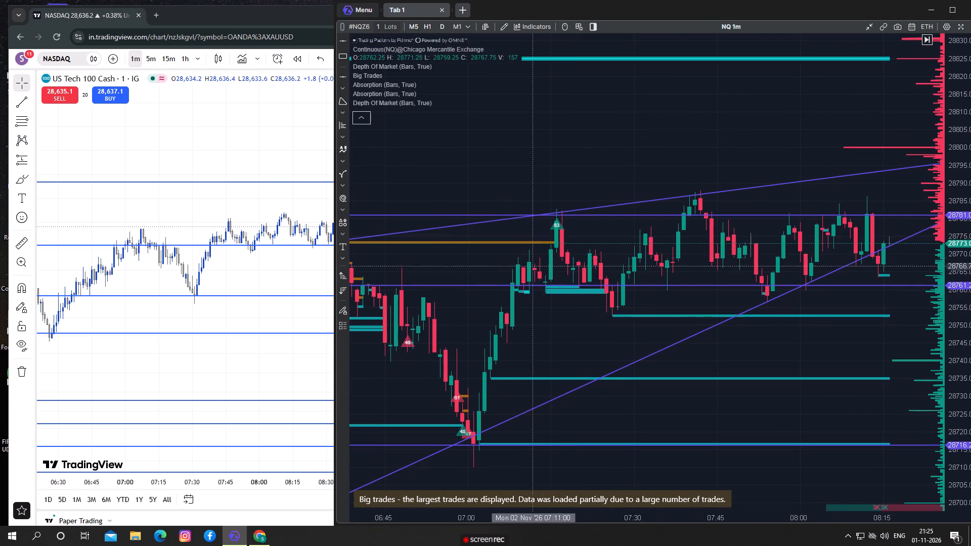
left_click_drag(604, 248, 614, 246)
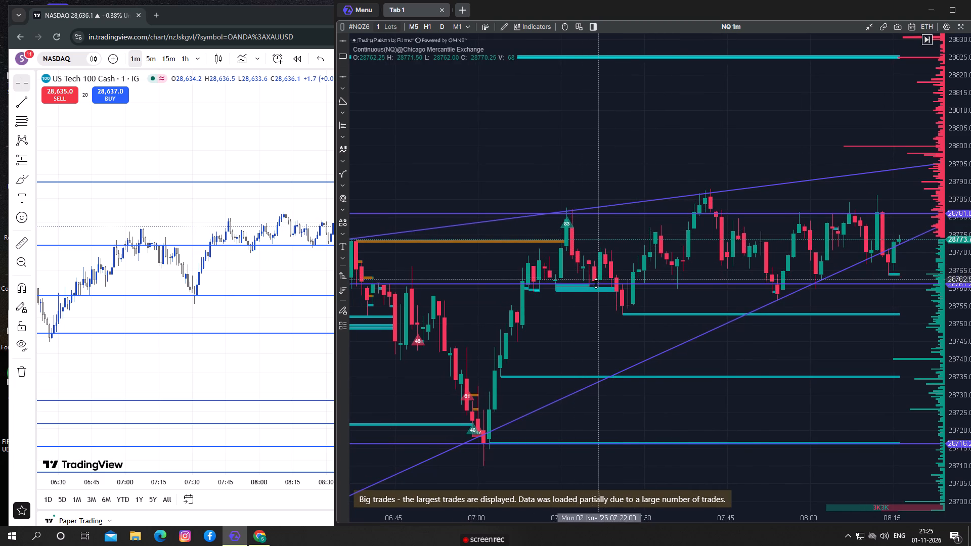
left_click_drag(595, 328, 576, 300)
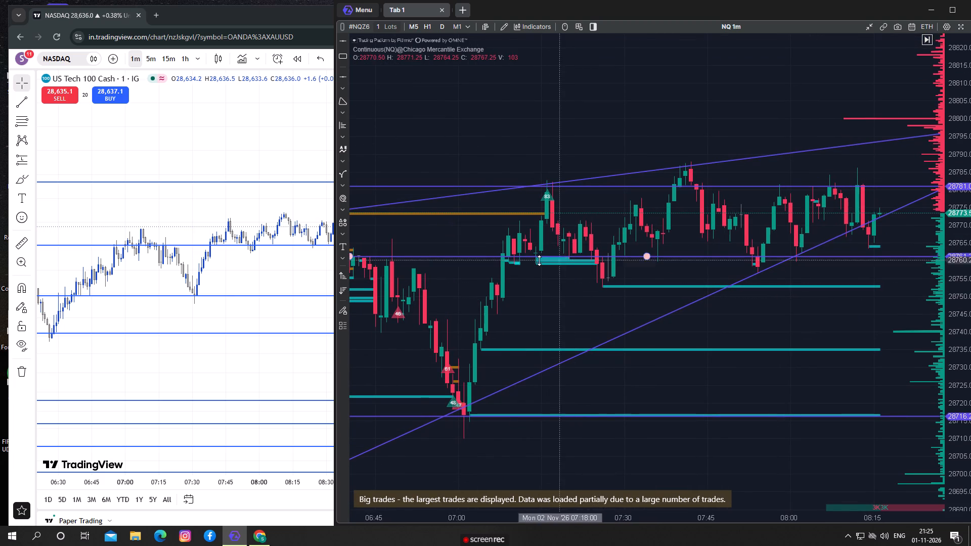
Measure the NQ drop from the 28781 level near 07:17 to the 28761 level, and clear the measurement.
left_click(346, 204)
left_click(356, 215)
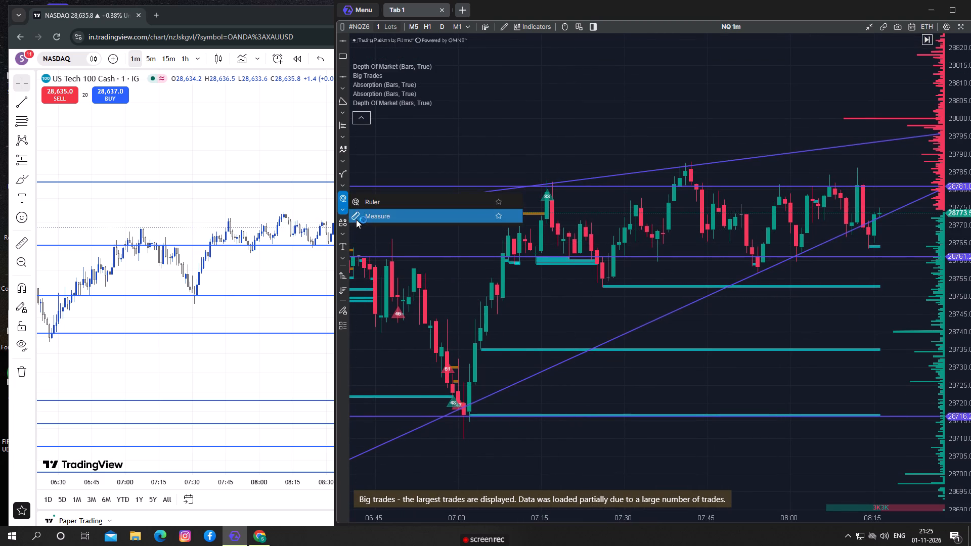
left_click(551, 186)
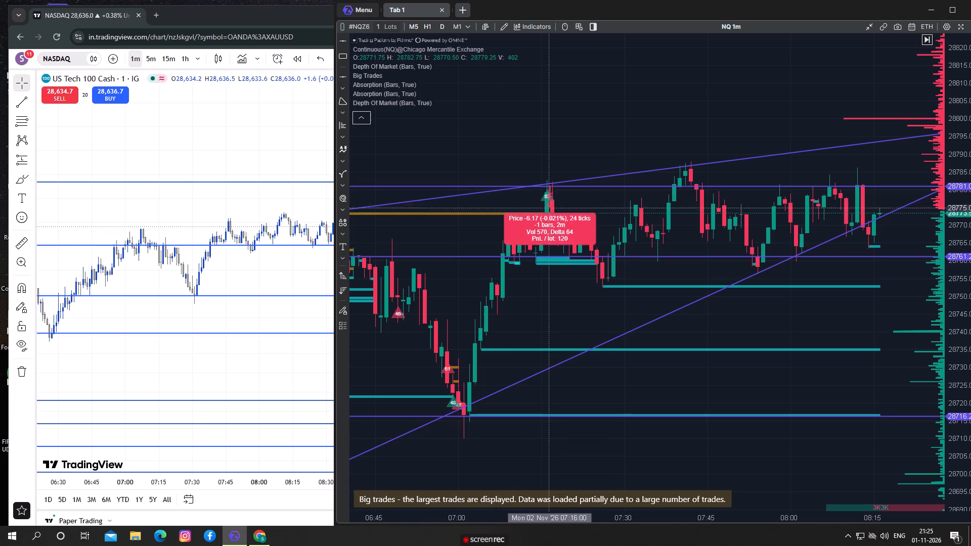
left_click(589, 256)
left_click(568, 231)
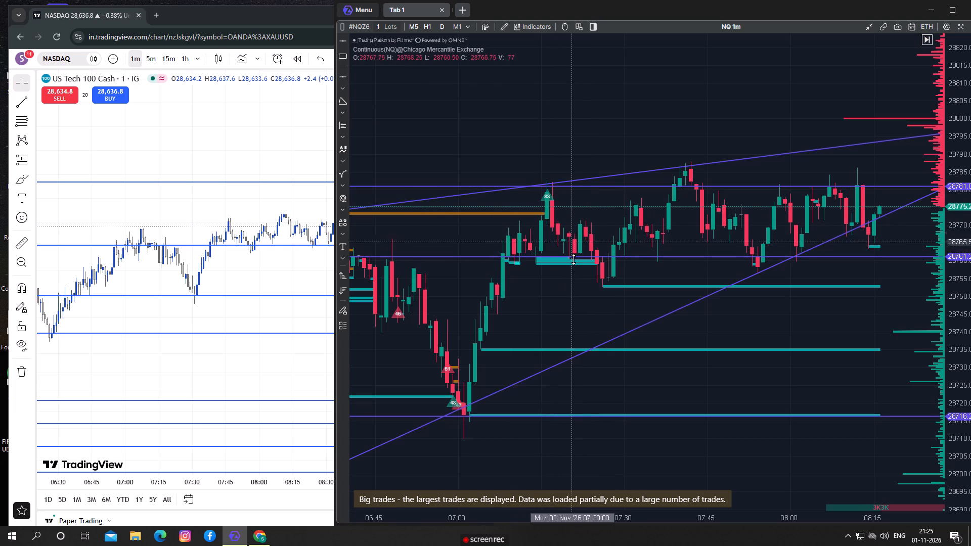
Measure the NQ rise from about 28720 near 07:02 to about 28740 near 07:06, and clear the measurement.
left_click_drag(568, 325, 547, 217)
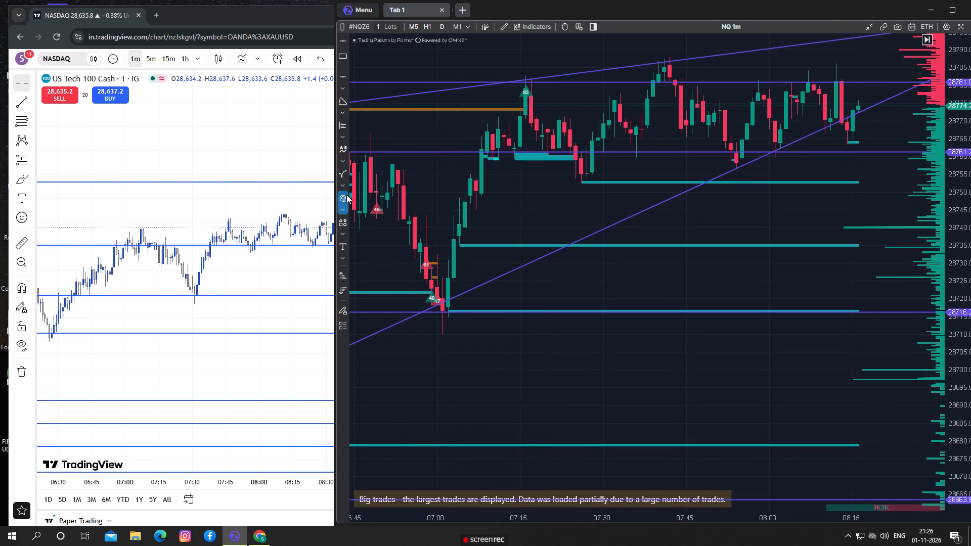
left_click(346, 209)
left_click(355, 210)
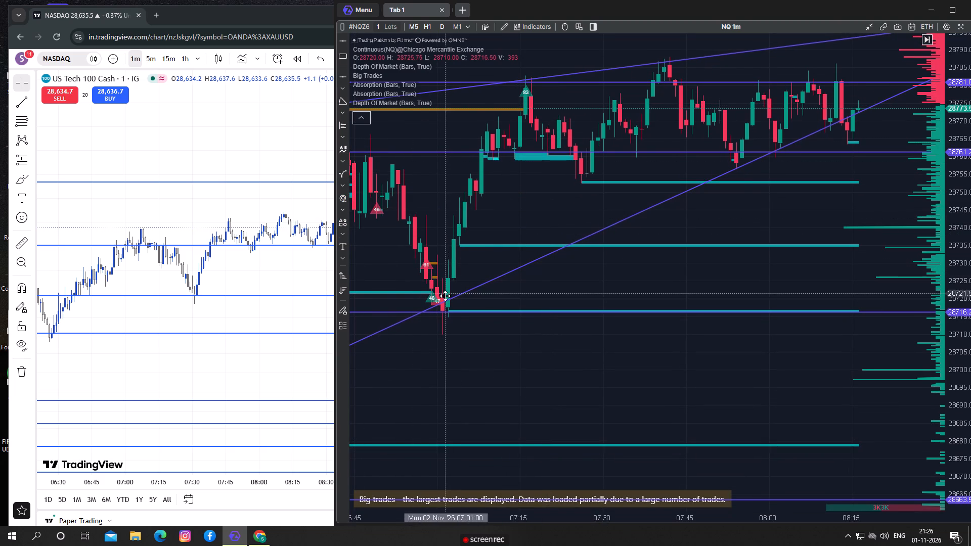
left_click(445, 298)
left_click(449, 299)
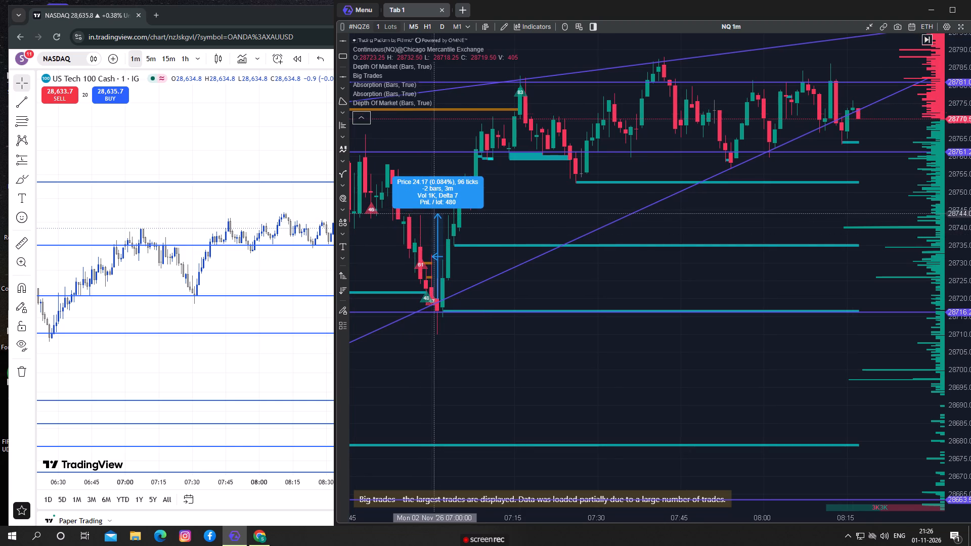
left_click(466, 227)
left_click(497, 232)
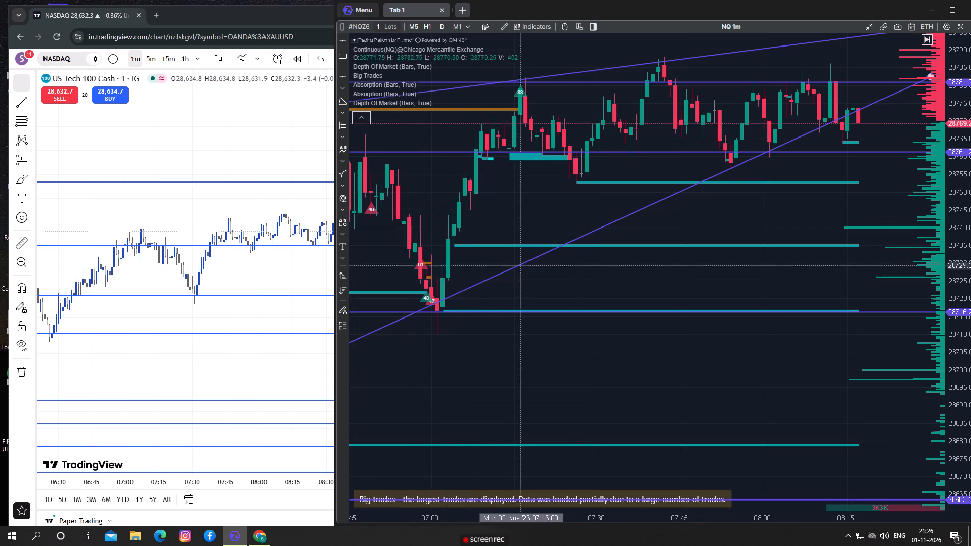
Measure the NQ drop from the top of the 08:17 candle towards the 28761 level, and clear the measurement.
left_click_drag(585, 281, 456, 297)
left_click_drag(656, 221, 739, 315)
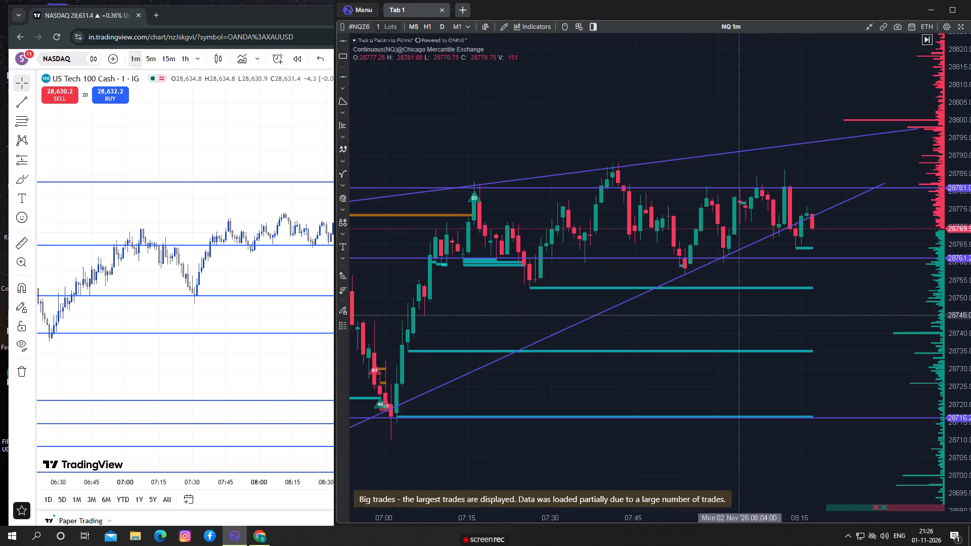
left_click_drag(739, 315, 514, 236)
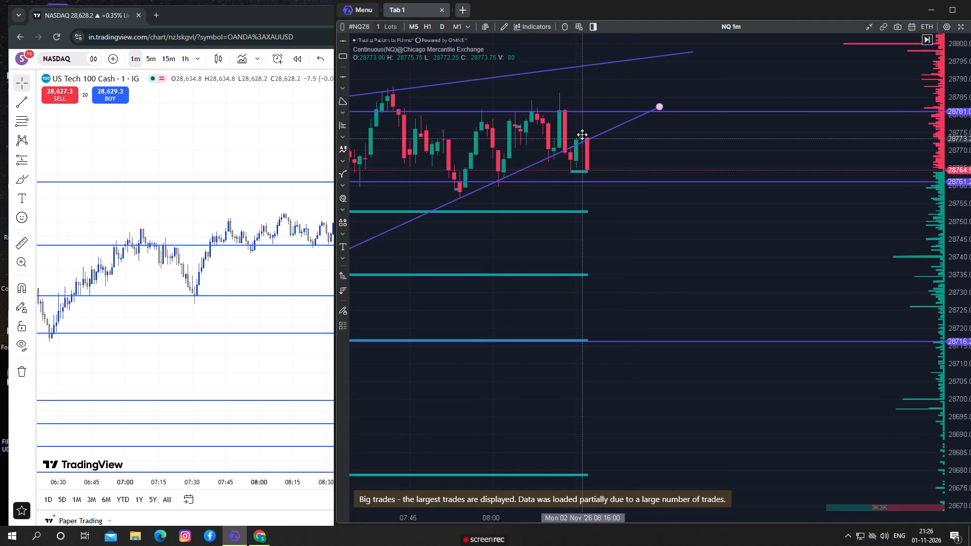
left_click_drag(608, 148, 627, 131)
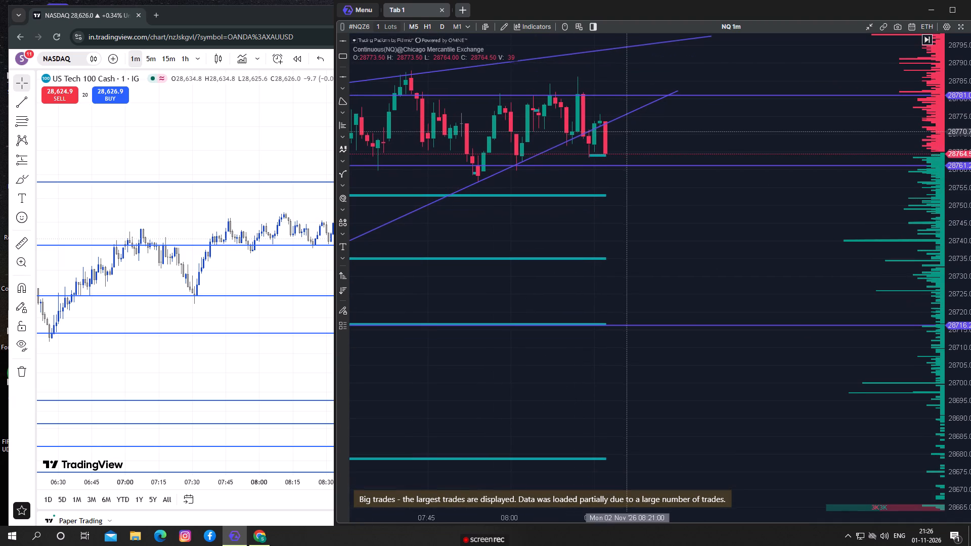
left_click(341, 205)
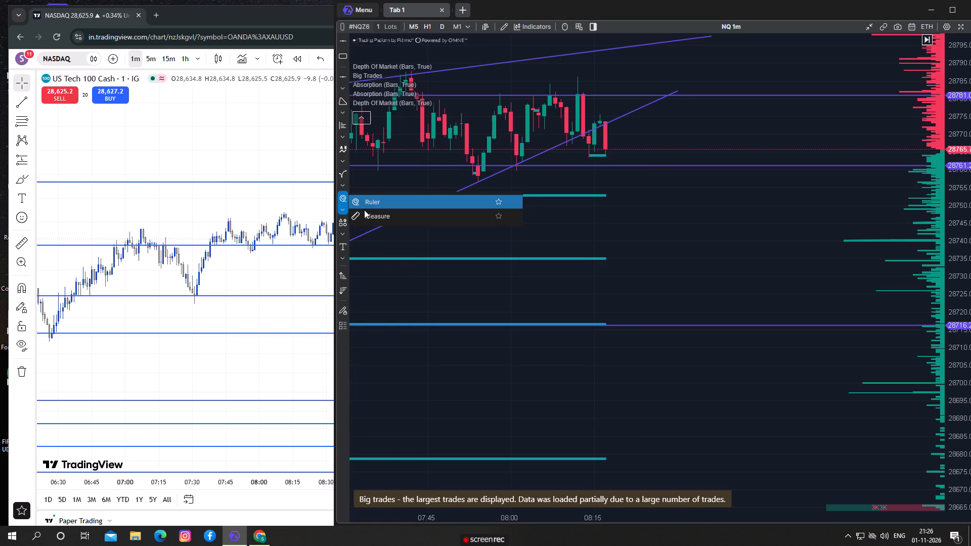
left_click(365, 212)
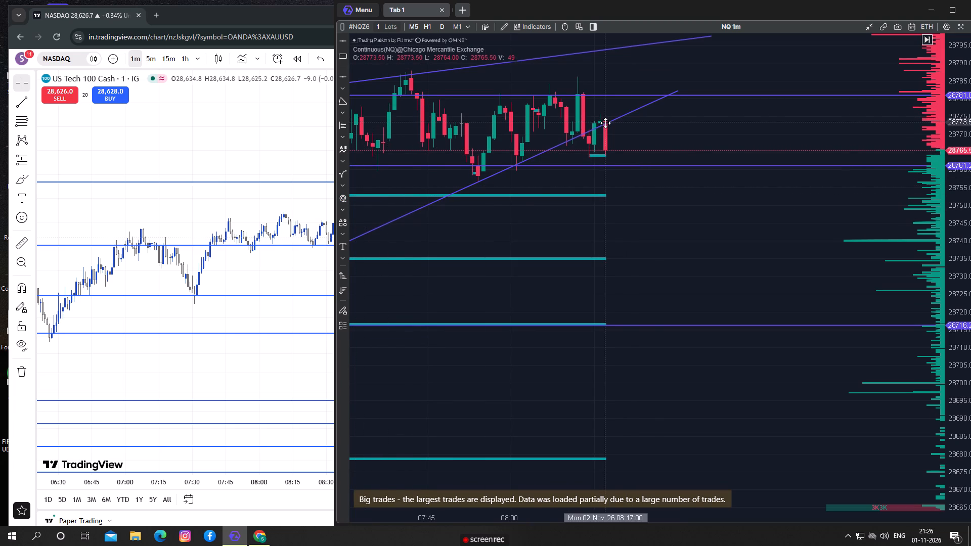
left_click(604, 119)
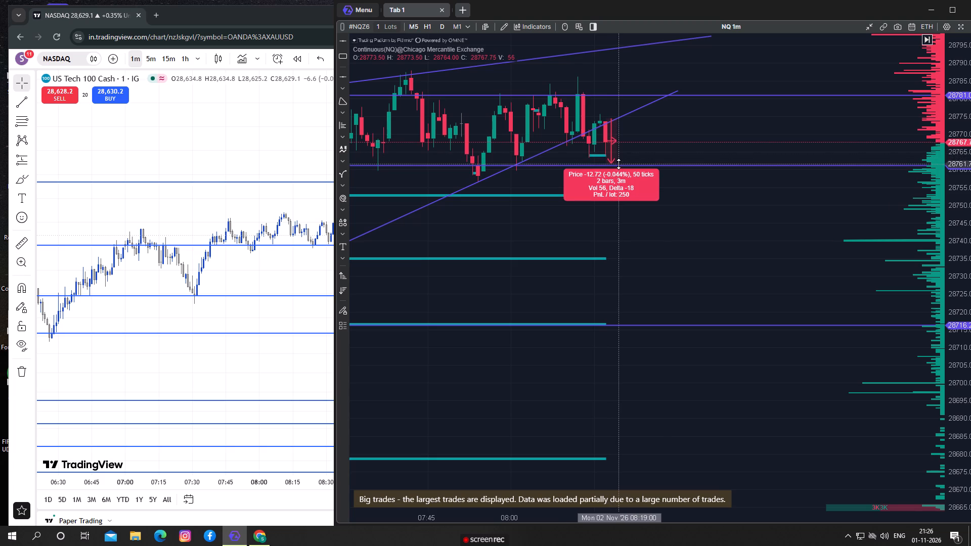
double_click(633, 149)
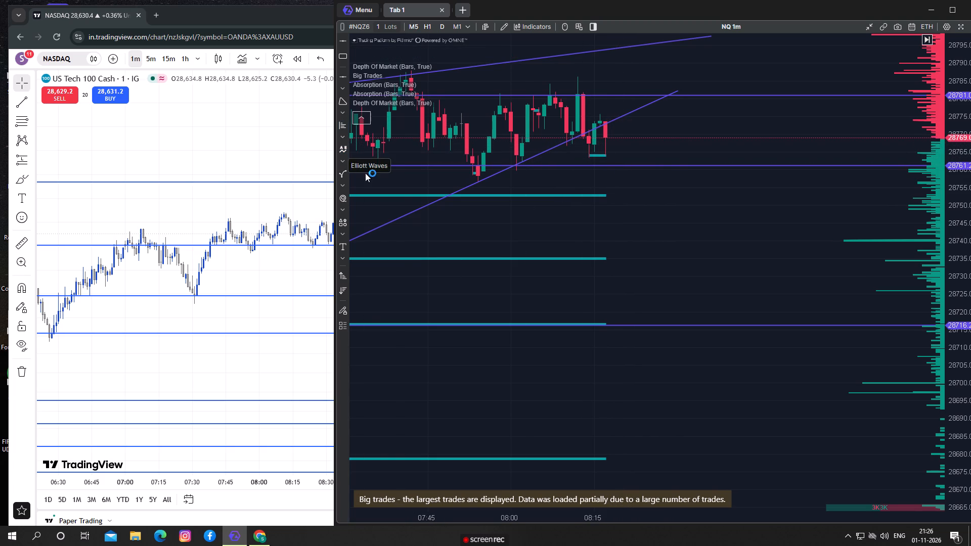
left_click_drag(683, 214, 739, 268)
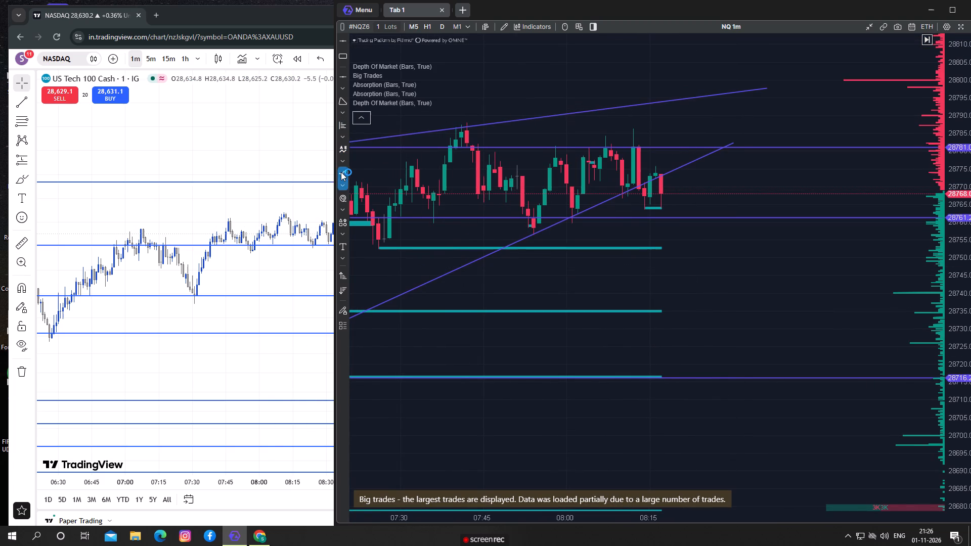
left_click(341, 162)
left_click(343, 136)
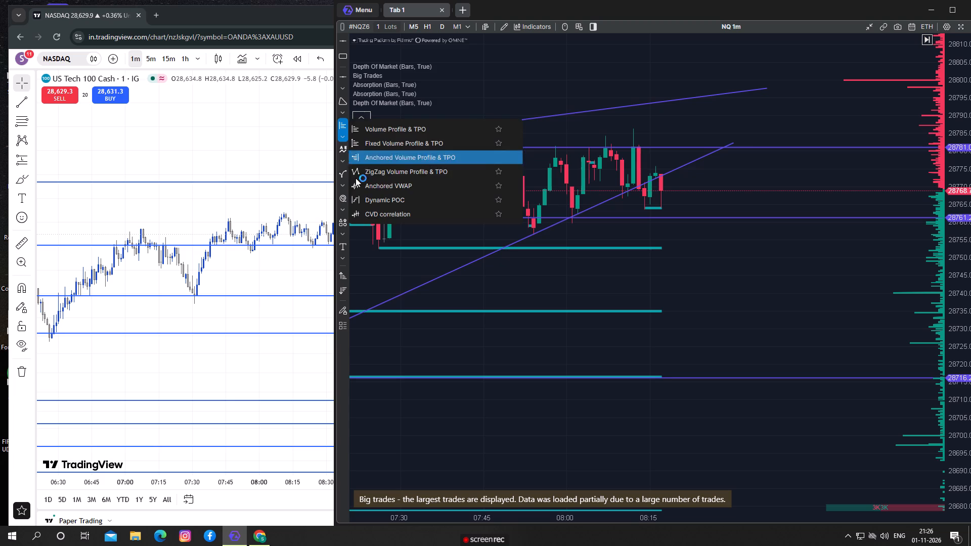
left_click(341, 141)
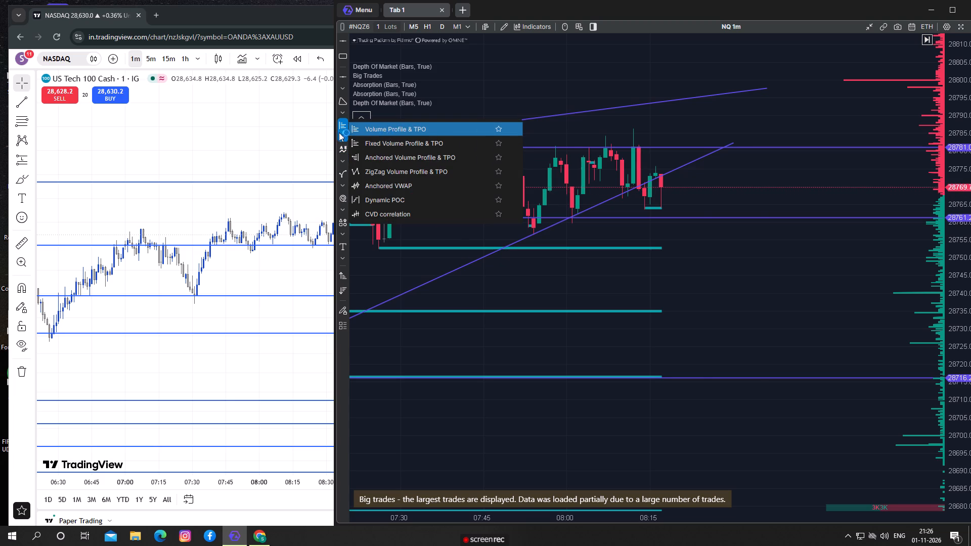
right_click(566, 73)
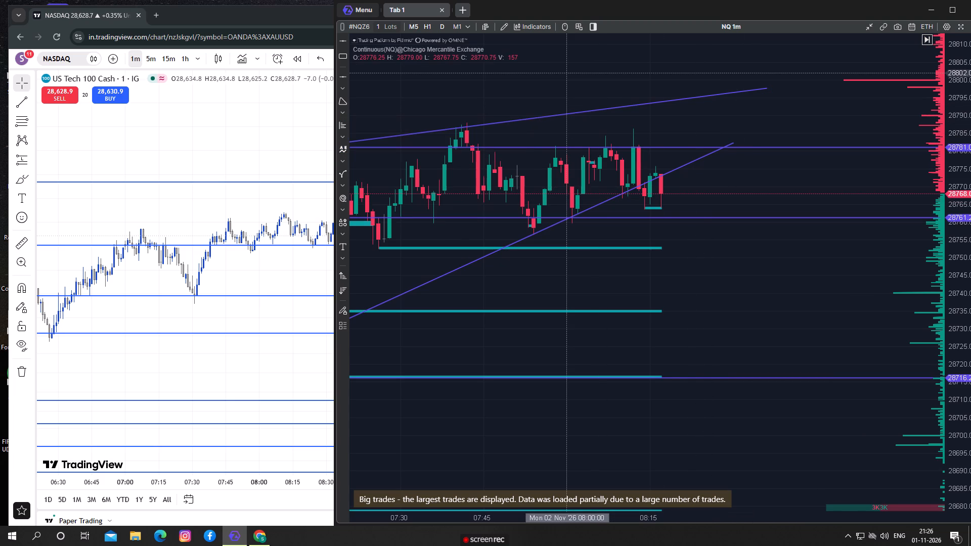
Examine the wider NQ price structure, from the decline before 2 November to the rise between the two ascending trend lines.
left_click_drag(728, 292, 762, 255)
scroll(759, 255, "down", 5)
scroll(756, 260, "up", 1)
scroll(756, 260, "down", 1)
scroll(756, 263, "up", 1)
scroll(756, 263, "down", 2)
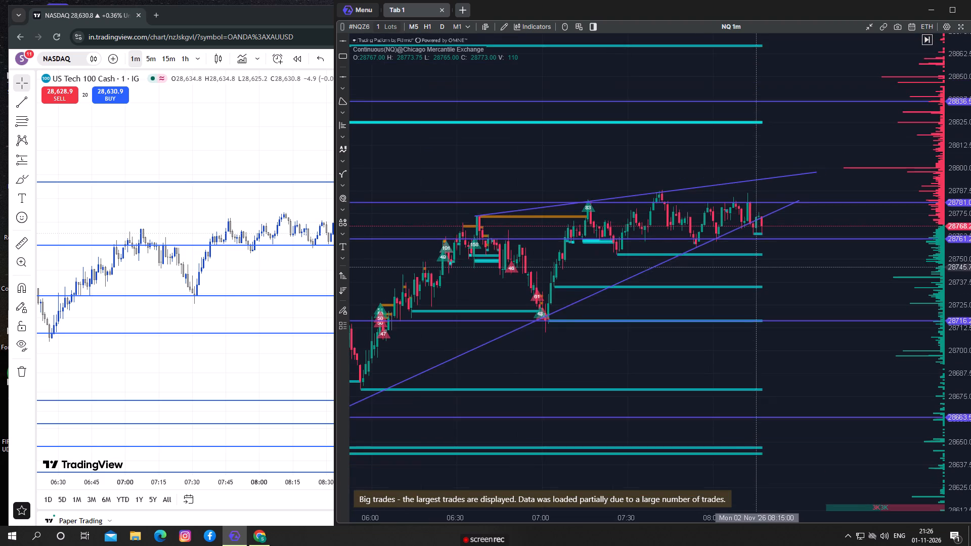
scroll(767, 288, "down", 4)
left_click_drag(951, 384, 950, 373)
scroll(852, 334, "down", 1)
scroll(852, 334, "up", 1)
scroll(852, 334, "down", 1)
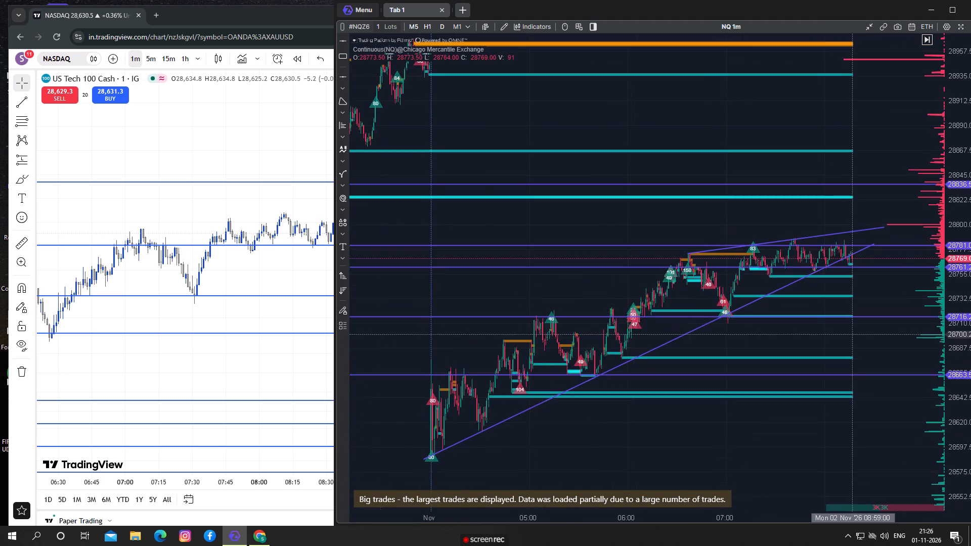
scroll(852, 334, "down", 5)
left_click_drag(846, 402, 826, 392)
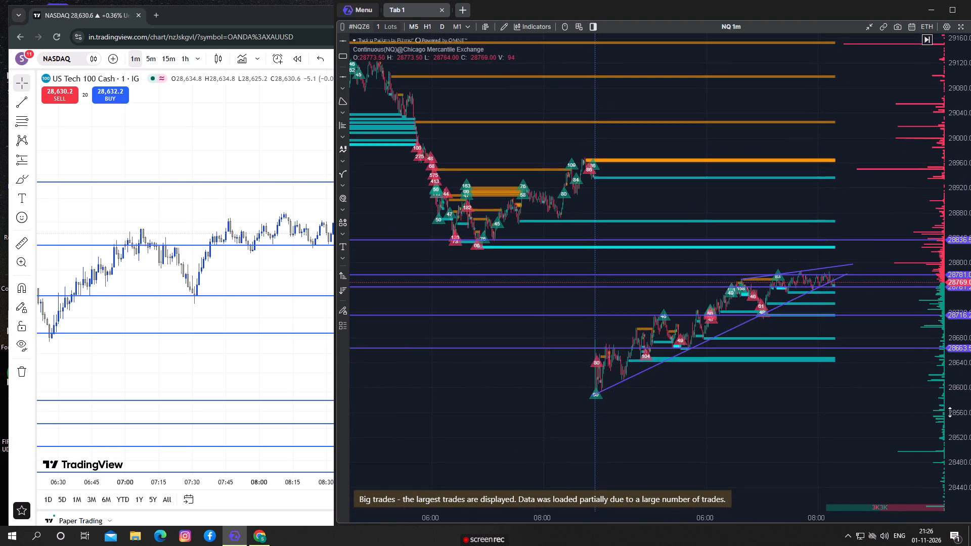
left_click_drag(950, 414, 945, 292)
scroll(898, 352, "up", 2)
left_click_drag(880, 356, 820, 278)
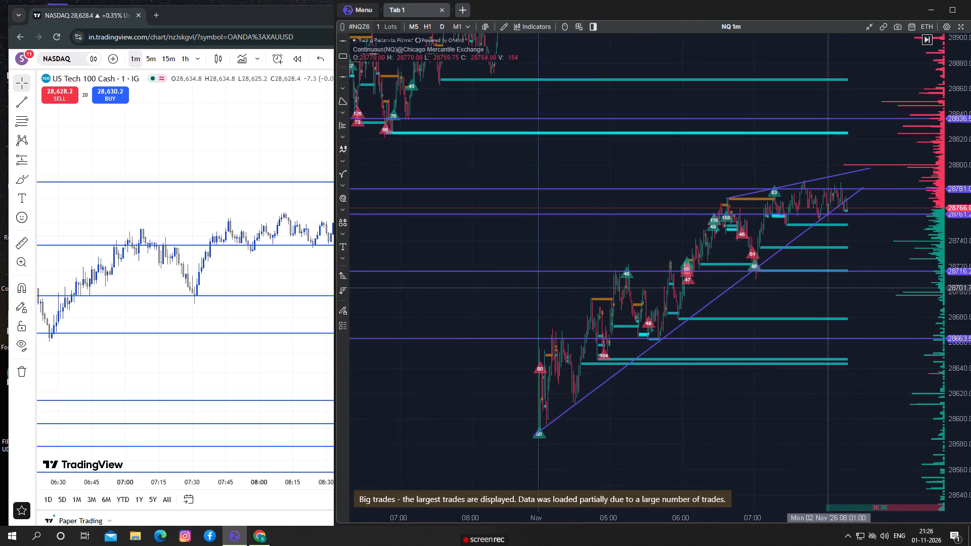
left_click_drag(820, 278, 754, 244)
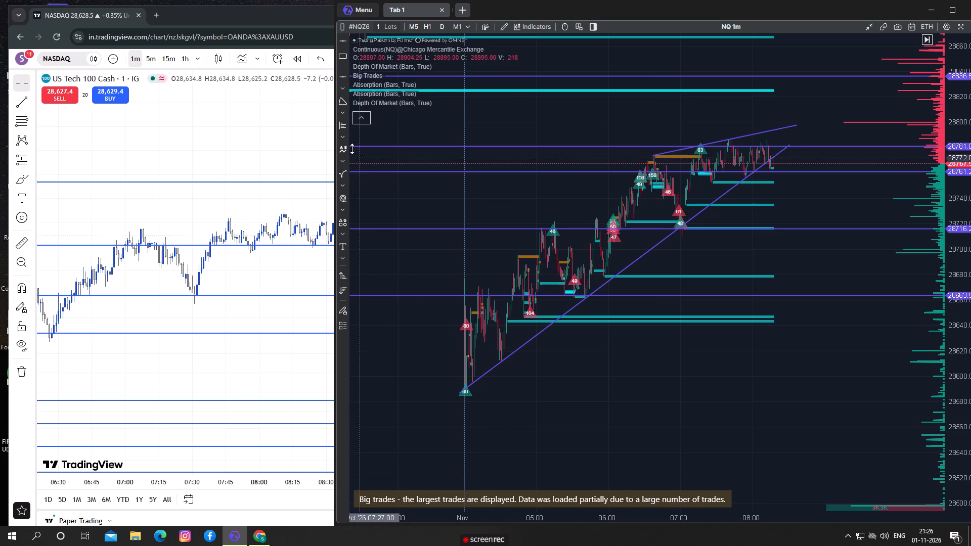
Draw a Volume Profile & TPO area on NQ from the 04:01 low near 28589 to about 28785 at 08:19.
left_click(343, 132)
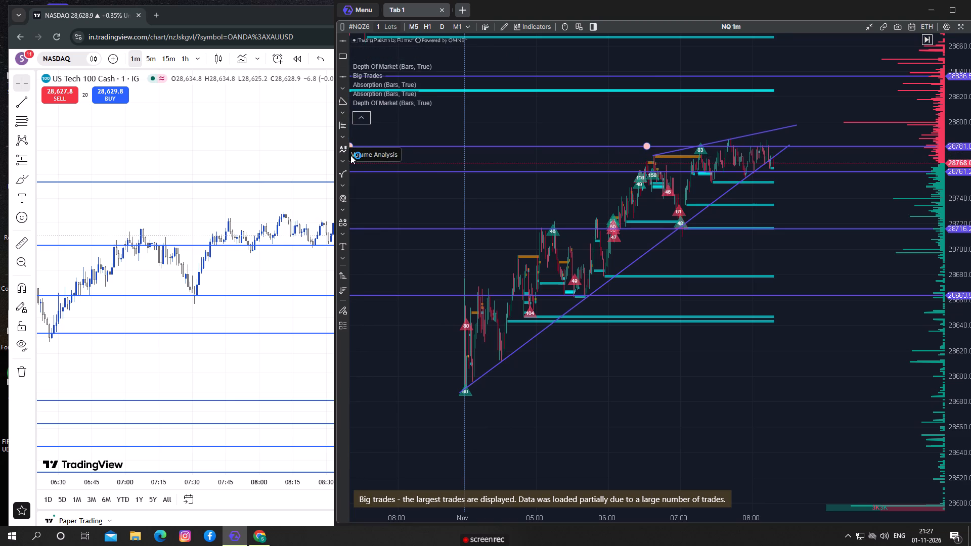
left_click(346, 144)
left_click(345, 141)
left_click(345, 141)
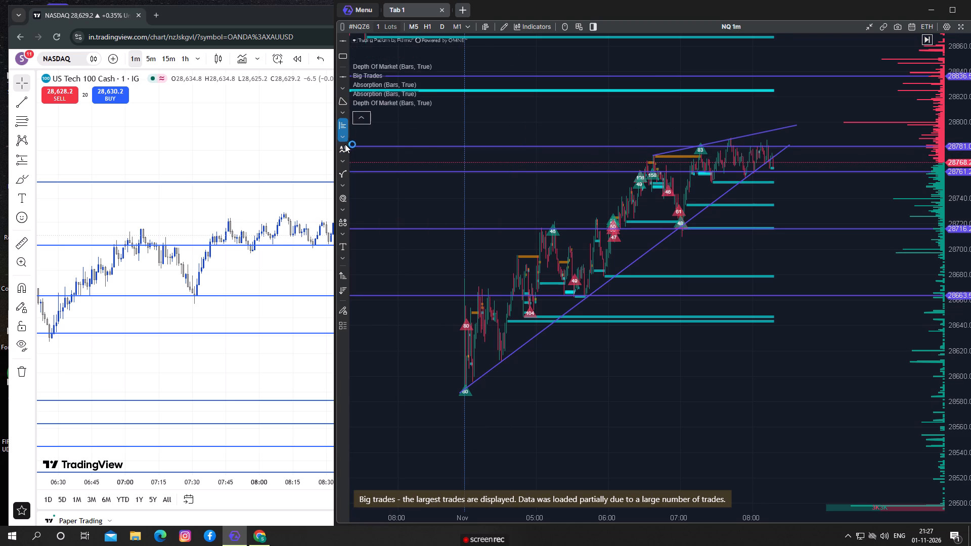
left_click(377, 126)
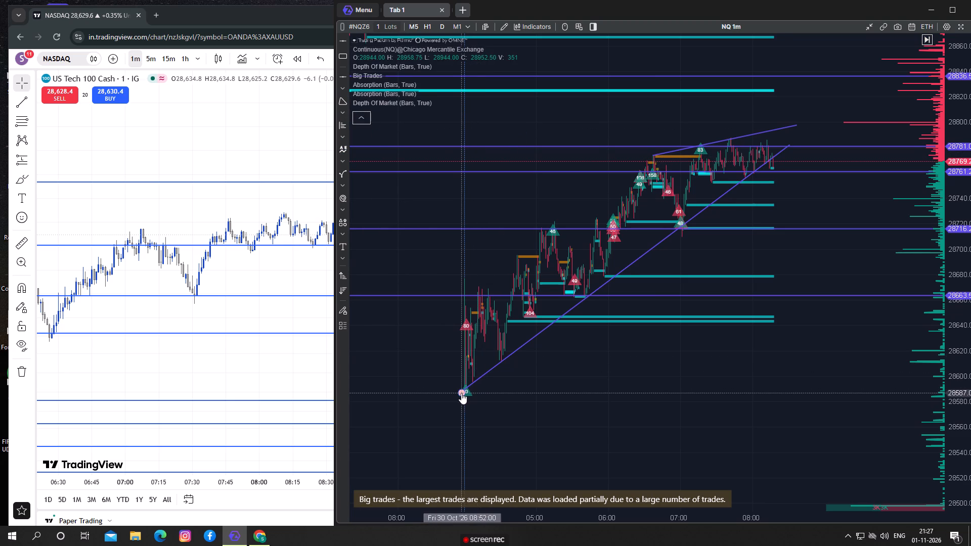
scroll(460, 385, "up", 6)
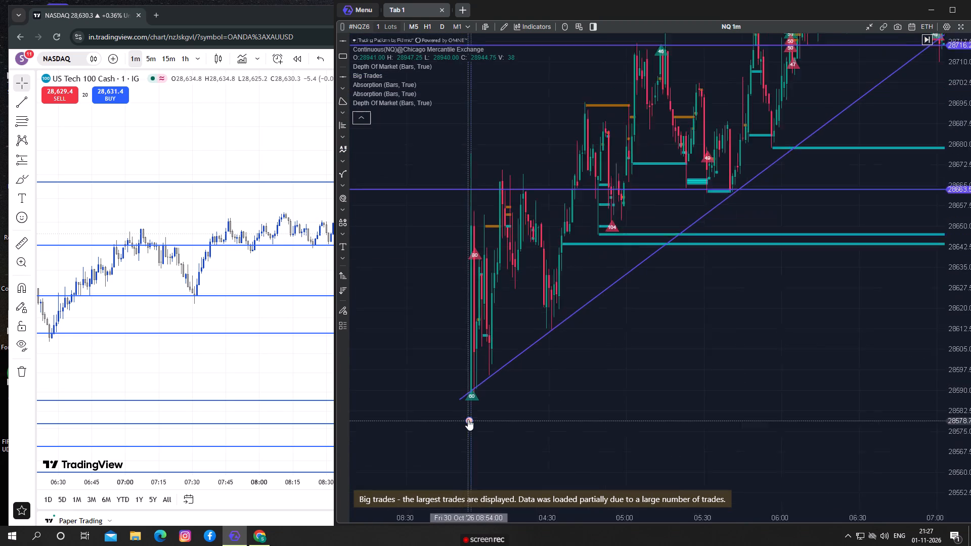
scroll(468, 419, "up", 2)
left_click(477, 393)
scroll(477, 393, "down", 9)
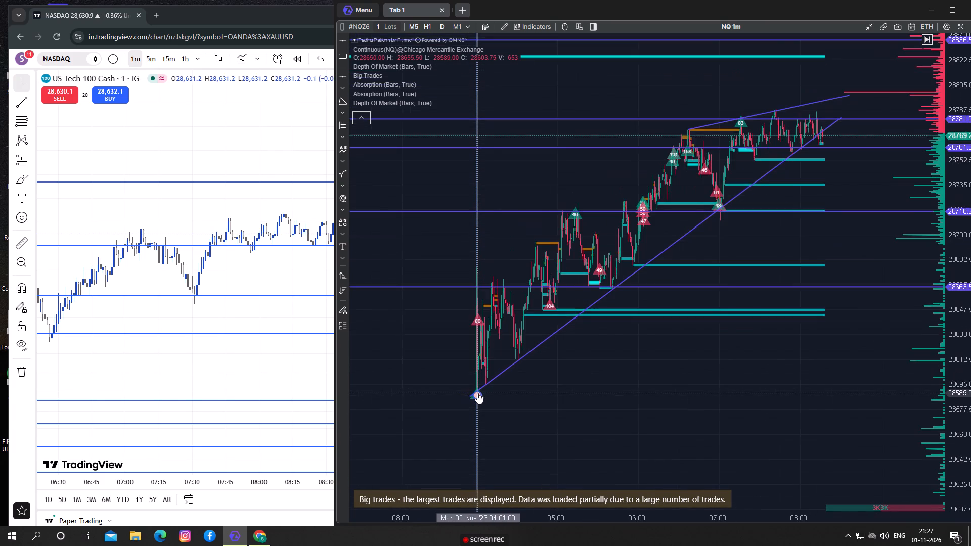
scroll(477, 393, "down", 1)
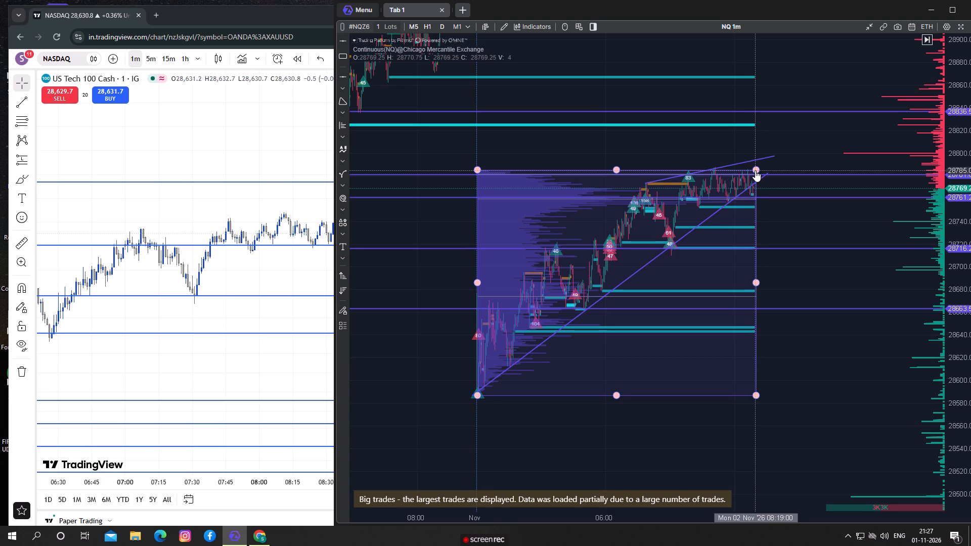
left_click(755, 169)
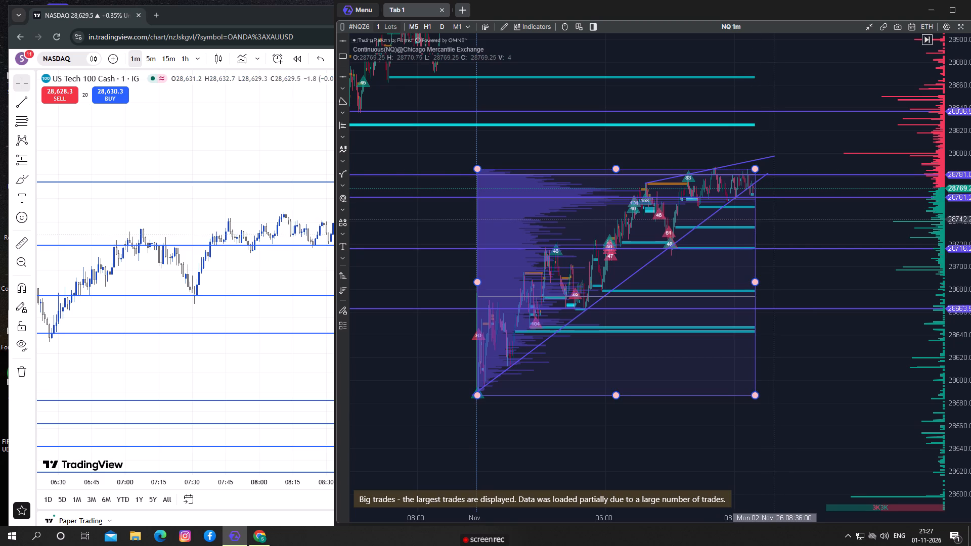
left_click(774, 219)
Set the new volume profile's highlight colour to Black and its area colour to #19000000.
scroll(776, 256, "up", 3)
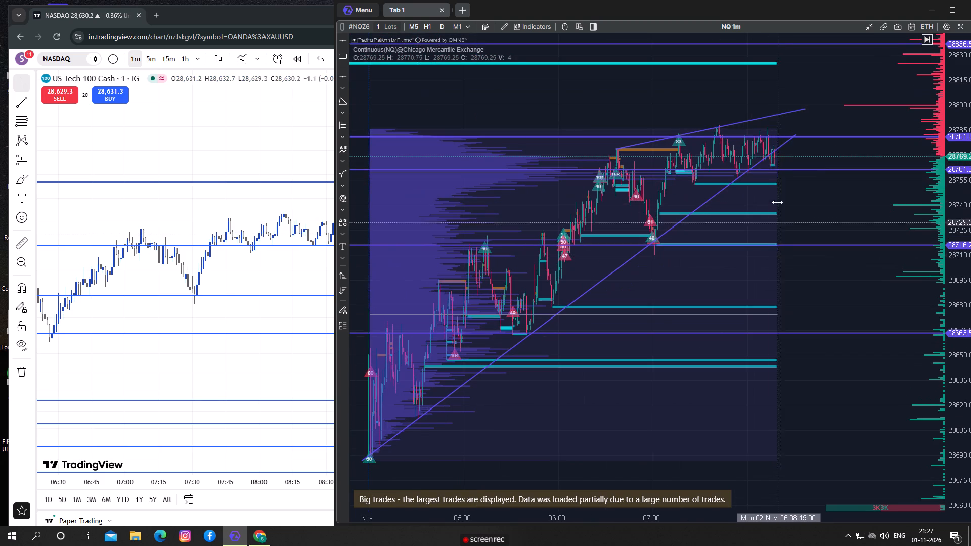
right_click(777, 132)
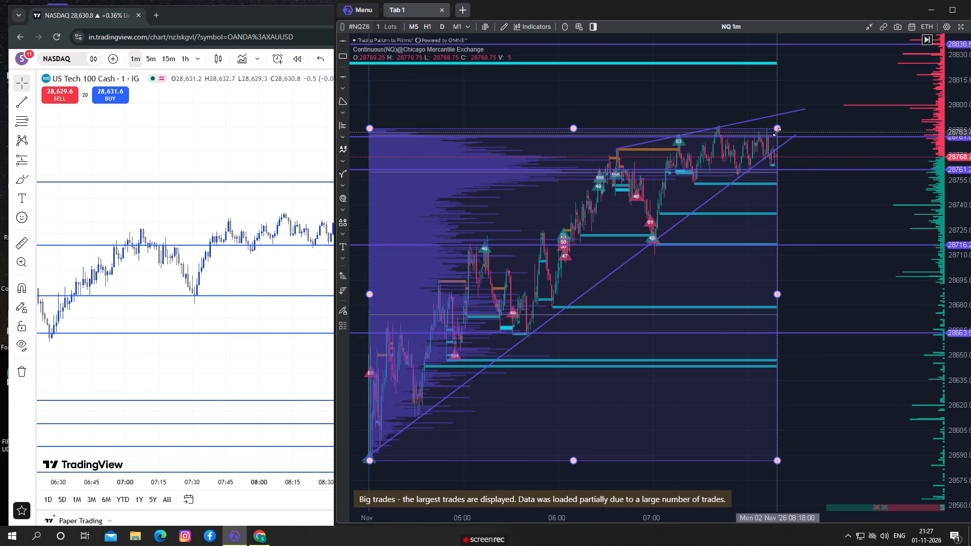
left_click(807, 224)
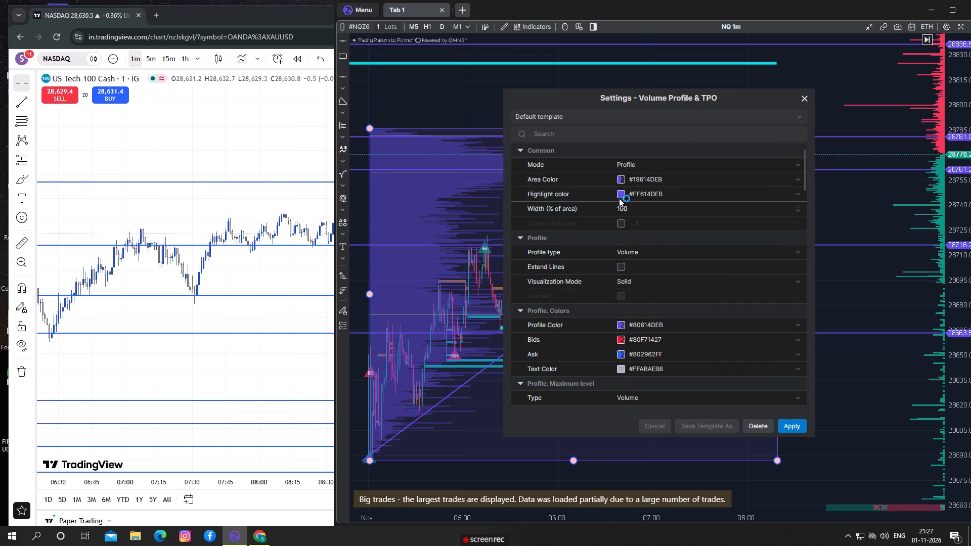
left_click(619, 194)
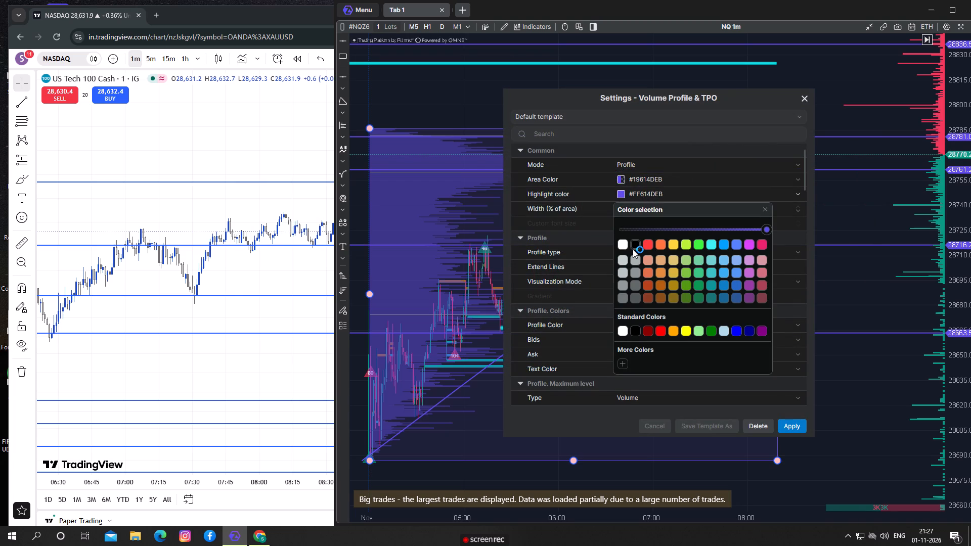
left_click(633, 245)
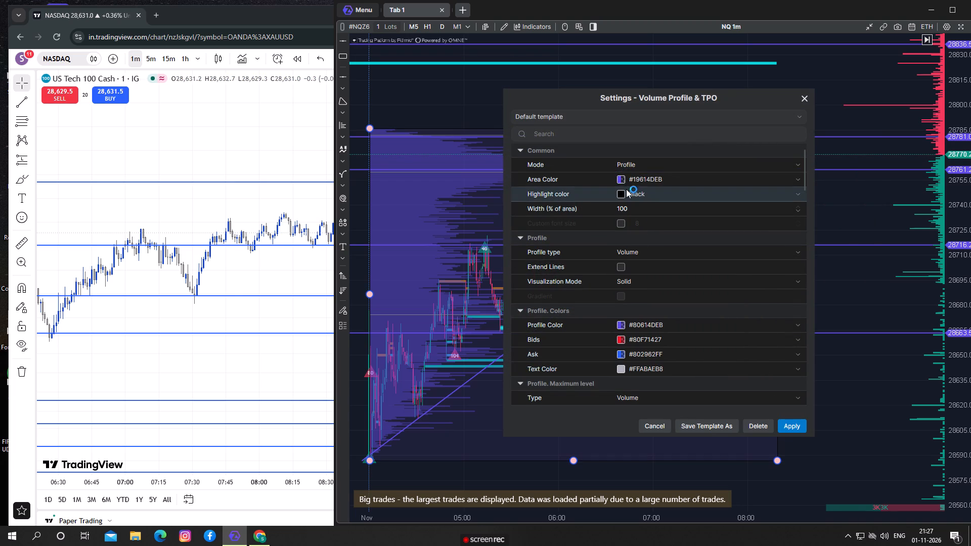
left_click(623, 180)
left_click(639, 227)
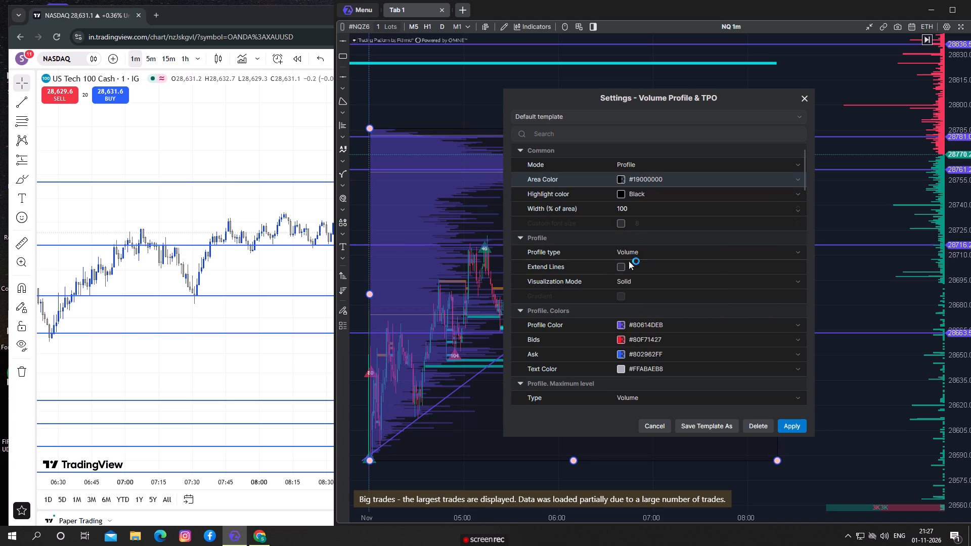
Set the volume profile's Profile Color to grey #808C9595.
scroll(627, 270, "down", 3)
left_click(625, 279)
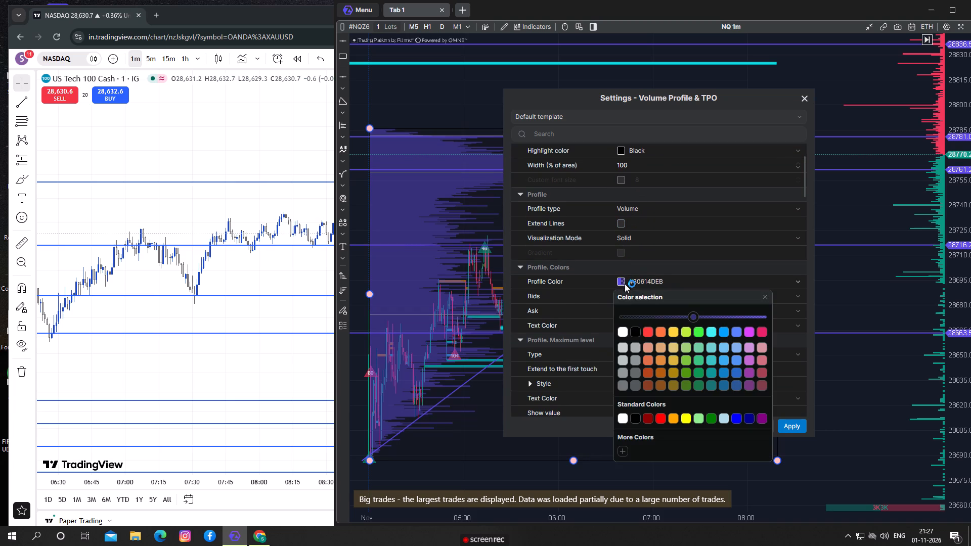
left_click(637, 364)
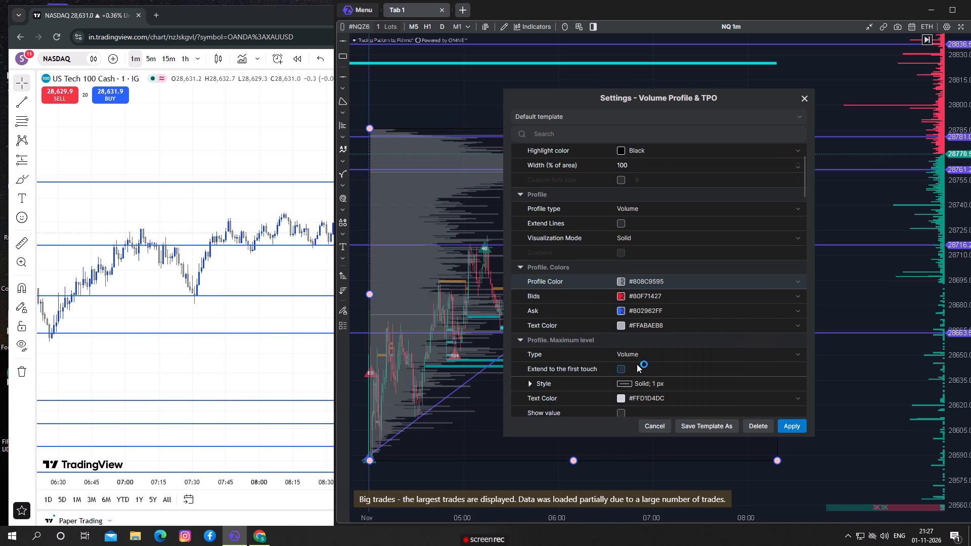
Set the volume profile's maximum level line colour to yellow #FFFFD43B.
left_click(621, 293)
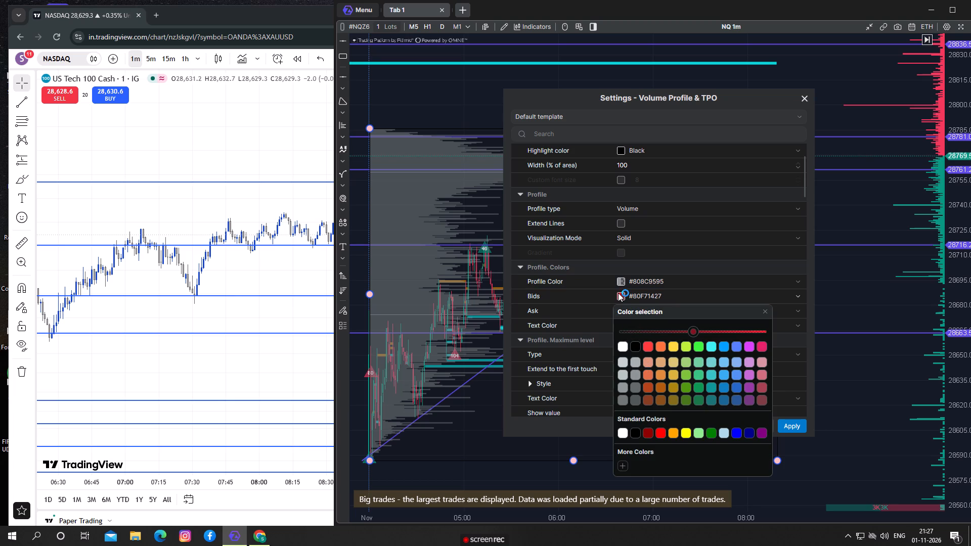
scroll(619, 335, "down", 1)
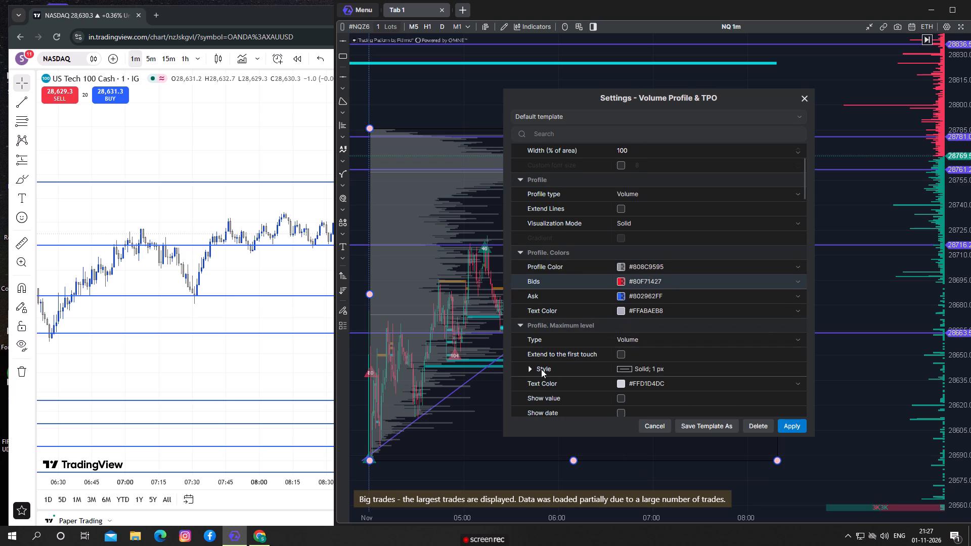
scroll(539, 369, "down", 1)
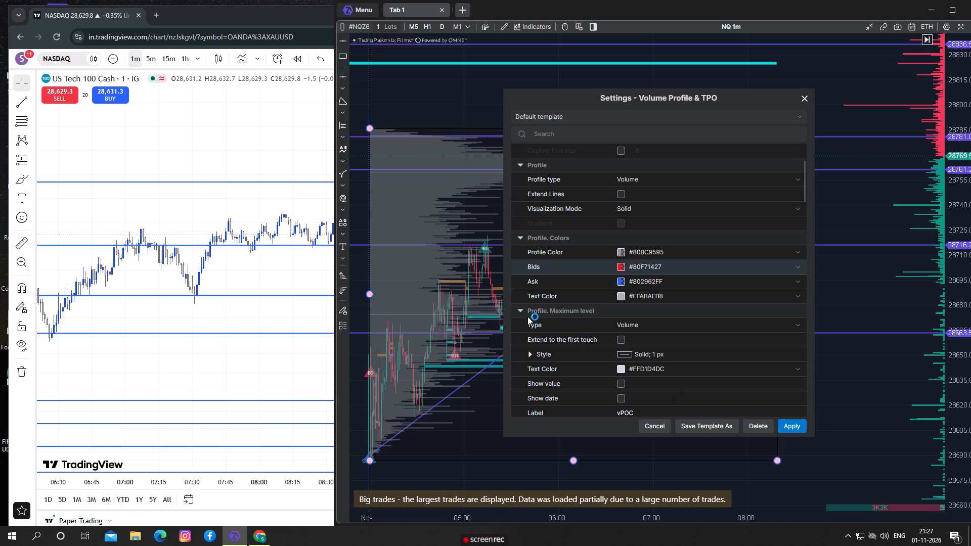
scroll(543, 316, "down", 1)
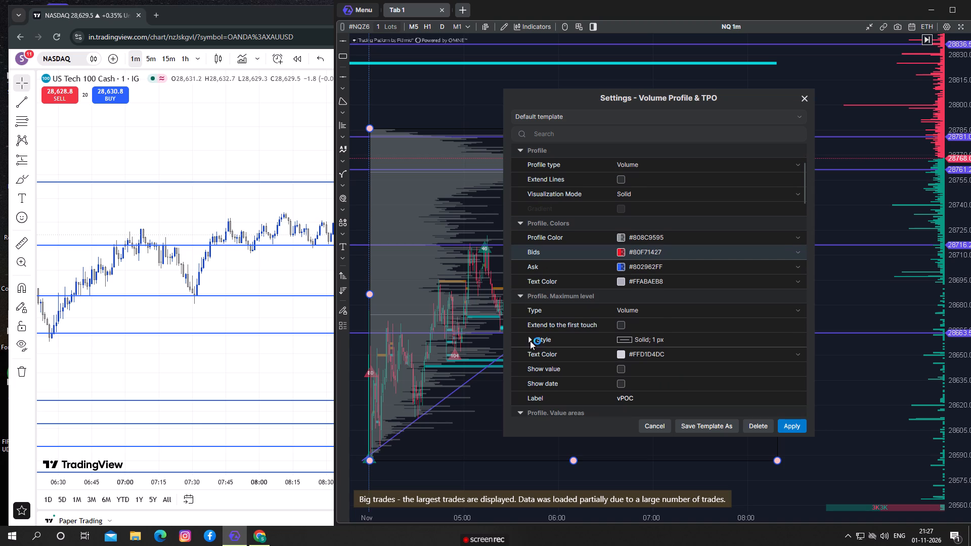
left_click(531, 336)
scroll(607, 360, "down", 2)
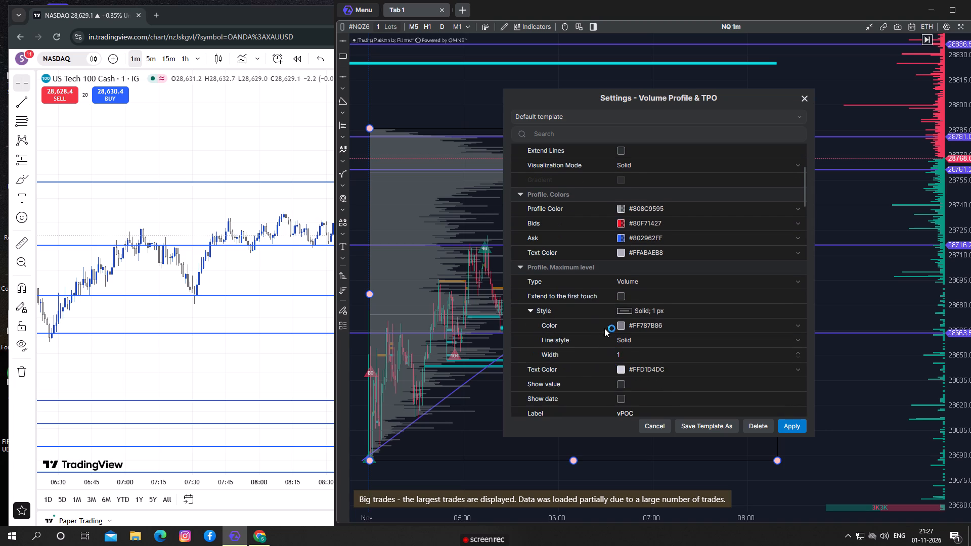
left_click(621, 326)
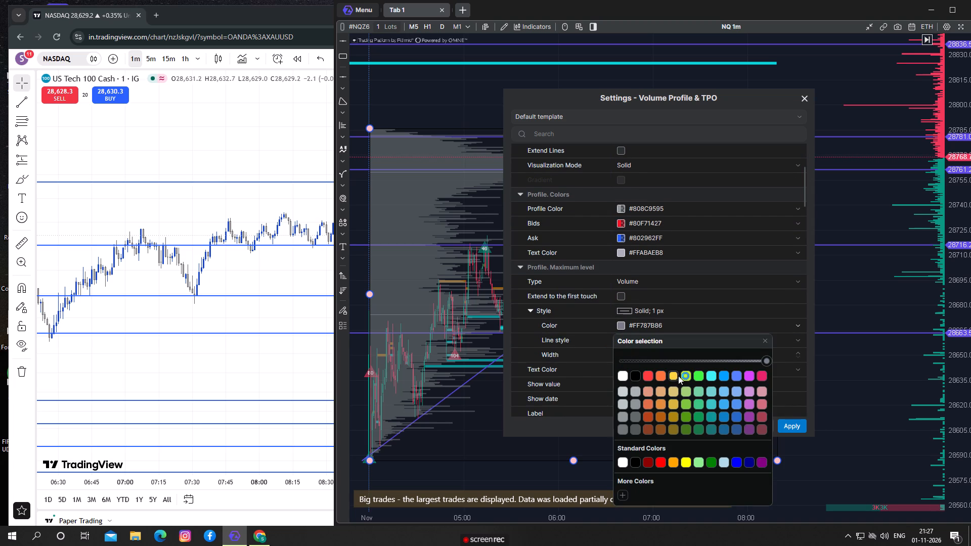
left_click(678, 372)
left_click(675, 377)
Set the volume profile's value area line colour to yellow #FFFFD43B.
scroll(621, 359, "down", 2)
scroll(621, 359, "up", 1)
scroll(620, 359, "down", 3)
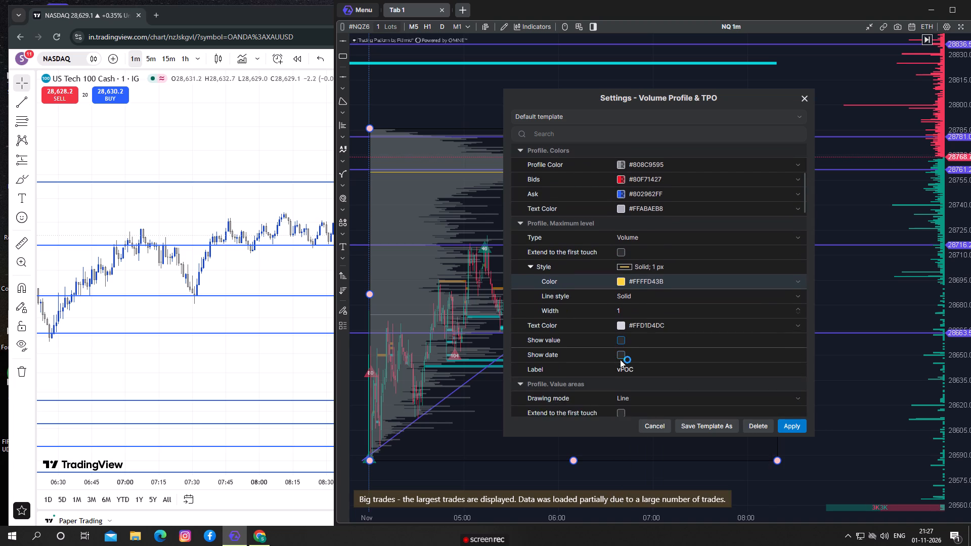
scroll(620, 359, "down", 2)
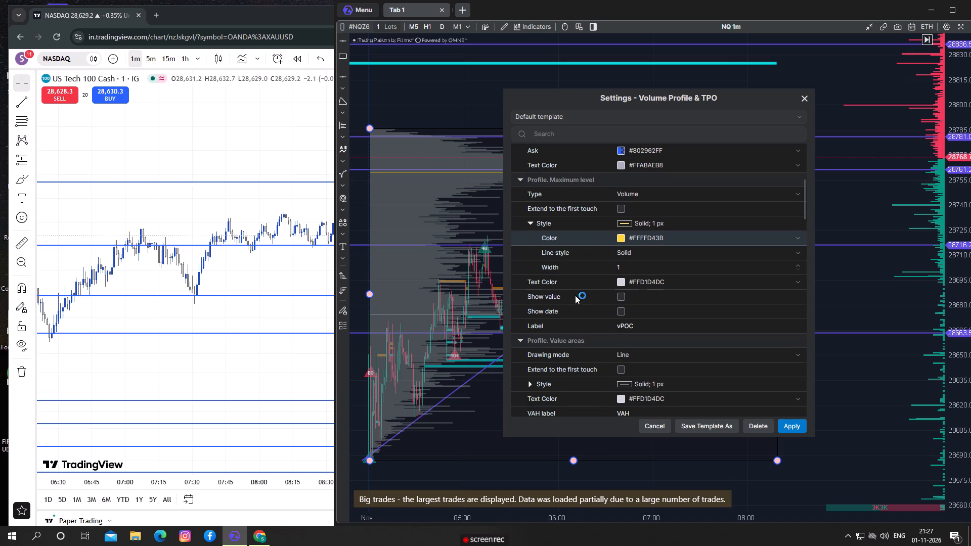
scroll(550, 314, "down", 4)
left_click(530, 355)
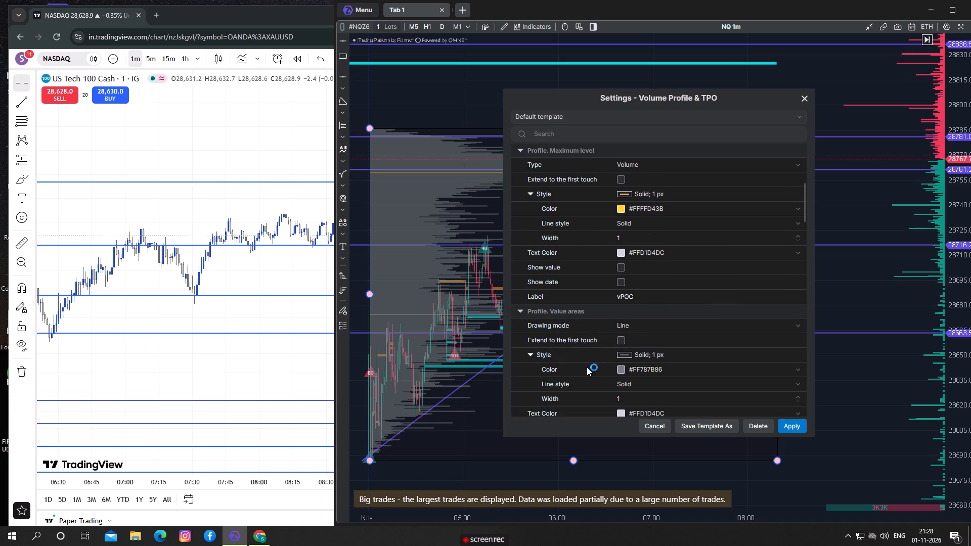
left_click(622, 369)
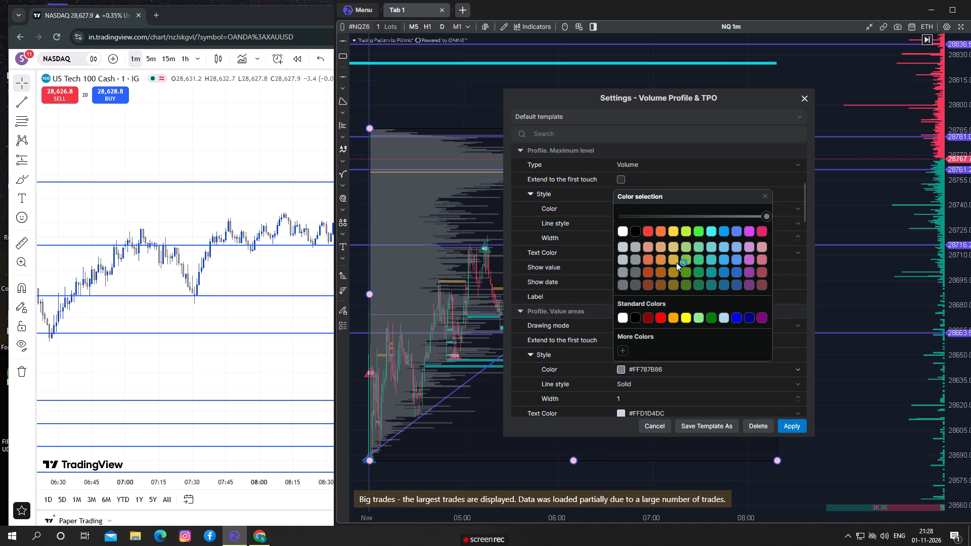
left_click(670, 229)
scroll(638, 347, "up", 1)
scroll(638, 348, "down", 3)
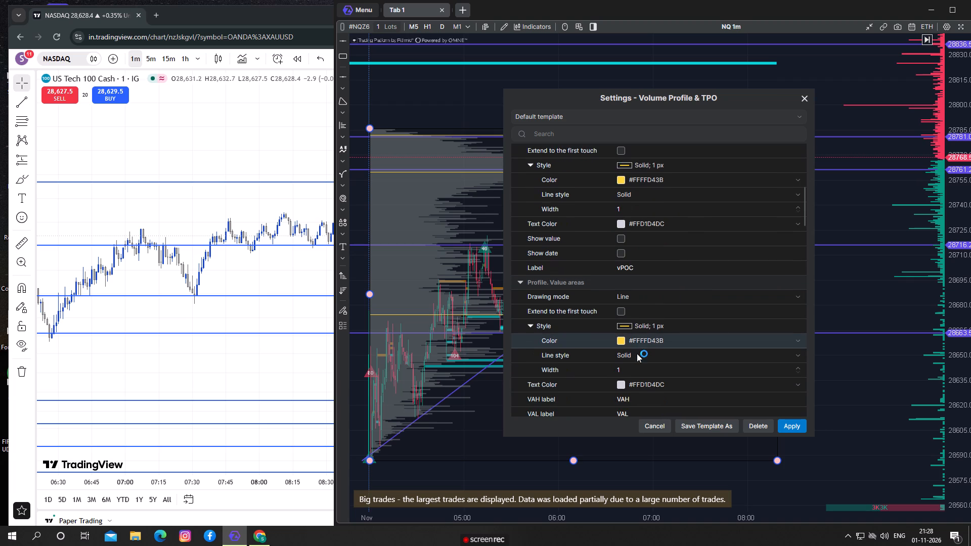
scroll(637, 349, "down", 1)
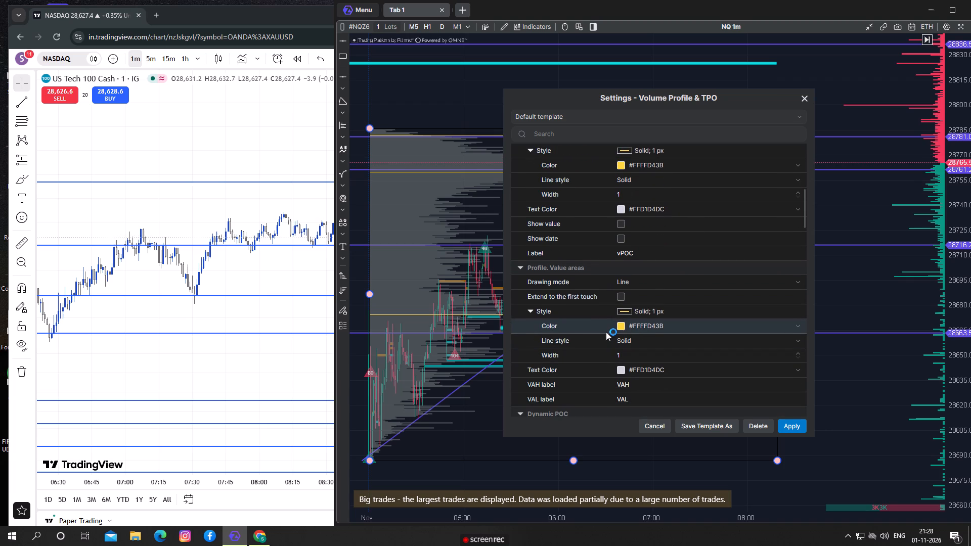
Review the volume profile's maximum level, value area and dynamic POC settings, and apply the restyled profile.
scroll(606, 328, "down", 6)
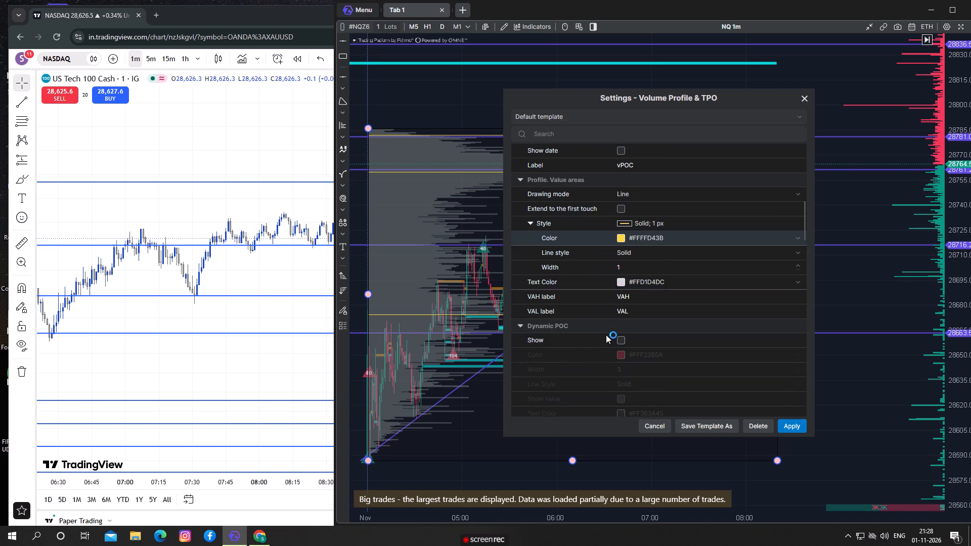
scroll(606, 331, "up", 7)
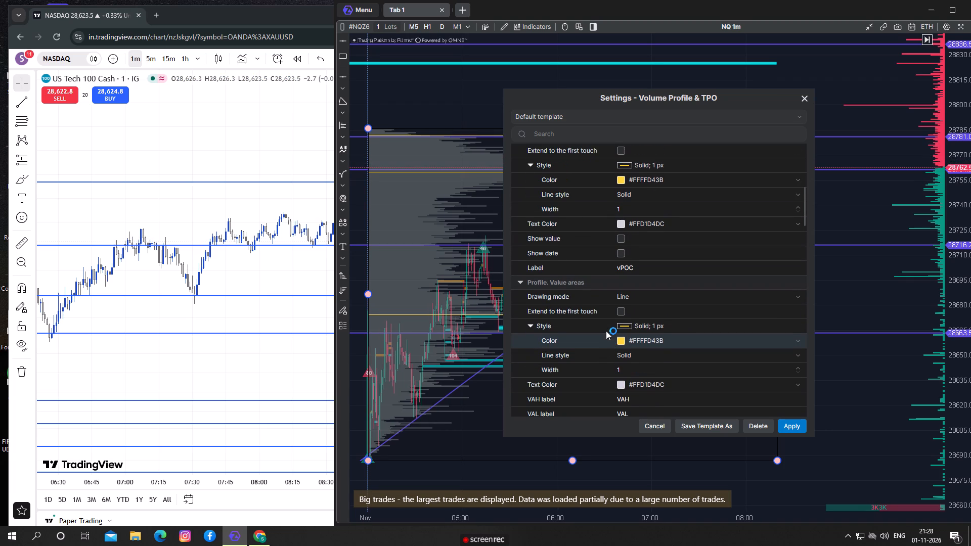
scroll(606, 331, "up", 1)
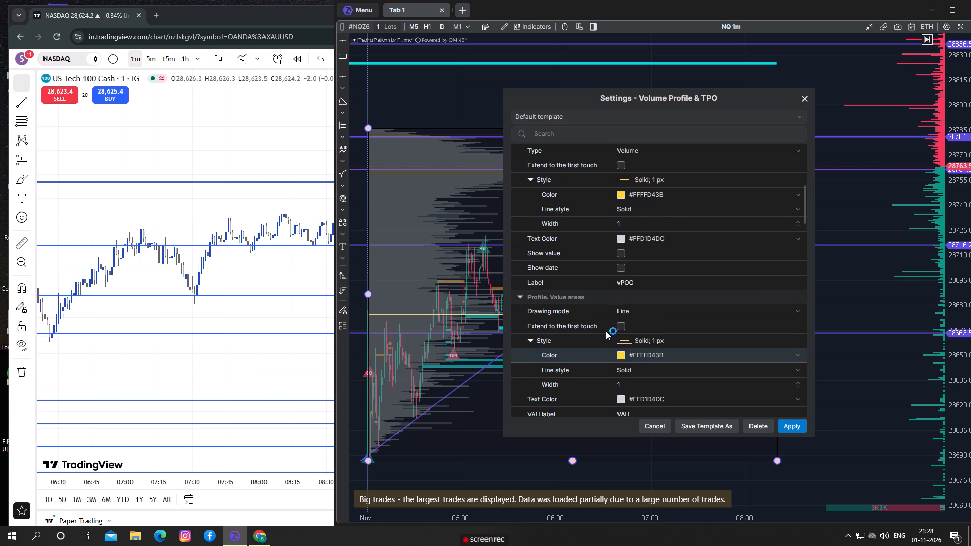
scroll(606, 331, "up", 1)
scroll(584, 278, "up", 2)
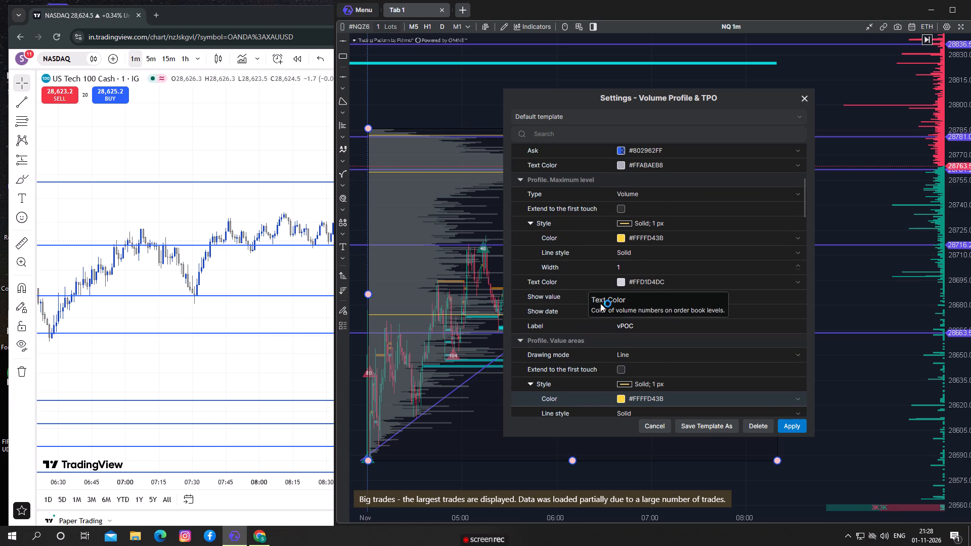
left_click(791, 428)
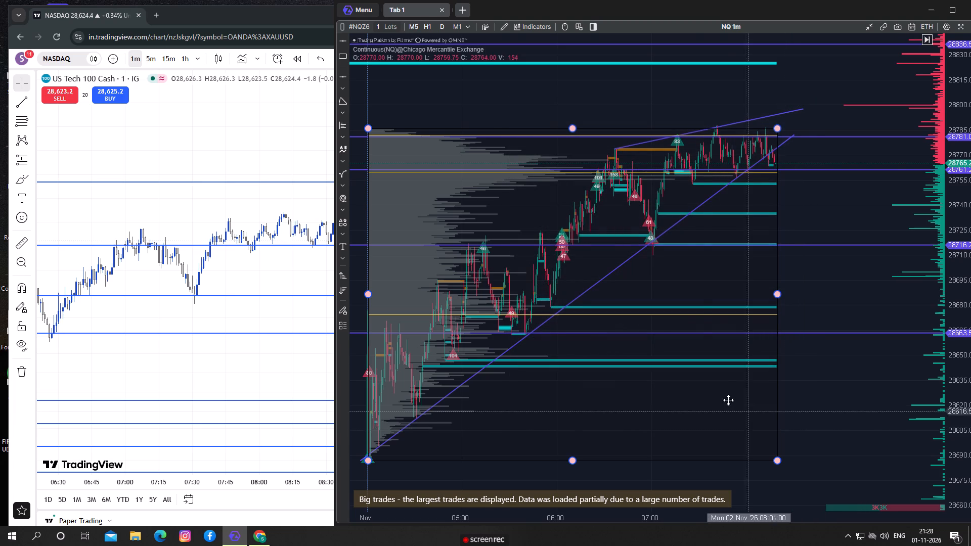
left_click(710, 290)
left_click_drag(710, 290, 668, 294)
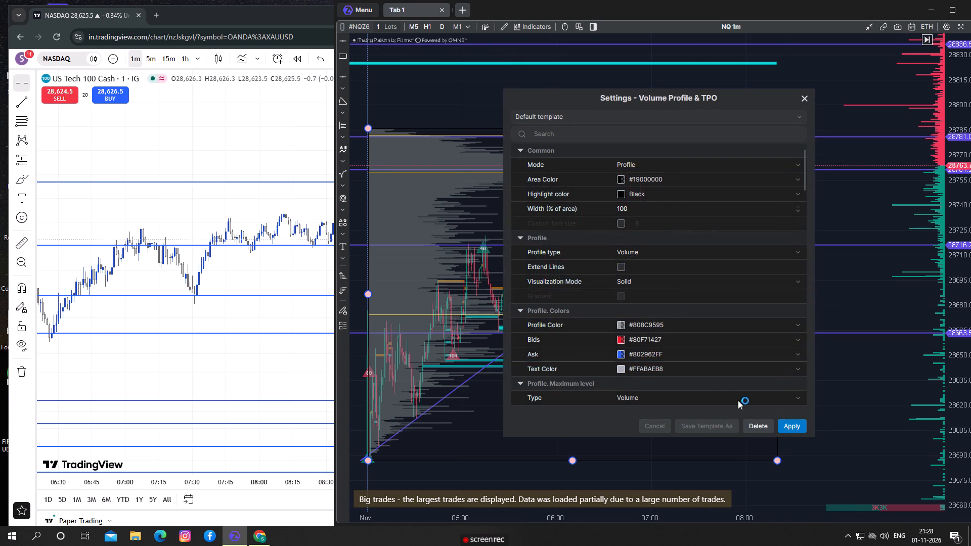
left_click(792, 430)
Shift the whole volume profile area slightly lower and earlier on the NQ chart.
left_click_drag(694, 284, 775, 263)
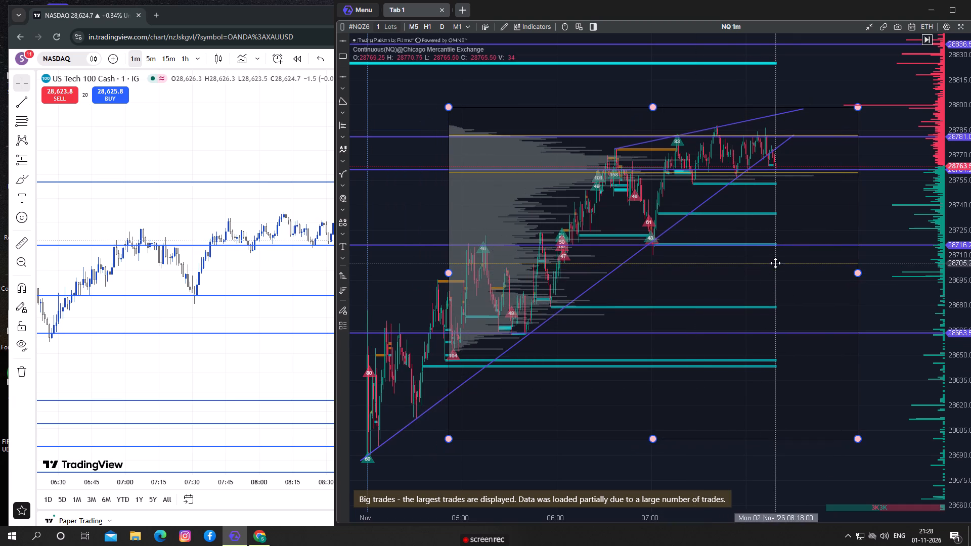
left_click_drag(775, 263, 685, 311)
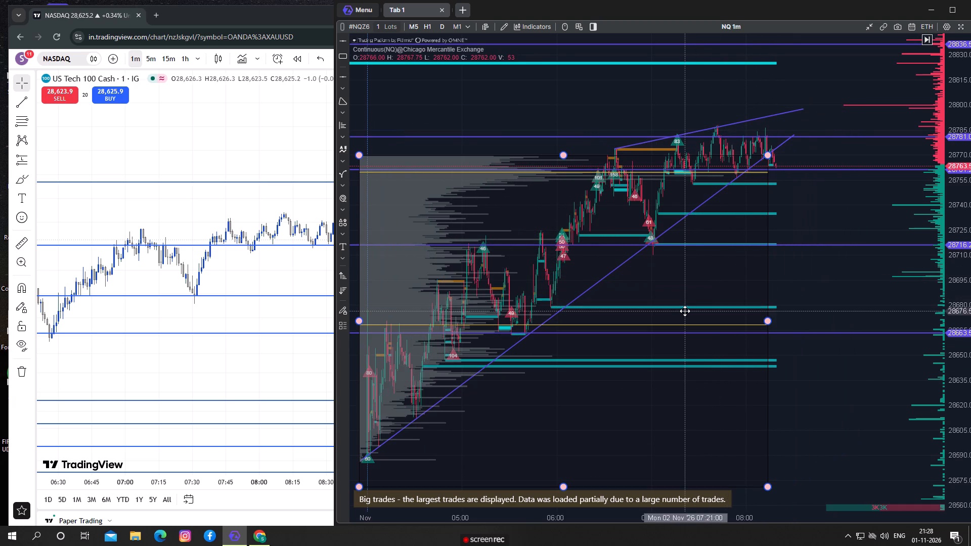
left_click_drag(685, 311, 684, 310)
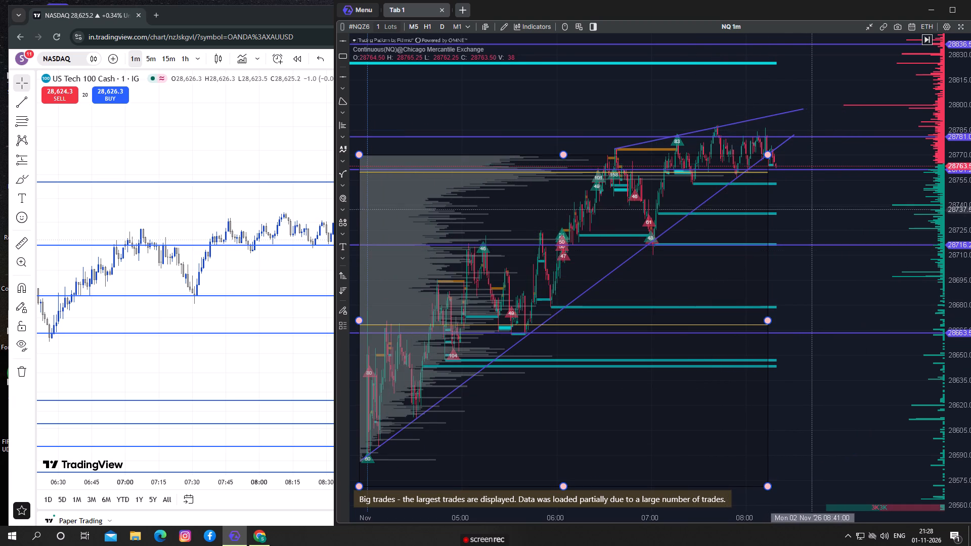
Move the volume profile's lower-left corner to the start of the rally, at about 08:53 on 30 Oct and 28,585.
left_click_drag(810, 212, 879, 114)
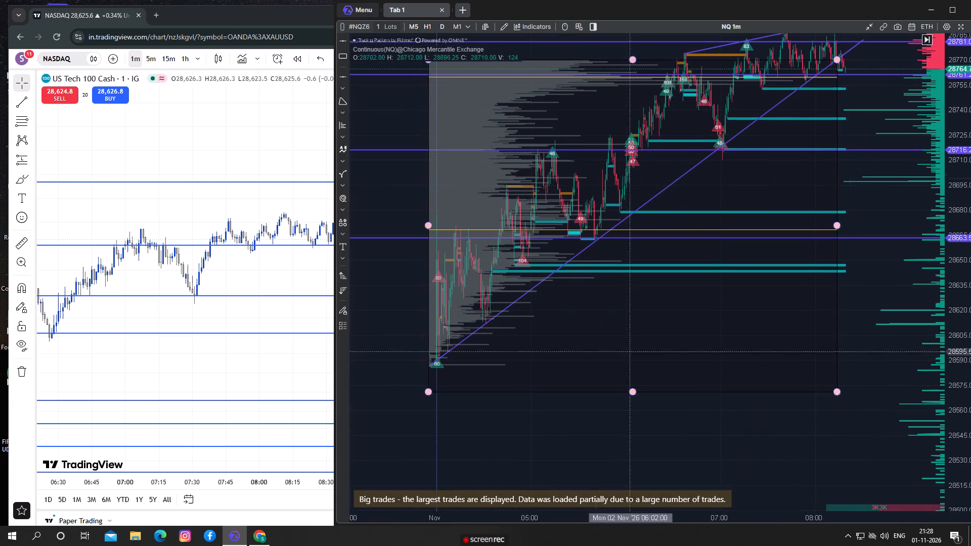
left_click_drag(430, 365, 432, 363)
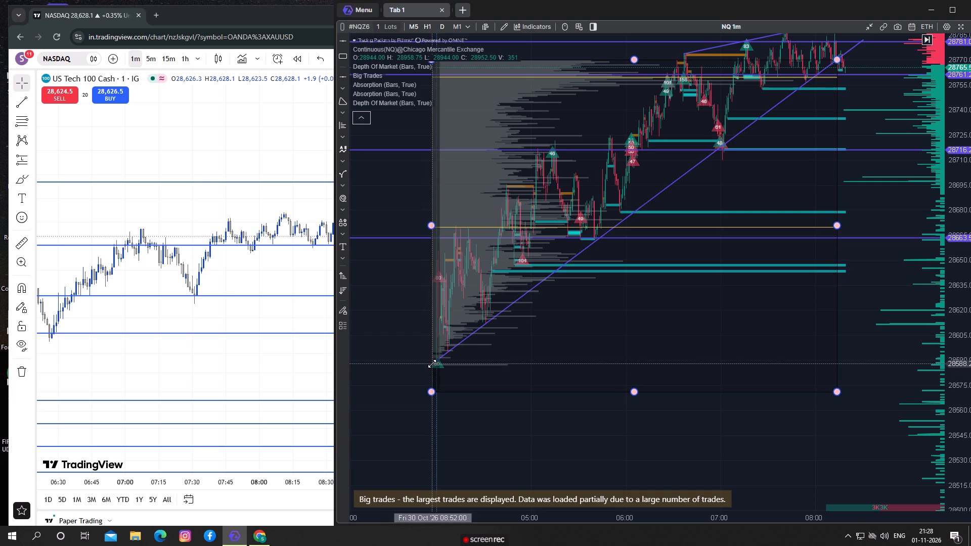
left_click_drag(432, 363, 429, 358)
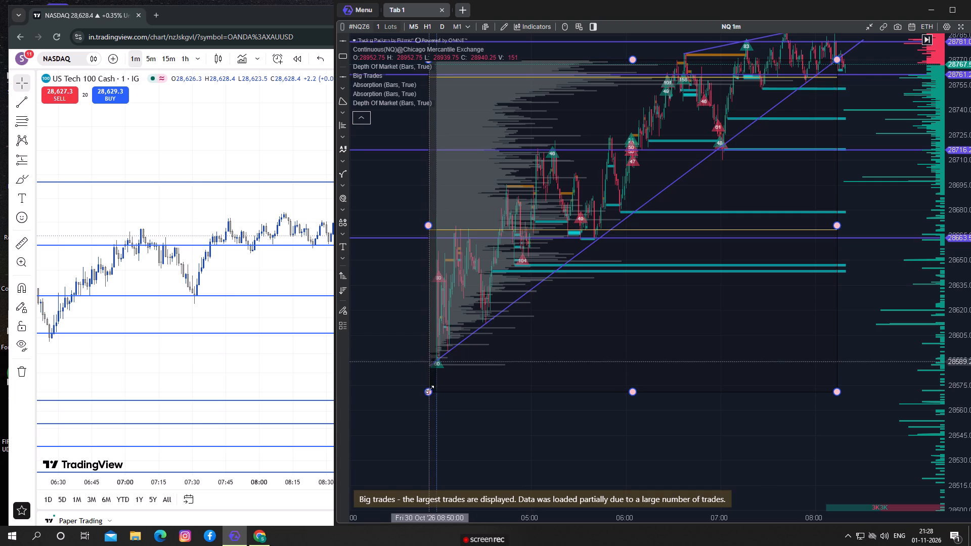
left_click_drag(431, 392, 416, 367)
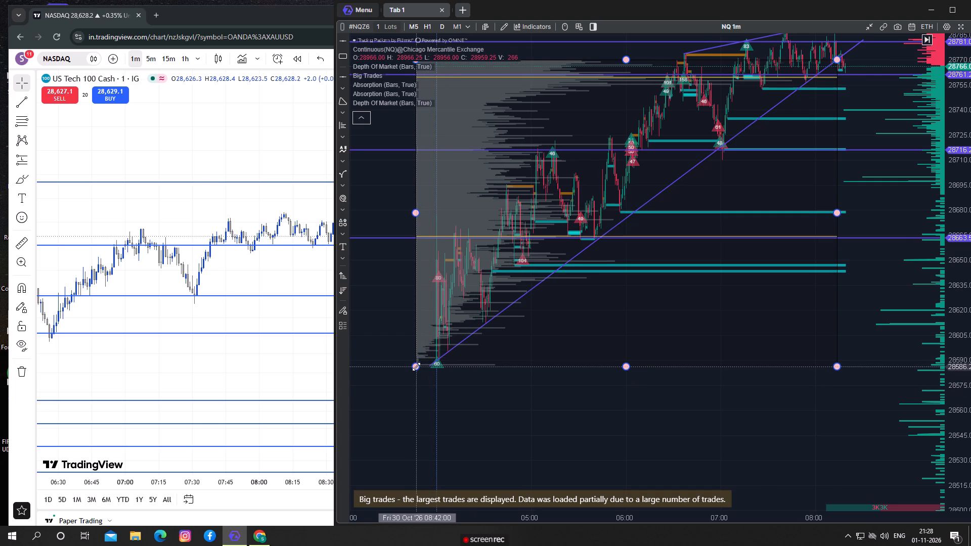
left_click_drag(416, 367, 434, 368)
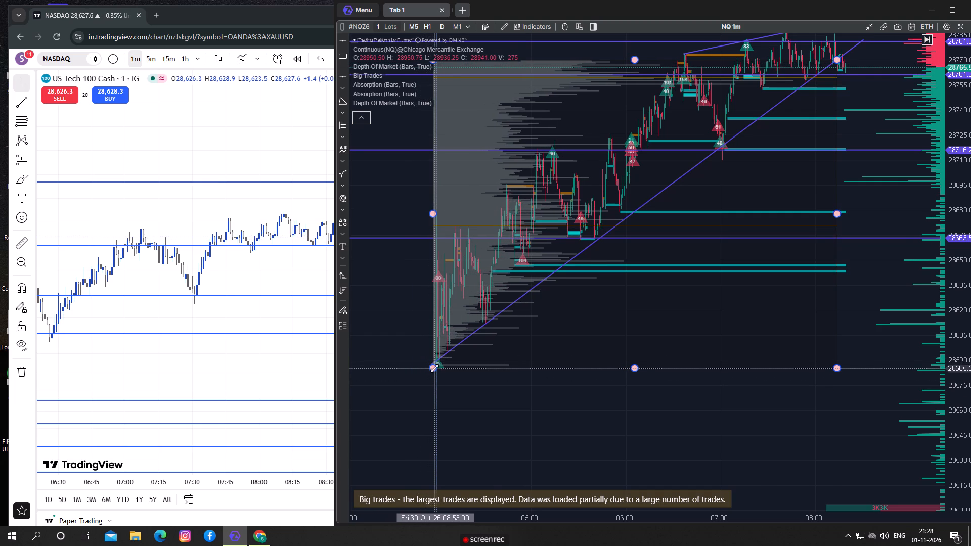
left_click_drag(434, 368, 434, 370)
Move the volume profile's upper-right corner to the latest candle, at about 08:20 on 02 Nov and 28,788.
left_click_drag(495, 415, 367, 545)
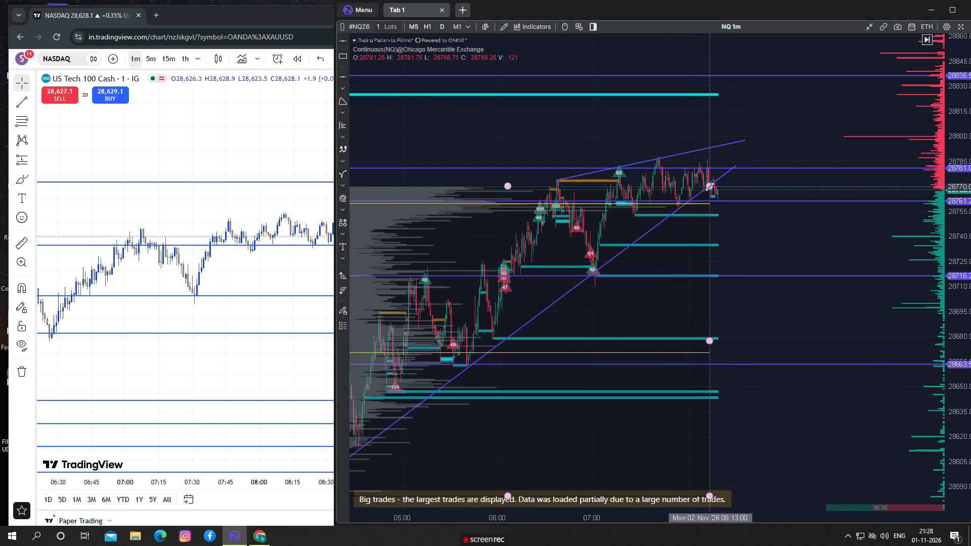
left_click_drag(710, 187, 739, 158)
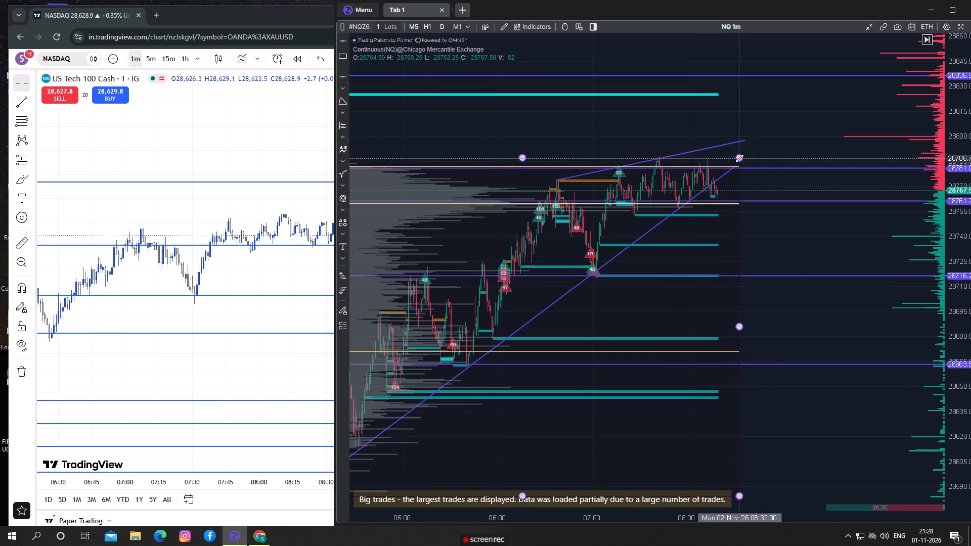
left_click_drag(739, 158, 726, 156)
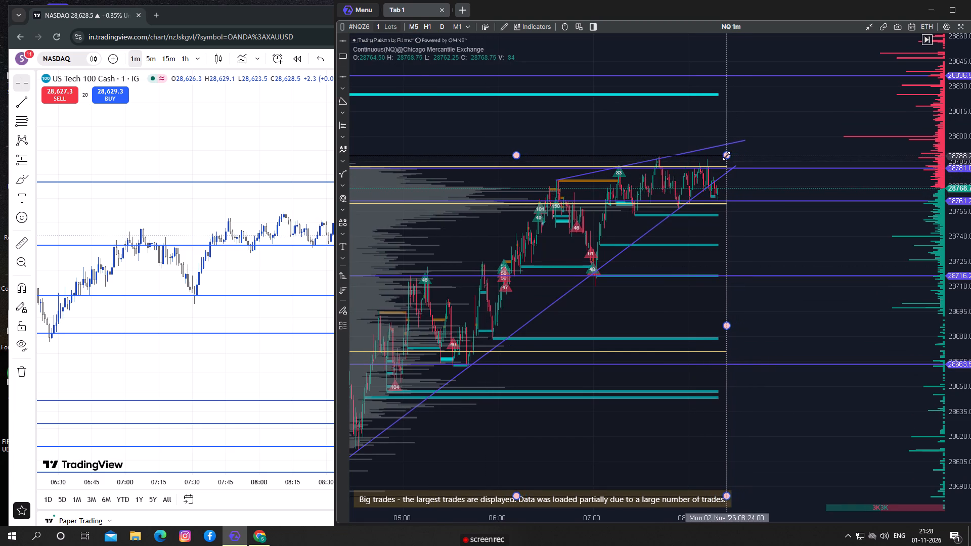
left_click_drag(726, 156, 717, 156)
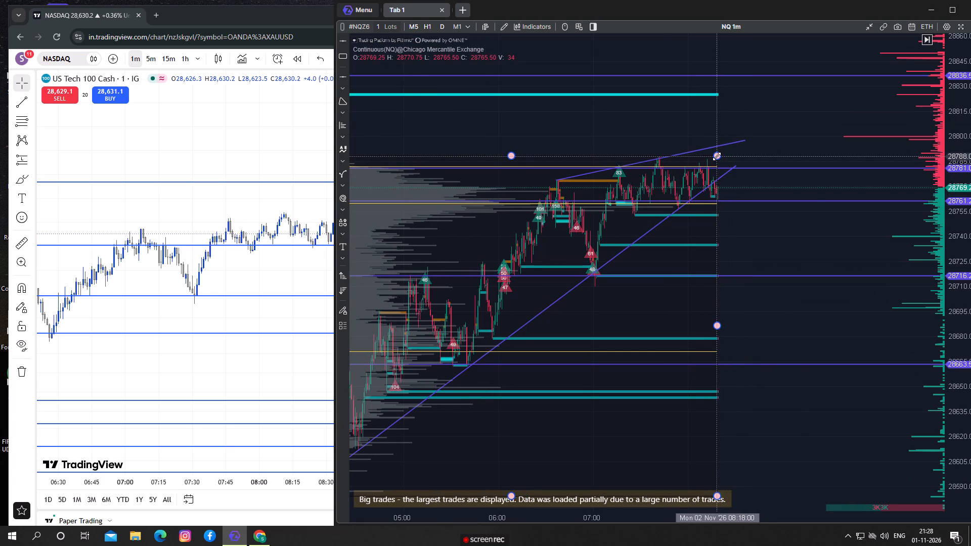
left_click_drag(717, 156, 720, 157)
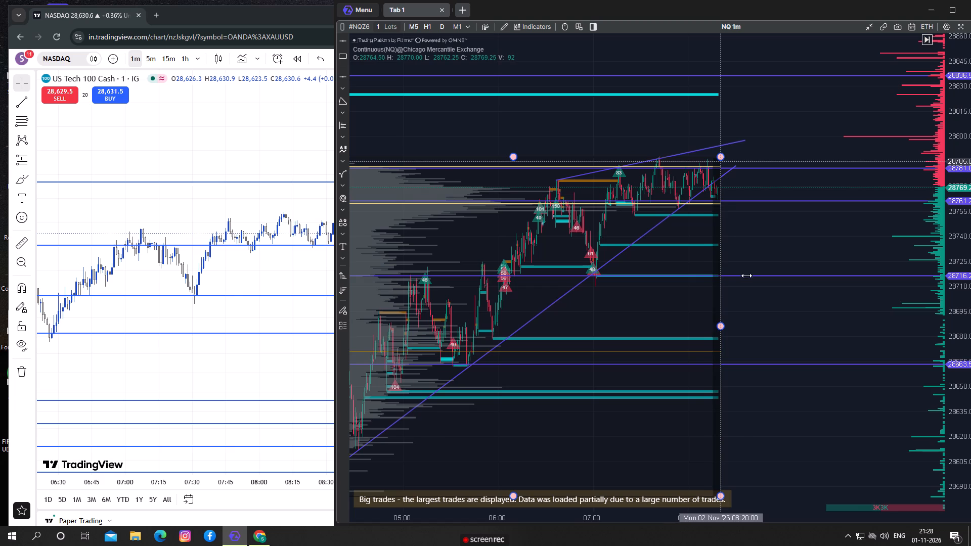
left_click(739, 232)
Examine recent NQ candles against the trend lines and the resized volume profile's levels.
scroll(702, 233, "up", 2)
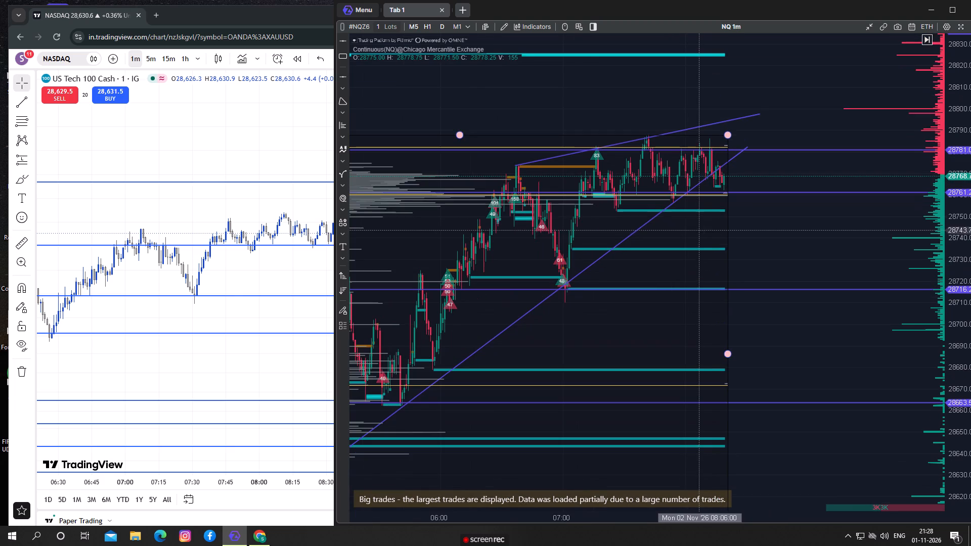
left_click(708, 211)
left_click_drag(685, 239, 711, 261)
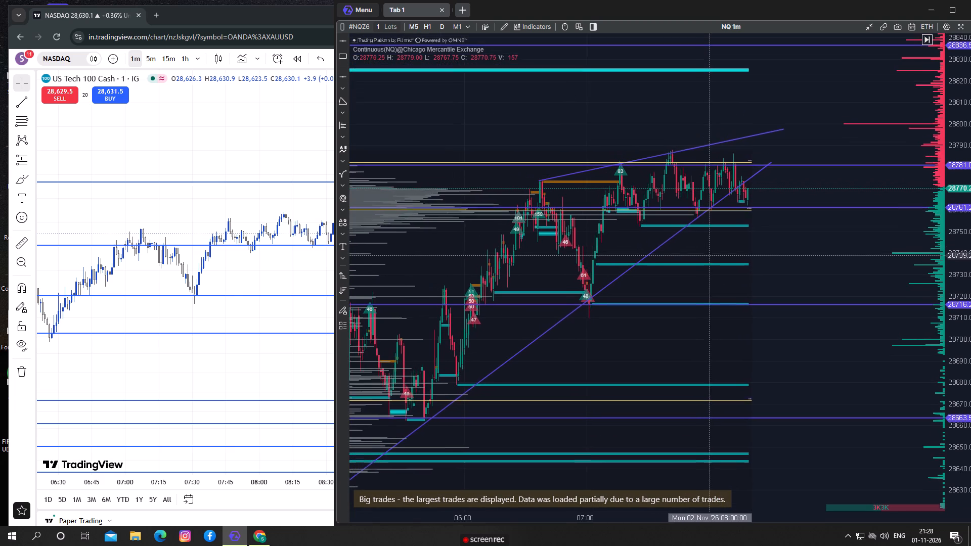
left_click_drag(711, 261, 709, 265)
left_click_drag(711, 251, 715, 258)
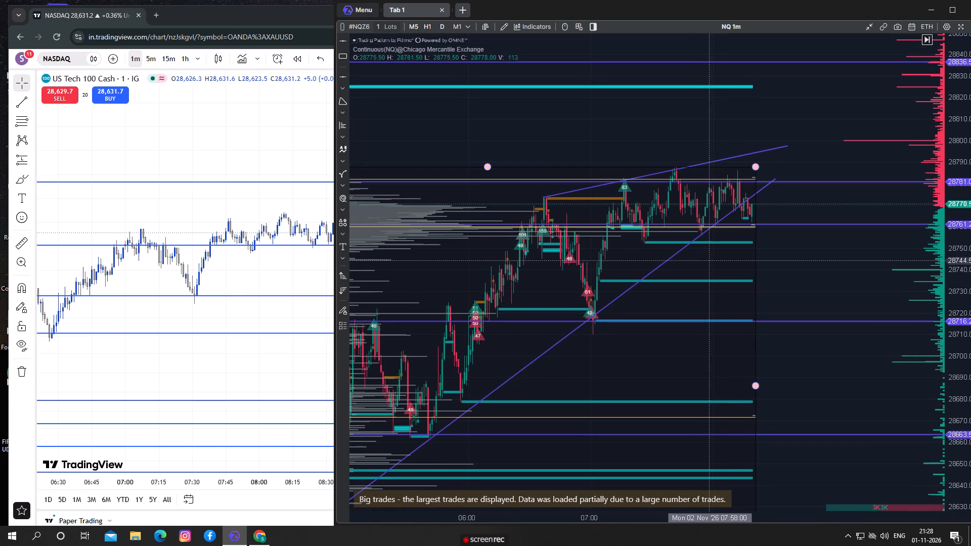
left_click_drag(693, 261, 704, 264)
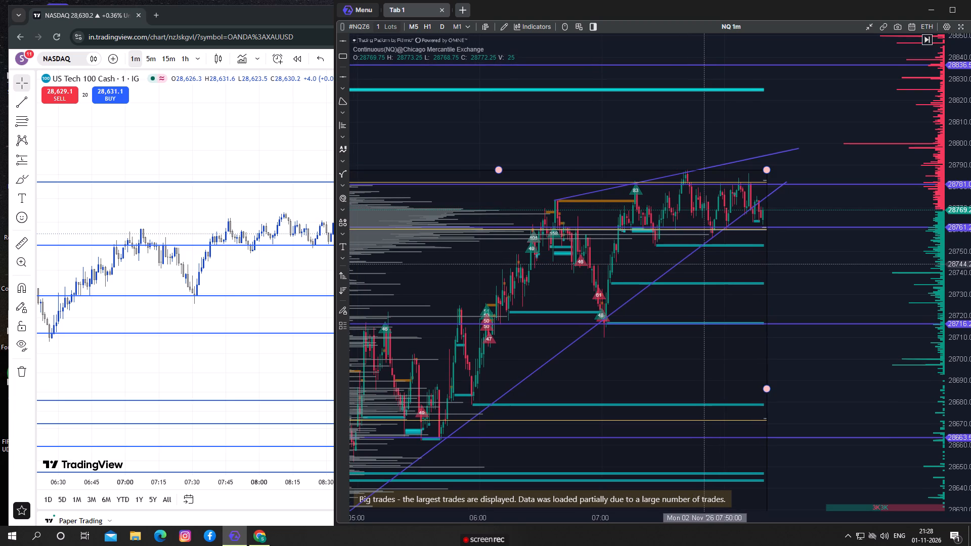
scroll(704, 264, "up", 1)
On TradingView's NASDAQ chart, raise the horizontal line just below the current price to 28,622.6.
left_click_drag(306, 261, 183, 240)
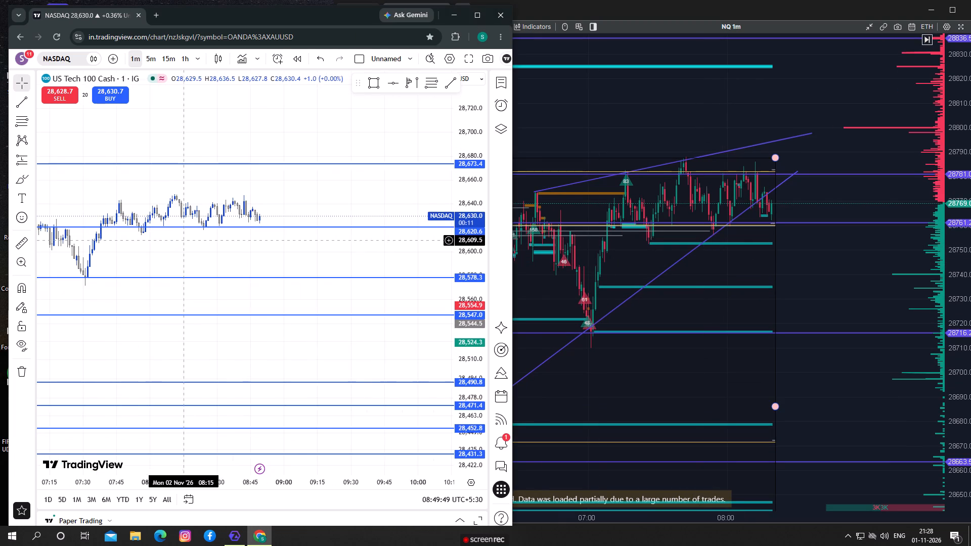
left_click_drag(843, 269, 858, 284)
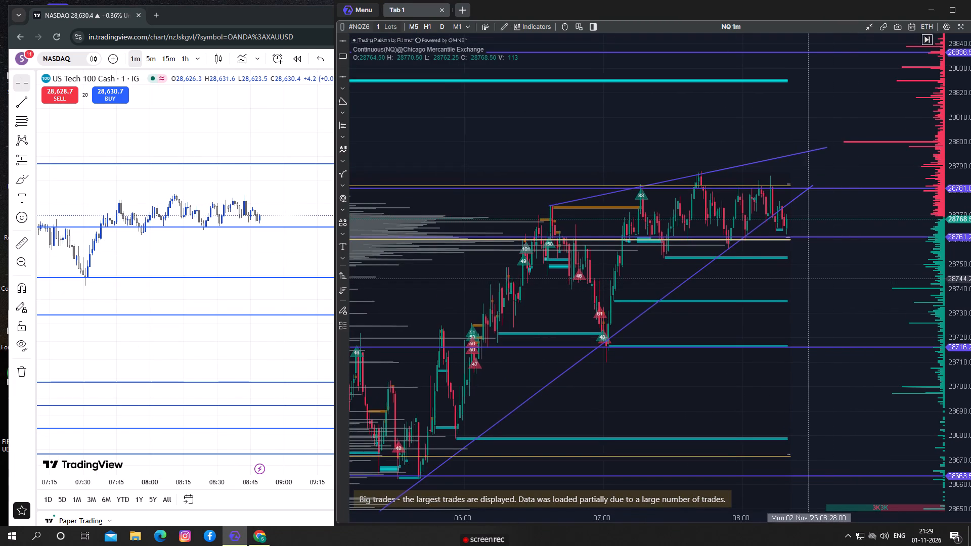
scroll(802, 278, "up", 5)
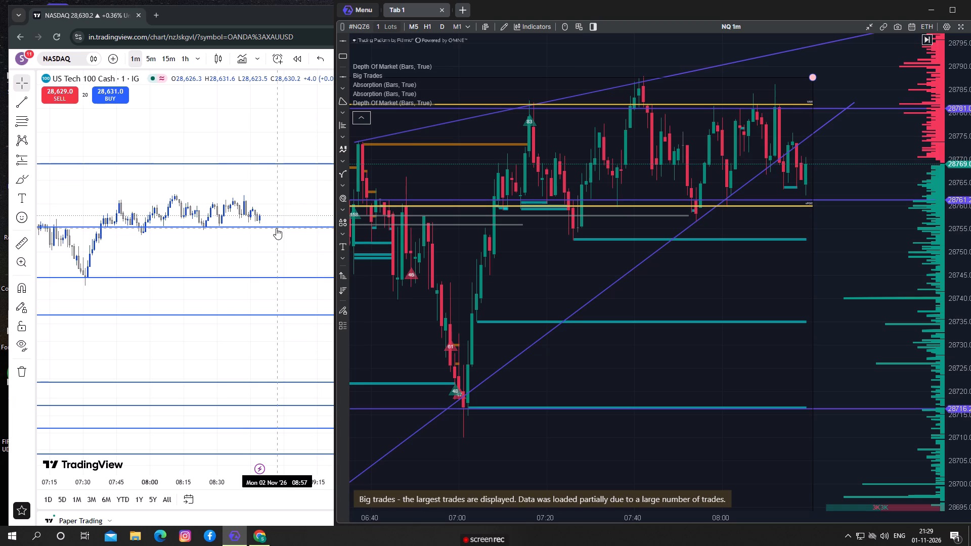
left_click_drag(278, 227, 293, 224)
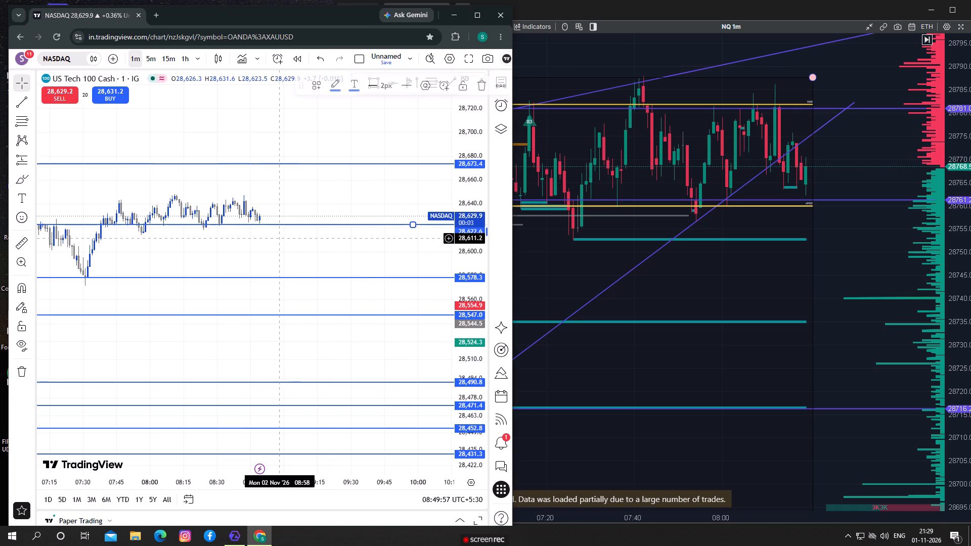
In ATAS X, raise the horizontal level just above the profile's vPOC line to about 28,762 on the NQ chart.
left_click_drag(276, 246, 373, 249)
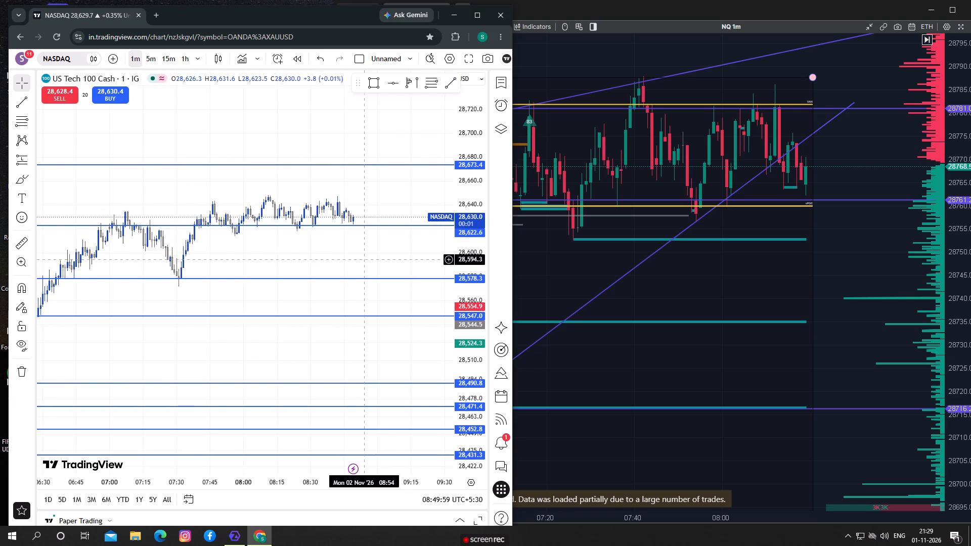
scroll(363, 259, "down", 2)
left_click_drag(362, 259, 328, 250)
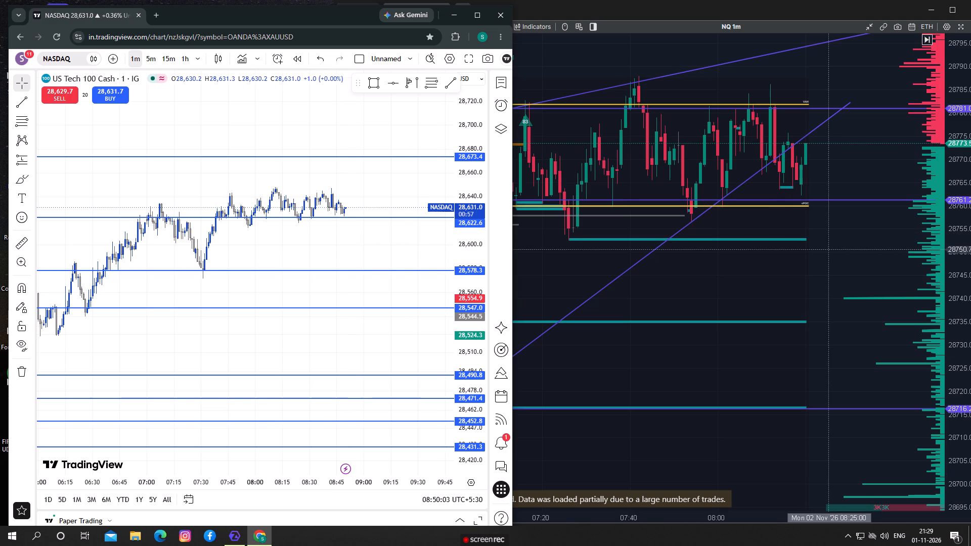
scroll(828, 250, "up", 3)
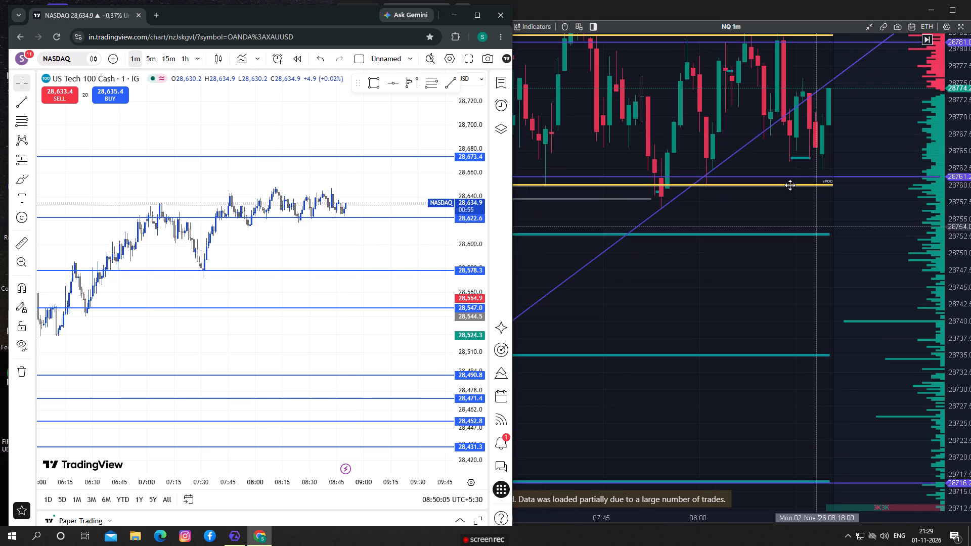
left_click_drag(789, 174, 801, 171)
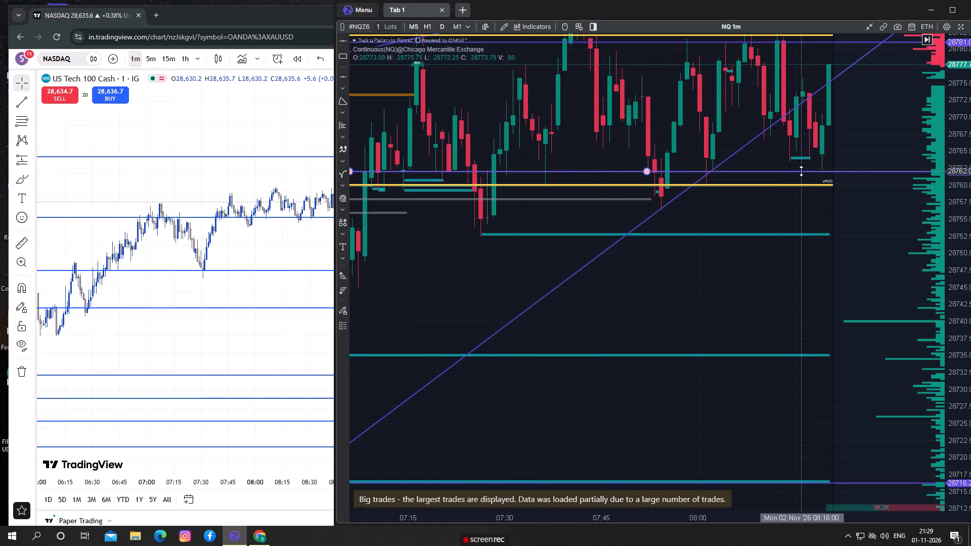
left_click_drag(801, 171, 809, 170)
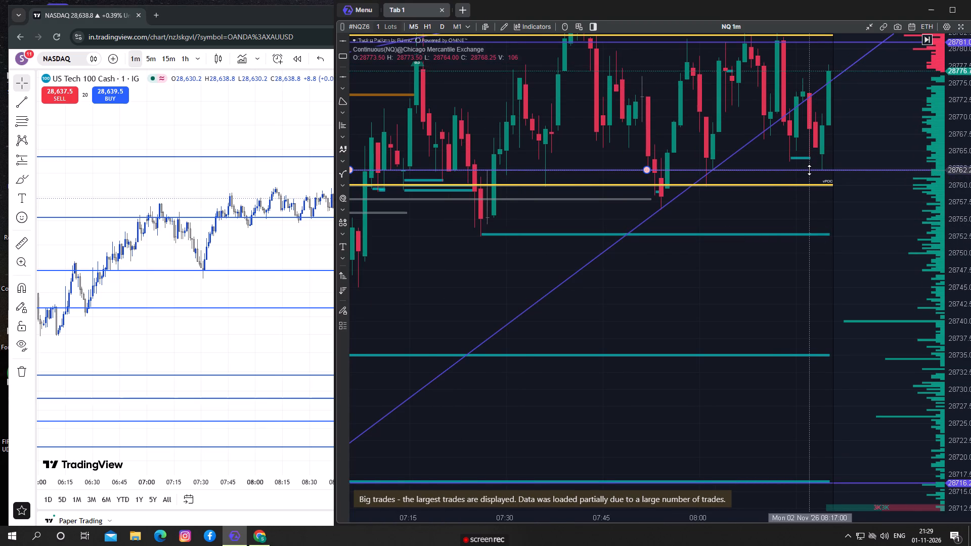
left_click_drag(809, 170, 819, 170)
Examine the latest NQ candles around the rising trend line, the adjusted level and the vPOC line.
left_click_drag(871, 210, 721, 228)
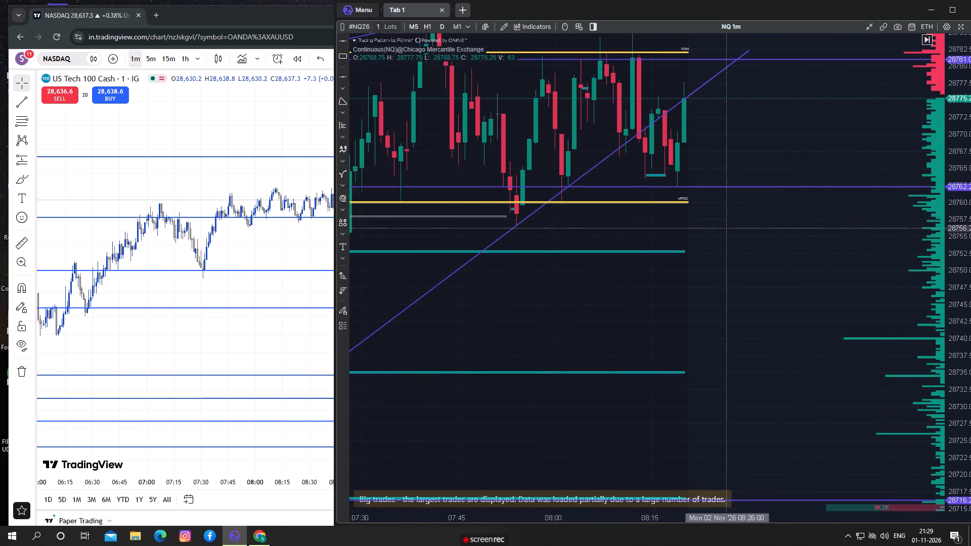
left_click_drag(721, 228, 648, 226)
scroll(671, 242, "down", 1)
scroll(671, 243, "up", 1)
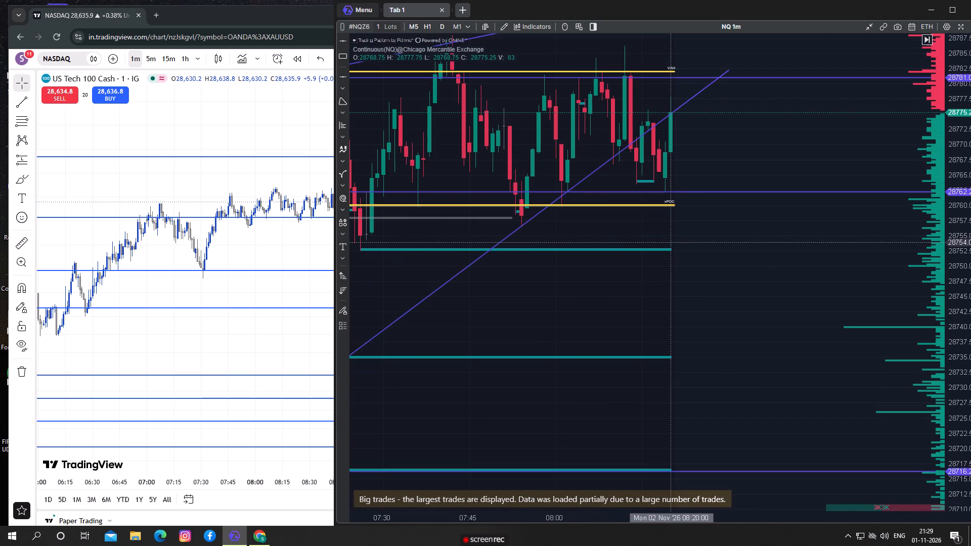
scroll(768, 278, "down", 2)
left_click_drag(958, 212, 954, 248)
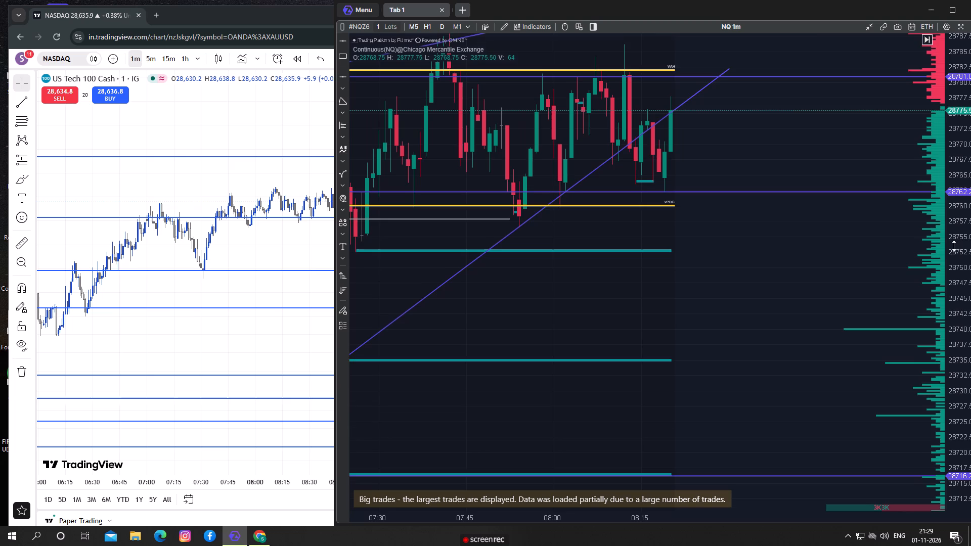
Set the minimum volume of the NQ chart's Big Trades indicator to 10 and apply the change.
scroll(816, 258, "down", 2)
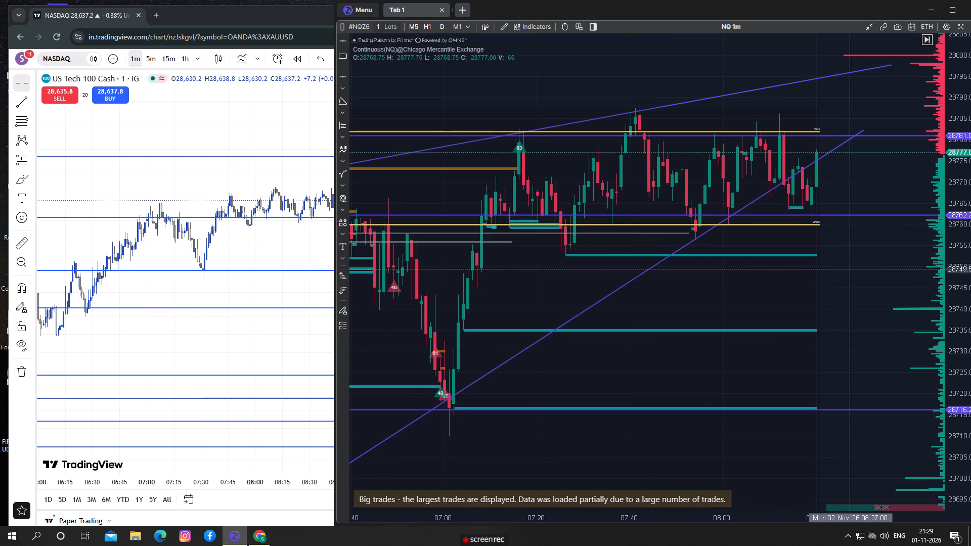
left_click_drag(850, 269, 751, 252)
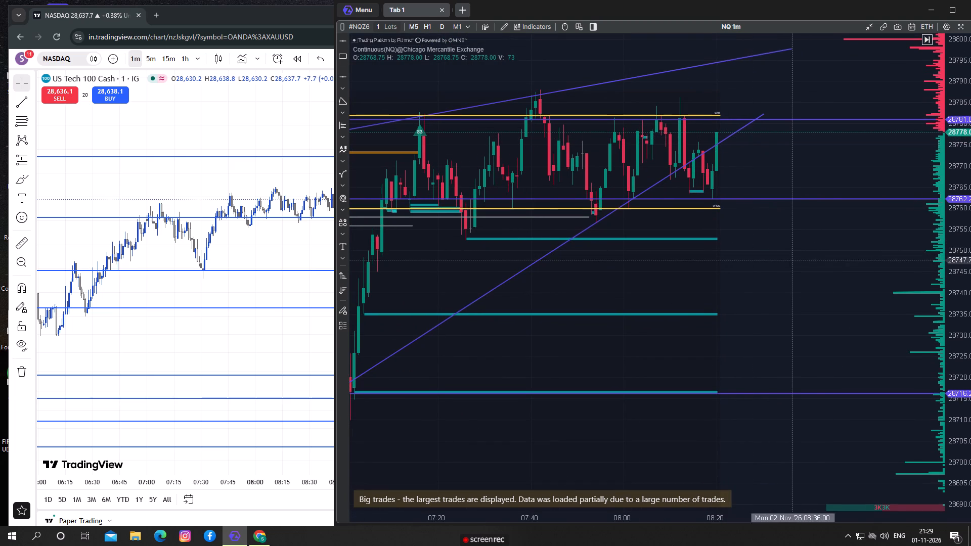
scroll(795, 251, "down", 1)
scroll(795, 251, "up", 1)
scroll(795, 251, "down", 2)
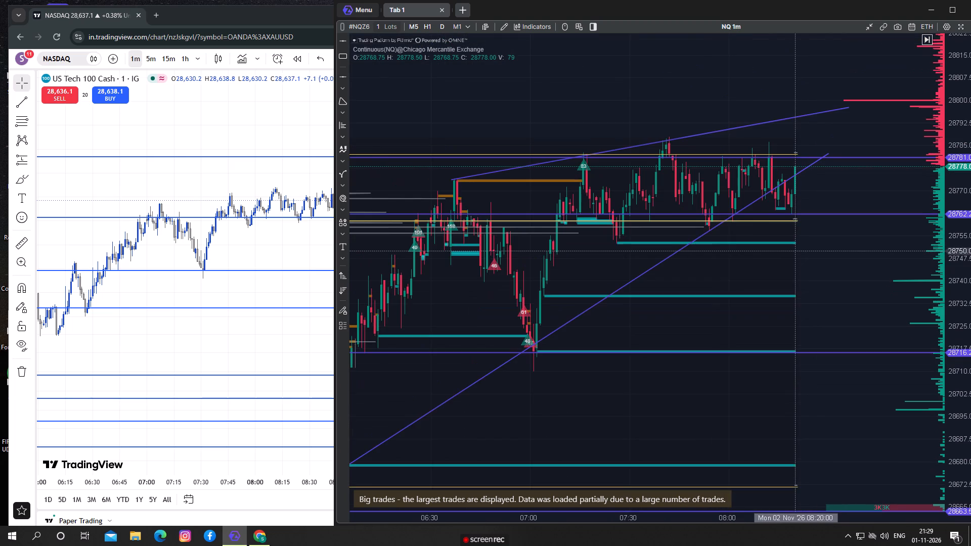
scroll(795, 251, "up", 1)
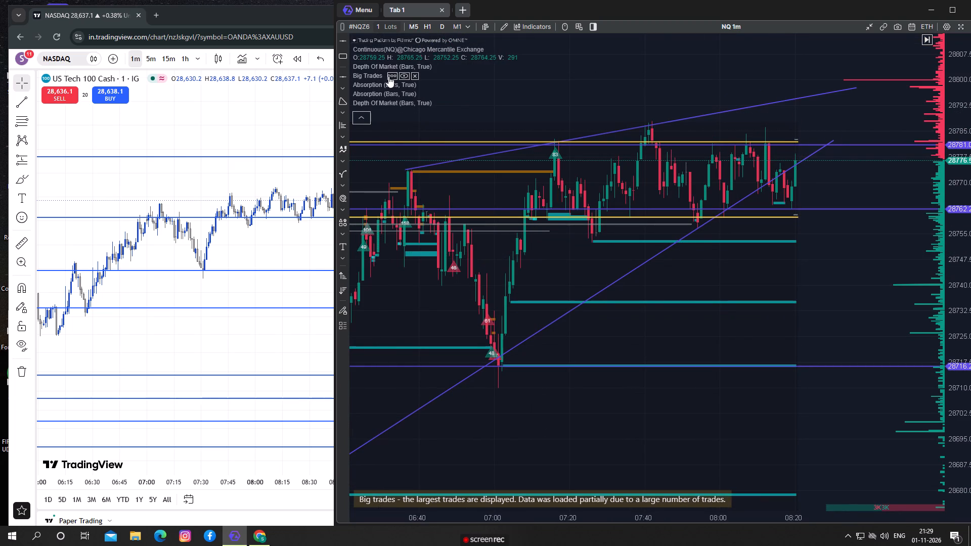
left_click(389, 76)
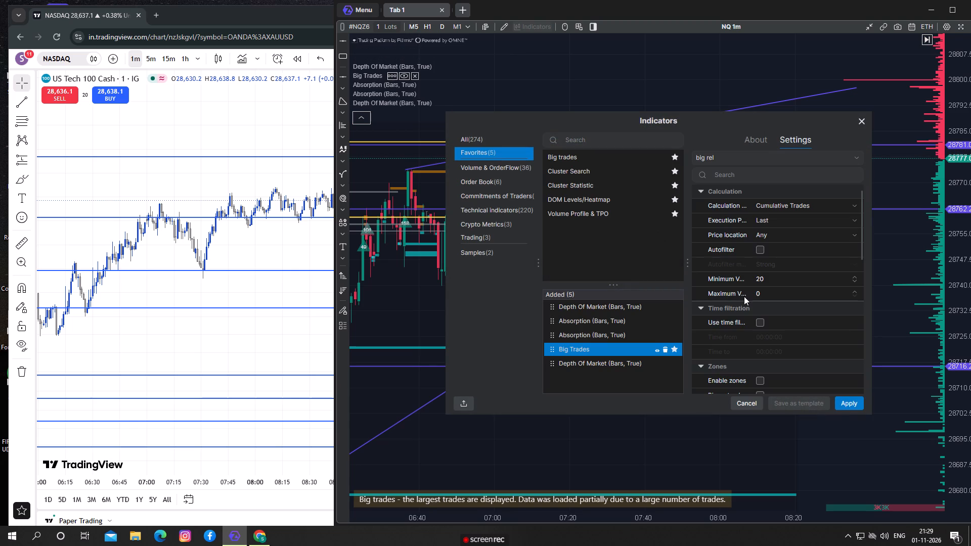
left_click_drag(768, 280, 730, 276)
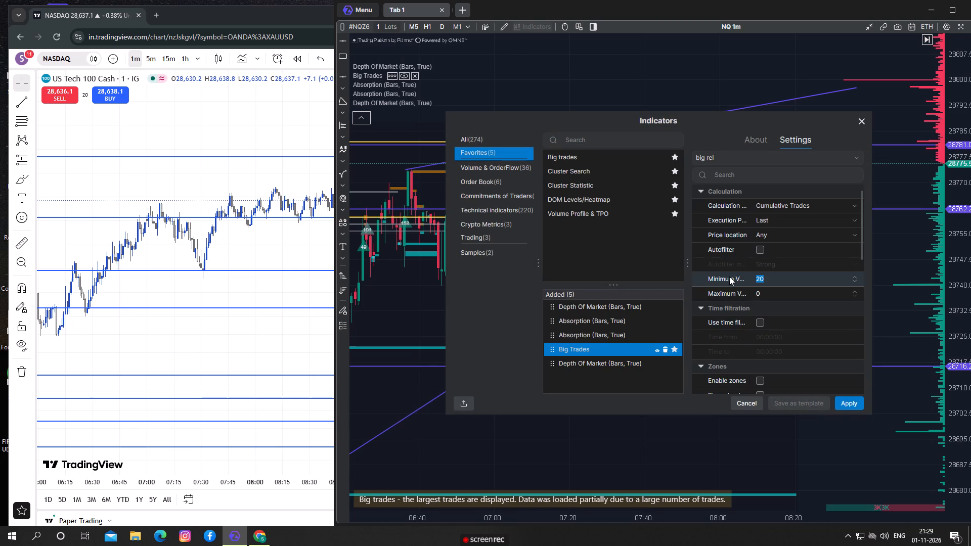
key("1")
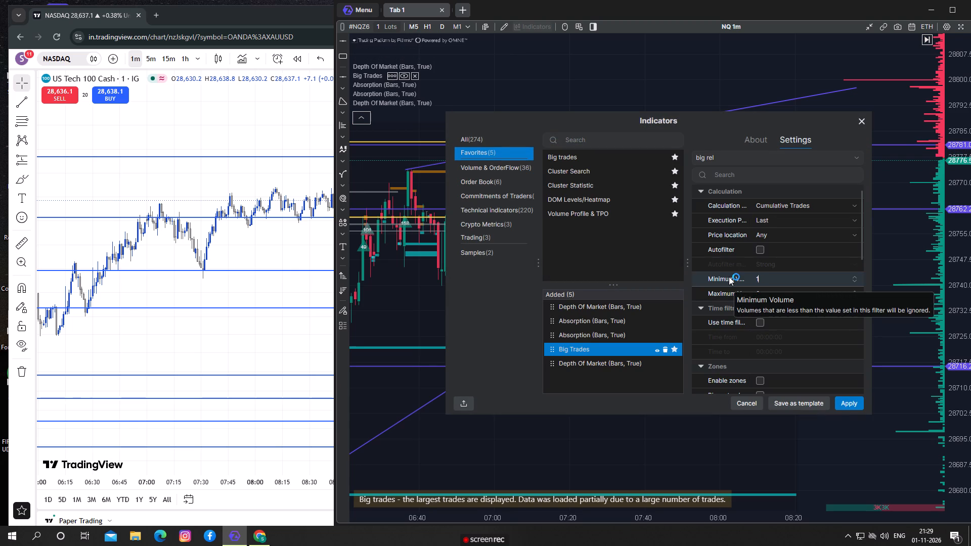
key("0")
left_click(851, 398)
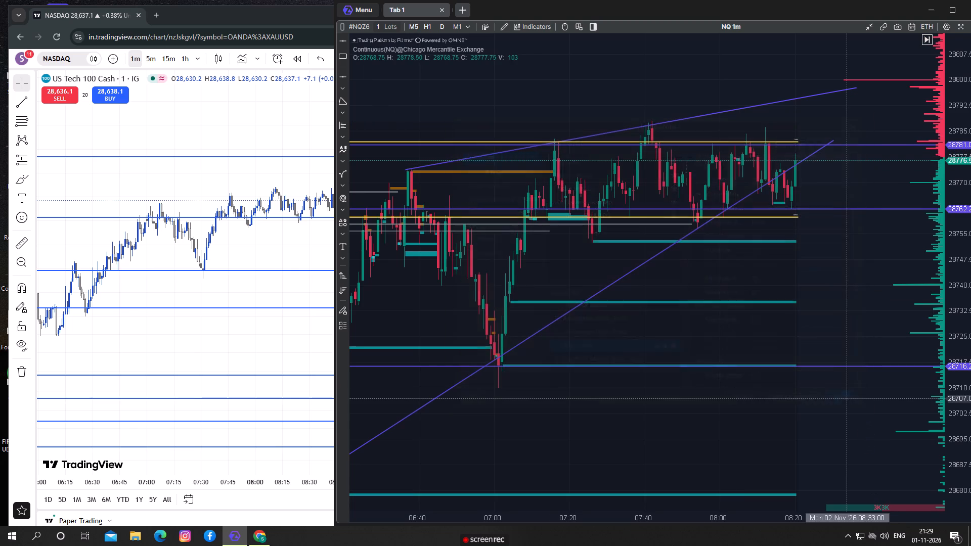
Examine the NQ chart's big-trade markers, volume profile and latest candles around the rising trend line and horizontal levels.
left_click_drag(858, 264, 868, 242)
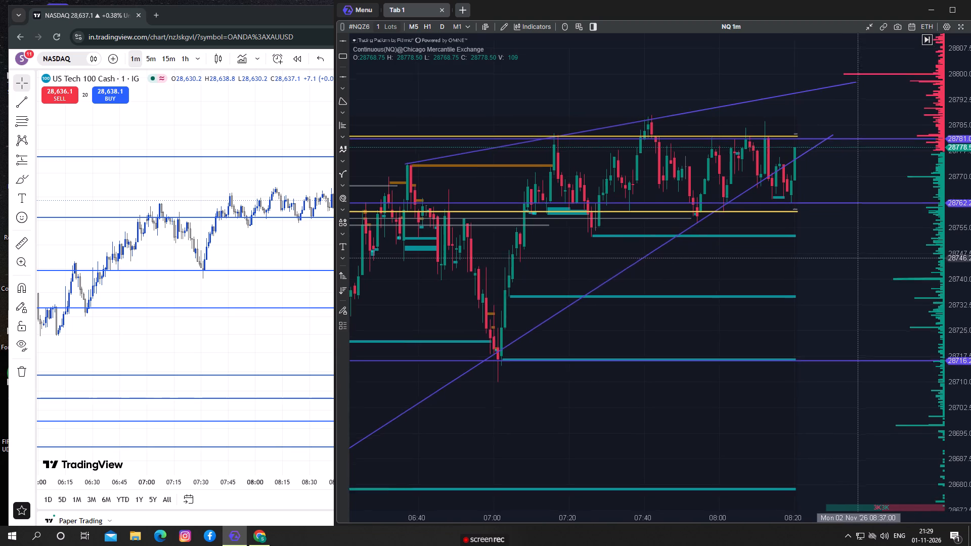
left_click_drag(868, 242, 905, 230)
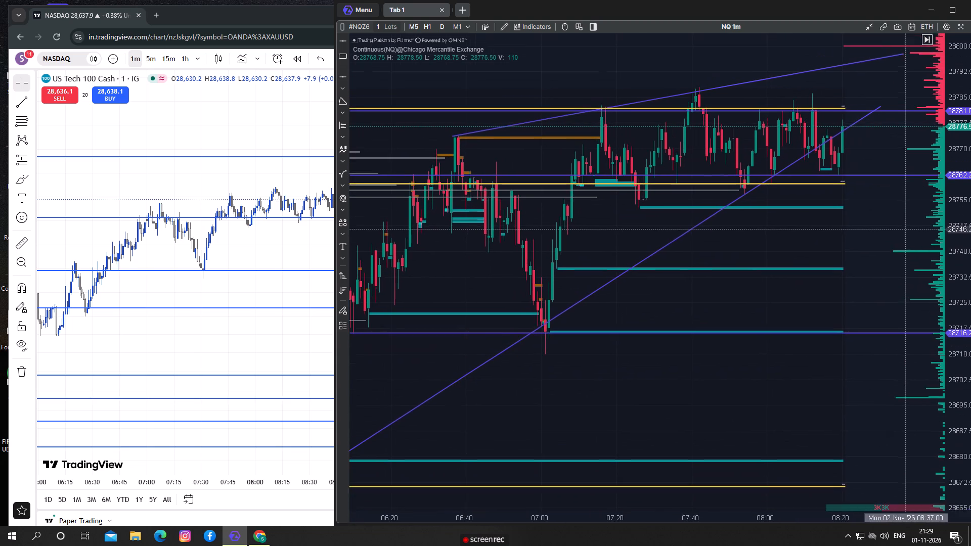
left_click_drag(905, 230, 893, 238)
left_click_drag(881, 242, 802, 261)
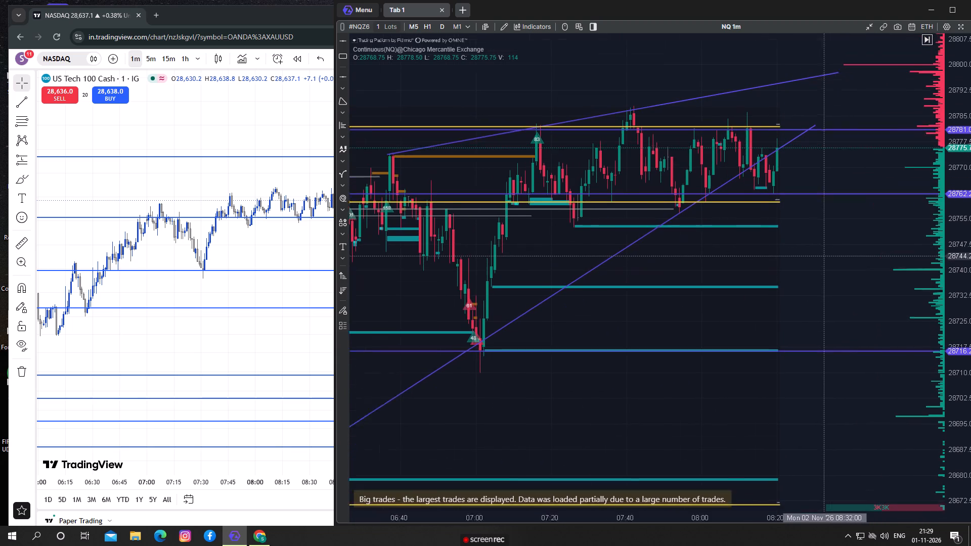
left_click_drag(802, 261, 734, 285)
scroll(731, 278, "up", 2)
scroll(731, 278, "down", 2)
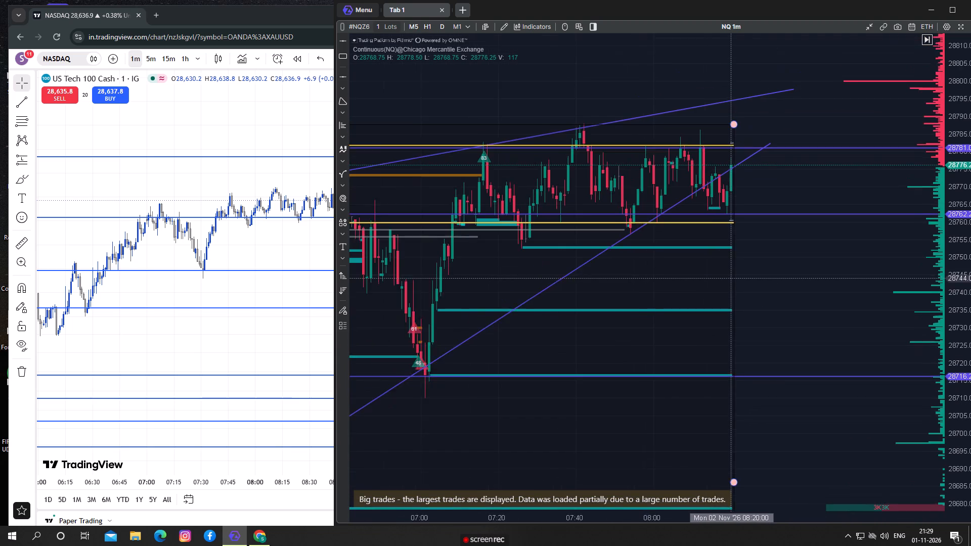
scroll(734, 281, "up", 1)
scroll(736, 282, "down", 11)
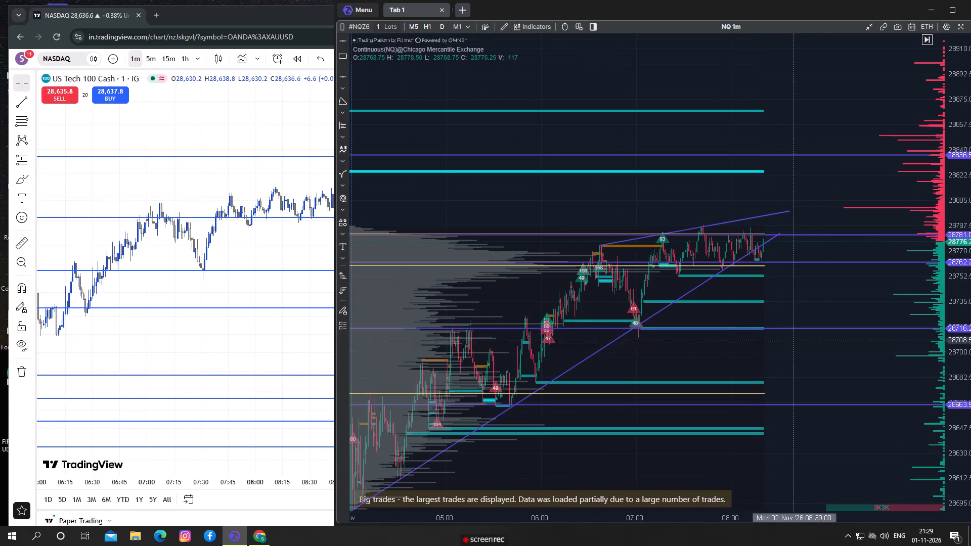
left_click_drag(824, 373, 770, 334)
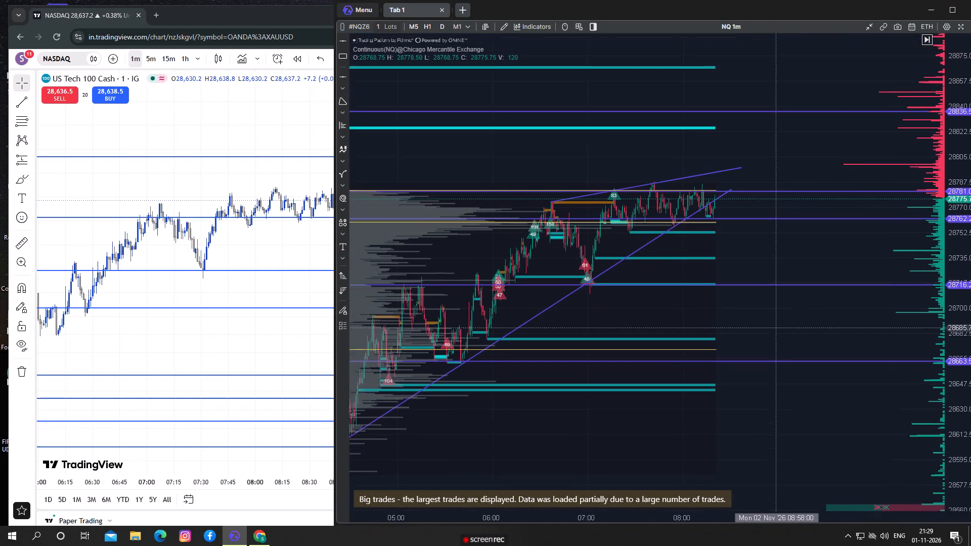
left_click_drag(770, 334, 749, 355)
scroll(742, 326, "up", 8)
left_click_drag(841, 261, 790, 320)
scroll(779, 243, "up", 3)
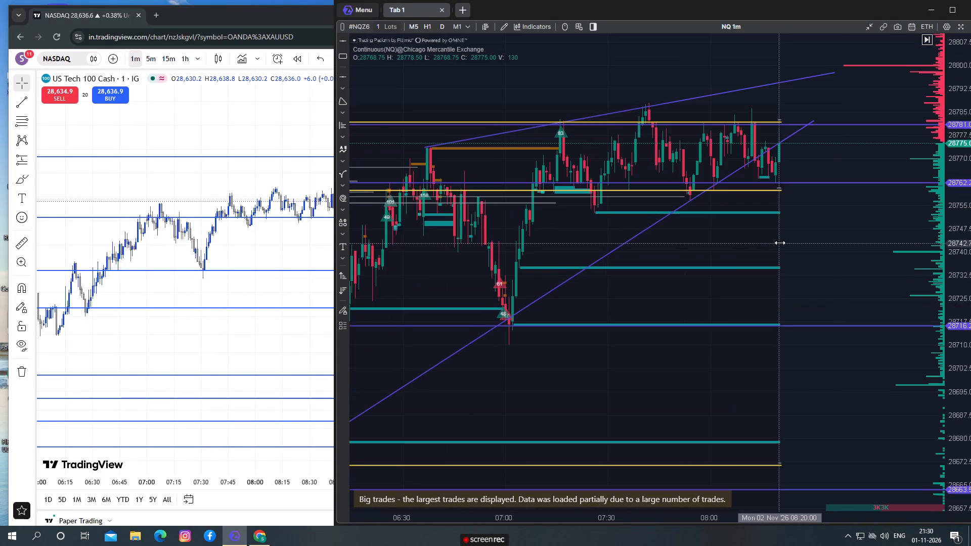
left_click_drag(838, 215, 773, 309)
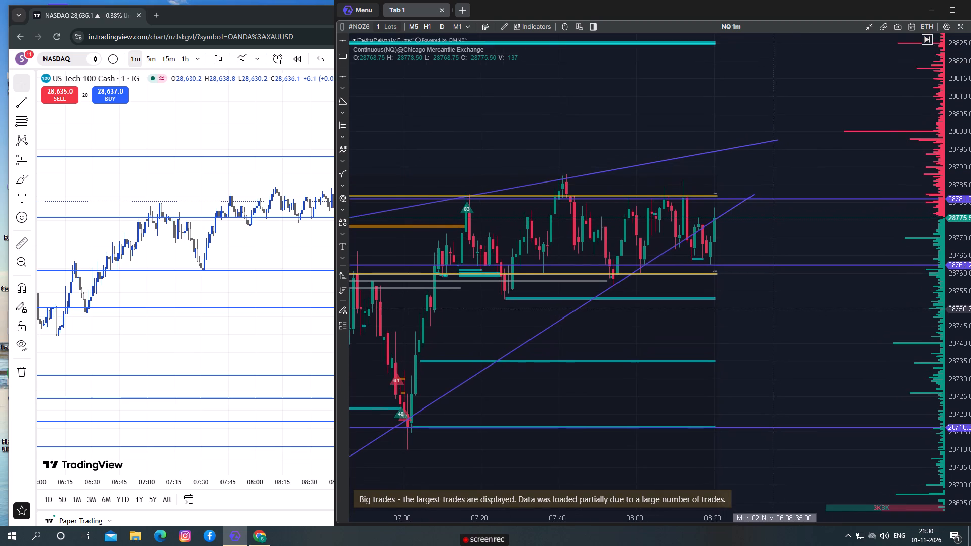
left_click_drag(773, 309, 771, 309)
scroll(633, 312, "up", 2)
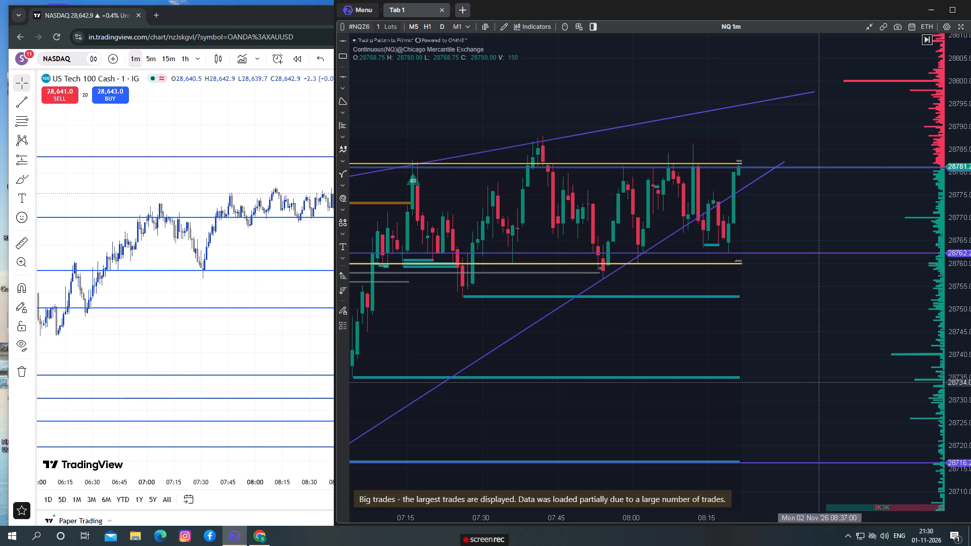
On TradingView's NASDAQ chart, add a horizontal line at 28,642.4, near the current price.
left_click(237, 255)
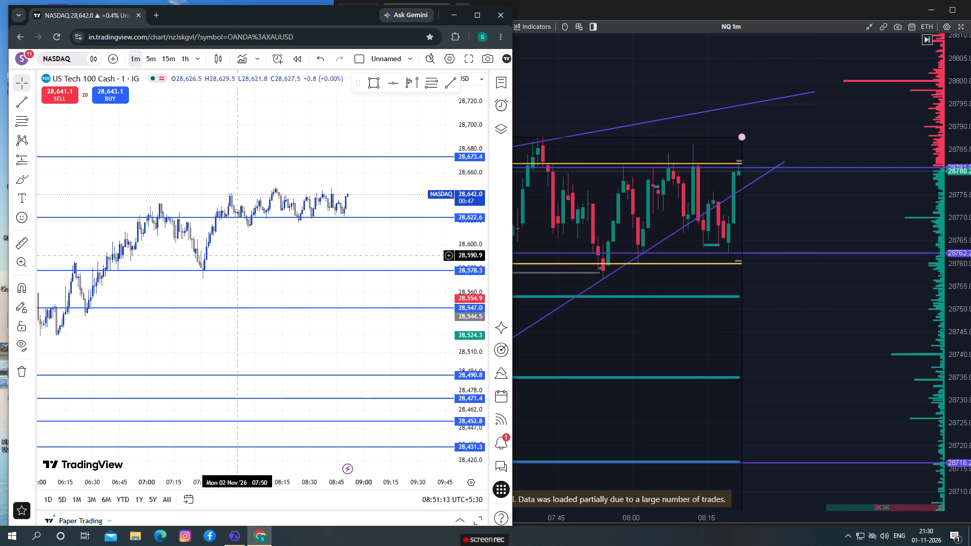
left_click_drag(264, 256, 211, 251)
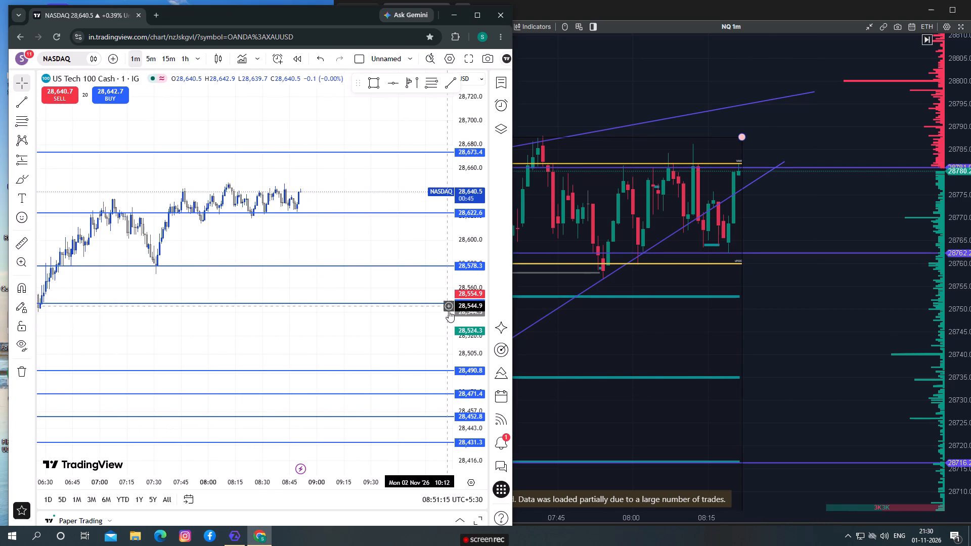
left_click_drag(458, 307, 453, 214)
scroll(287, 215, "up", 1)
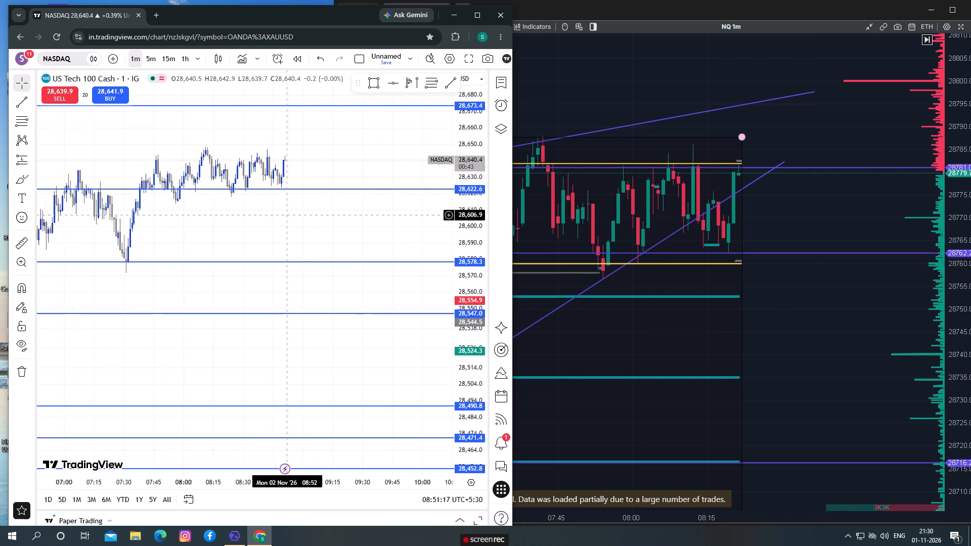
scroll(287, 215, "up", 1)
left_click_drag(278, 223, 365, 239)
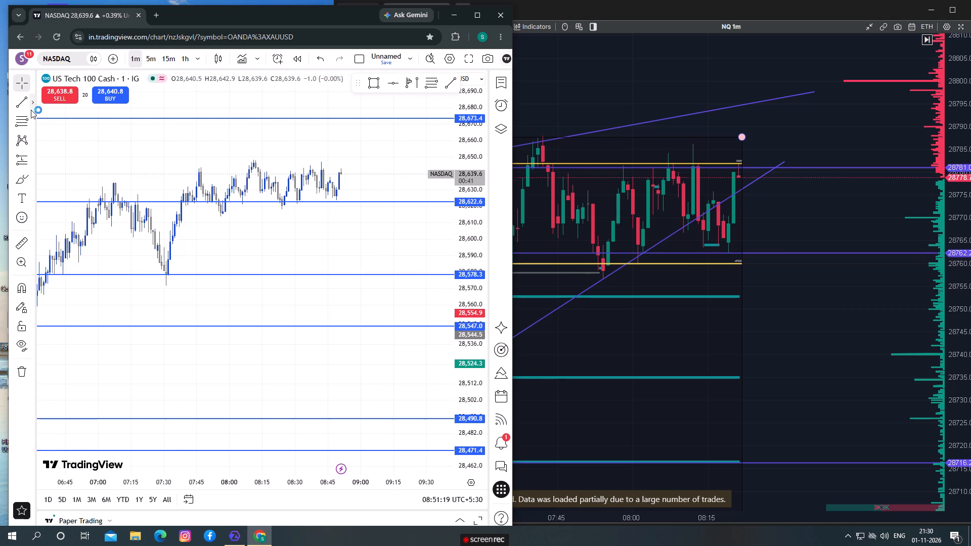
left_click(31, 106)
left_click(62, 222)
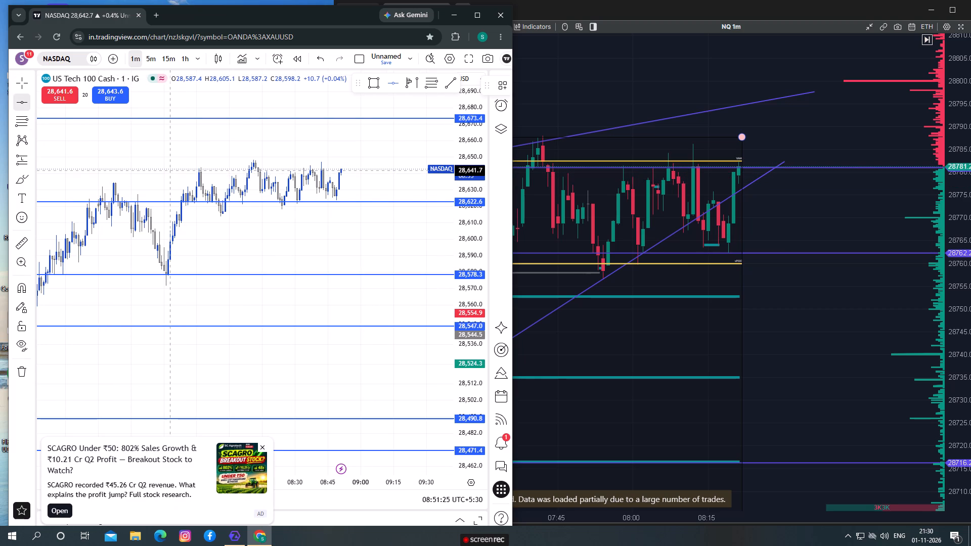
left_click(172, 169)
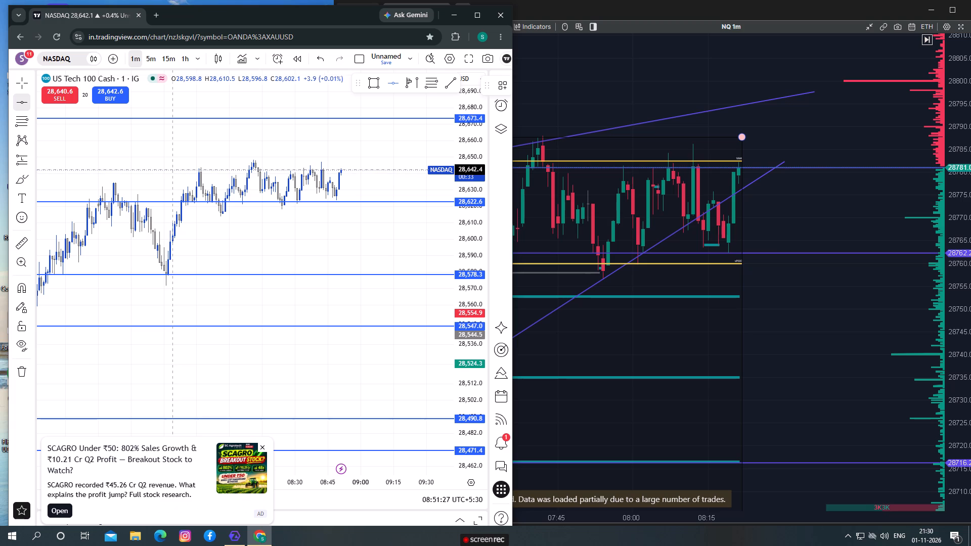
Dismiss the advertisement covering TradingView's chart and the ad-free upgrade offer.
left_click_drag(286, 243, 177, 223)
scroll(176, 222, "up", 3)
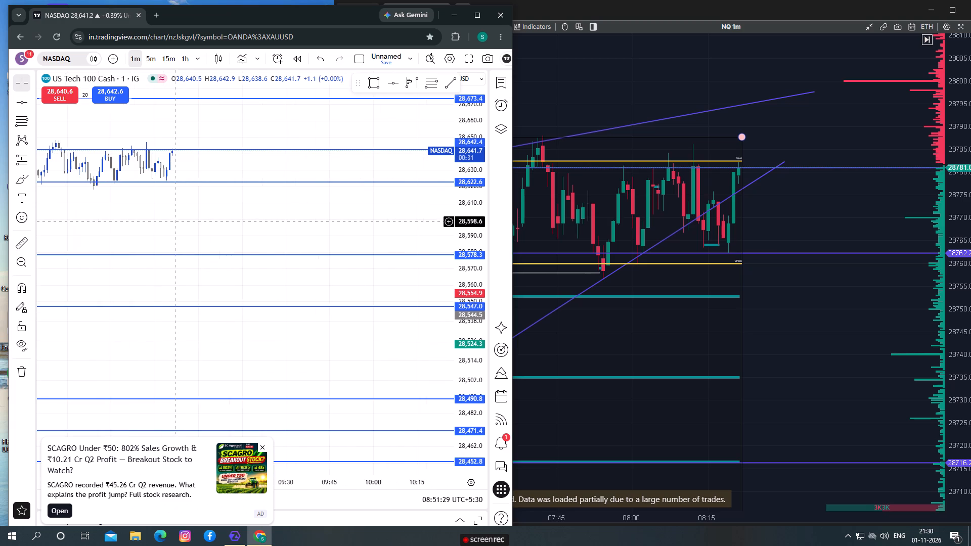
left_click_drag(171, 167, 327, 183)
left_click(318, 227)
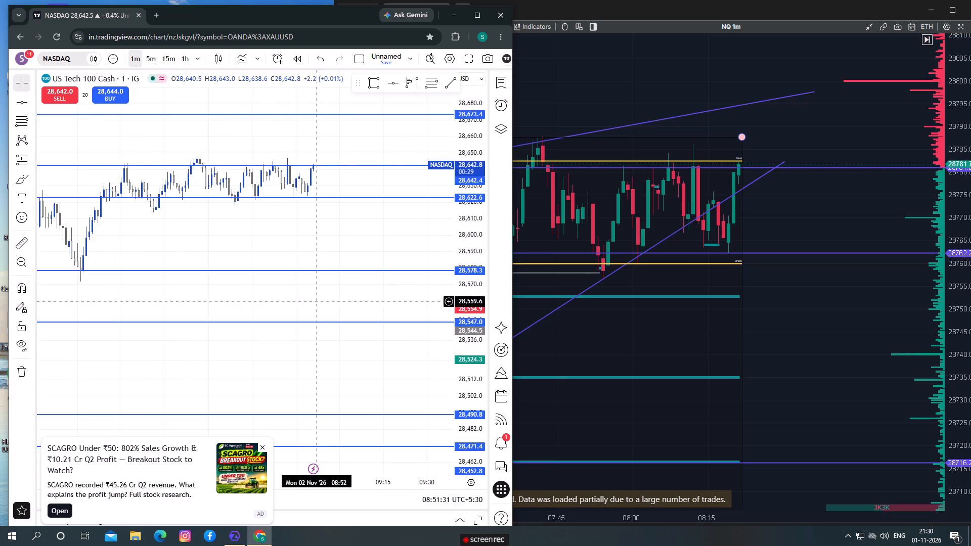
left_click(260, 450)
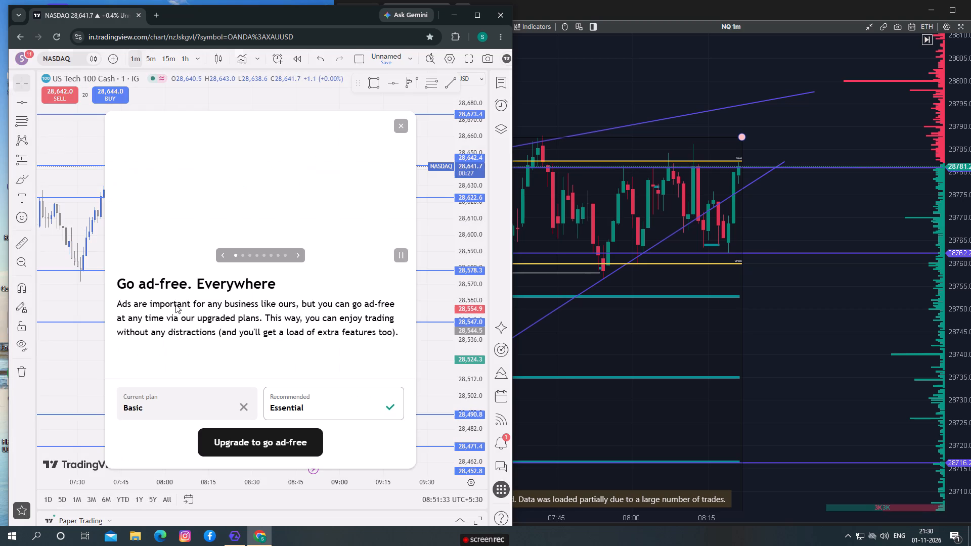
left_click_drag(174, 303, 441, 160)
left_click(398, 124)
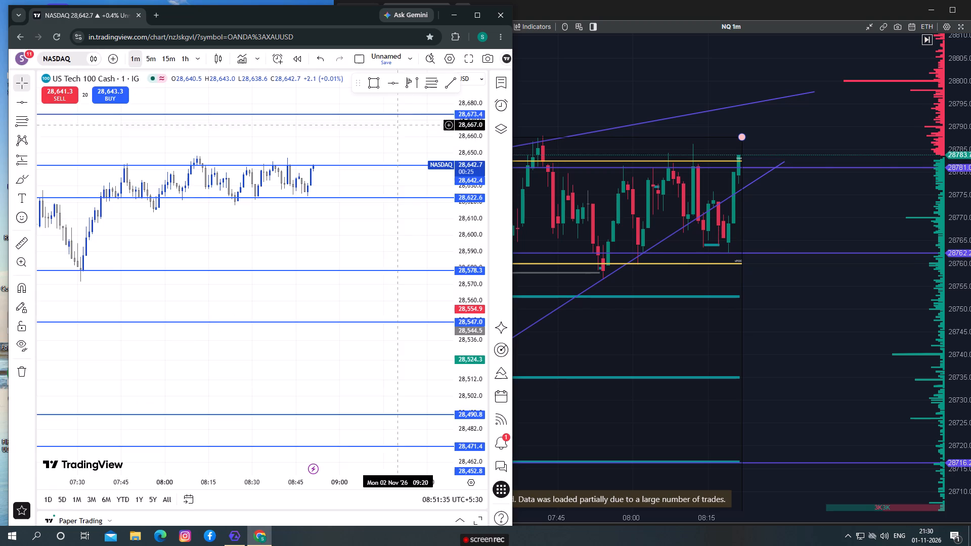
Compare the latest candles around the new NASDAQ line with ATAS X's NQ candles near the upper profile level.
left_click_drag(467, 297, 461, 272)
left_click_drag(294, 234, 301, 257)
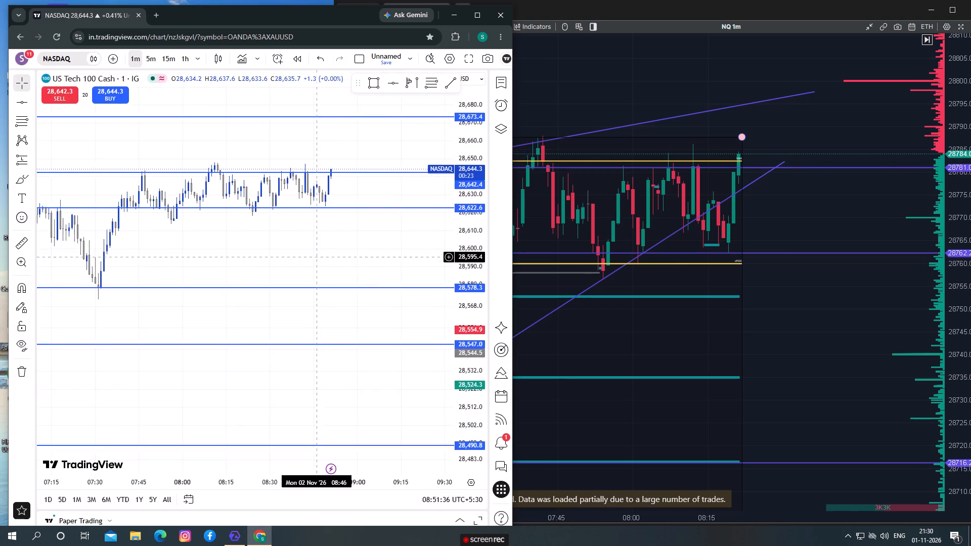
left_click_drag(301, 257, 261, 255)
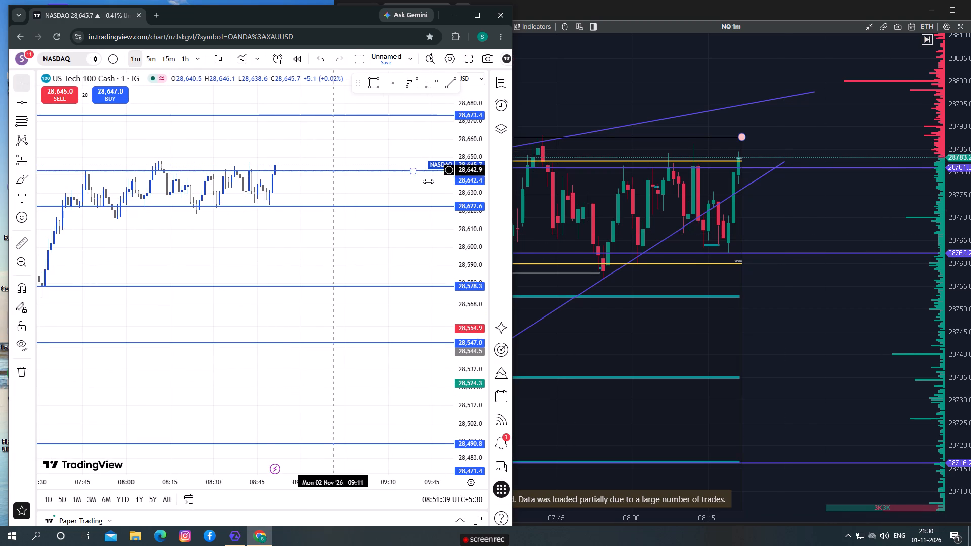
left_click_drag(602, 92, 669, 216)
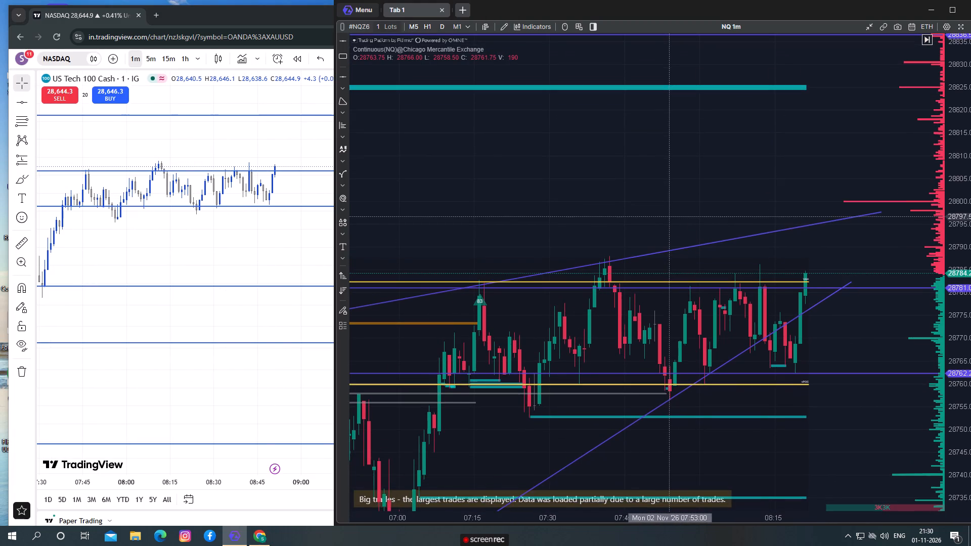
left_click_drag(669, 216, 669, 232)
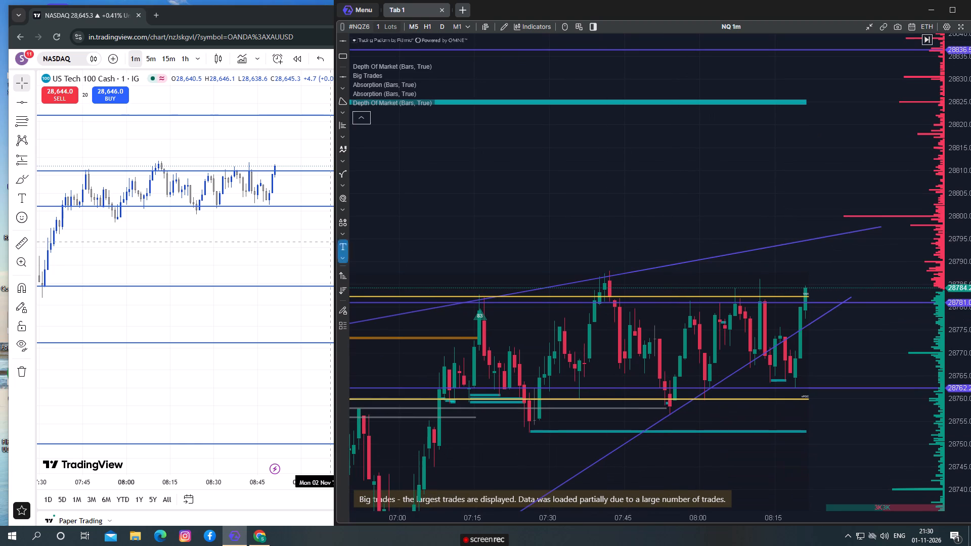
left_click(300, 242)
scroll(278, 242, "down", 4)
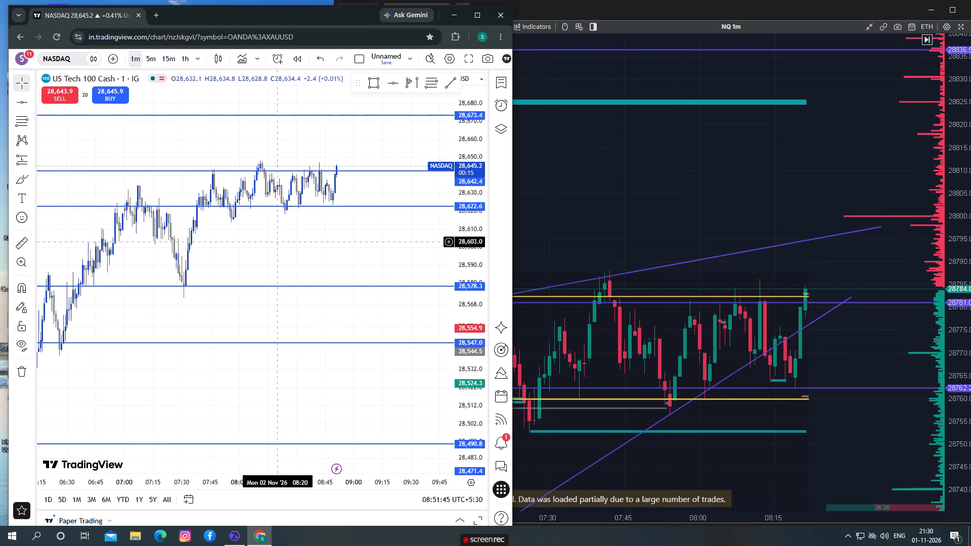
scroll(278, 243, "up", 1)
scroll(278, 243, "down", 1)
scroll(278, 244, "up", 1)
scroll(278, 244, "down", 4)
Examine TradingView's NASDAQ price history of 30 October around the falling trend lines, circled consolidation zones and horizontal levels.
left_click_drag(468, 201, 479, 384)
scroll(348, 317, "down", 6)
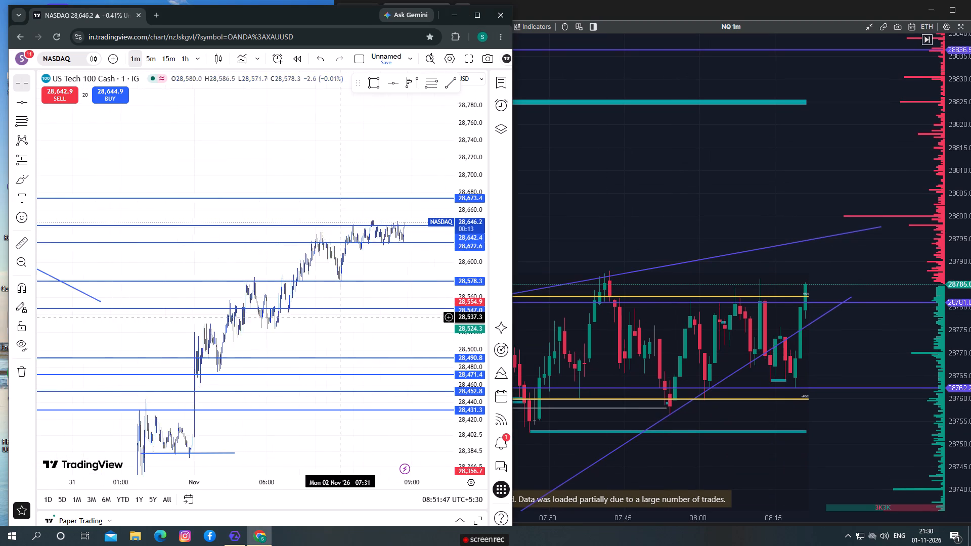
scroll(340, 317, "down", 1)
scroll(340, 317, "up", 1)
scroll(340, 317, "down", 1)
scroll(340, 317, "up", 1)
scroll(339, 317, "down", 1)
scroll(339, 317, "up", 1)
scroll(339, 317, "down", 1)
scroll(339, 317, "up", 1)
left_click_drag(128, 156, 455, 113)
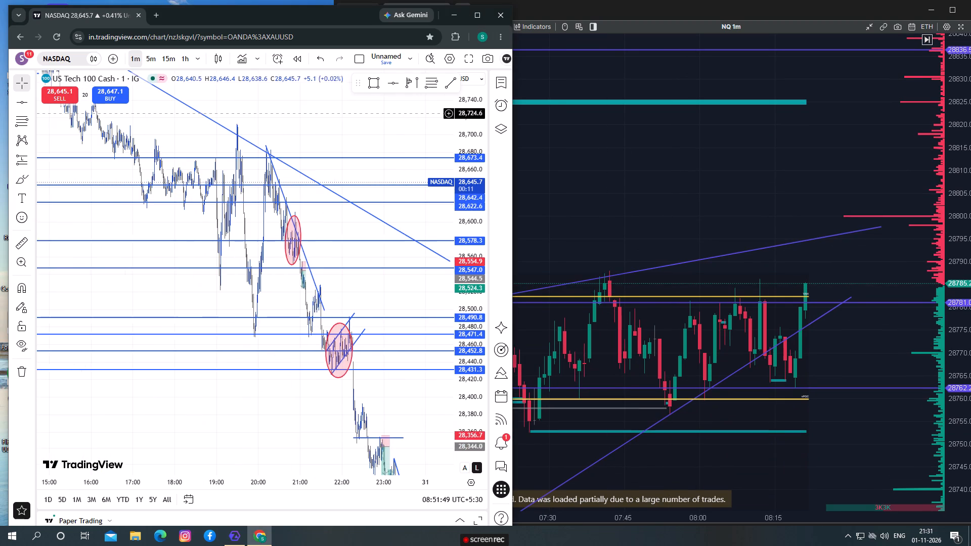
scroll(303, 194, "up", 6)
left_click_drag(207, 121, 465, 102)
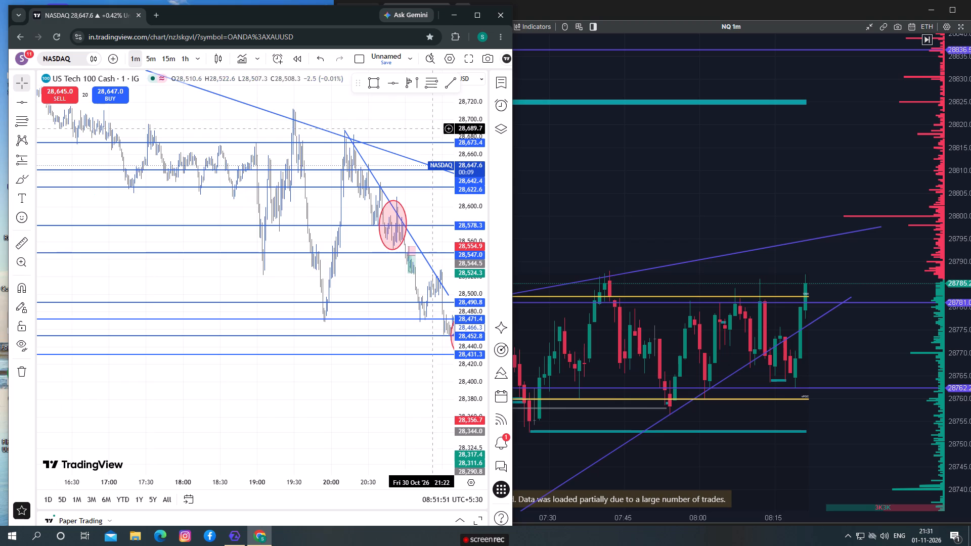
scroll(322, 207, "up", 3)
left_click_drag(281, 243, 260, 238)
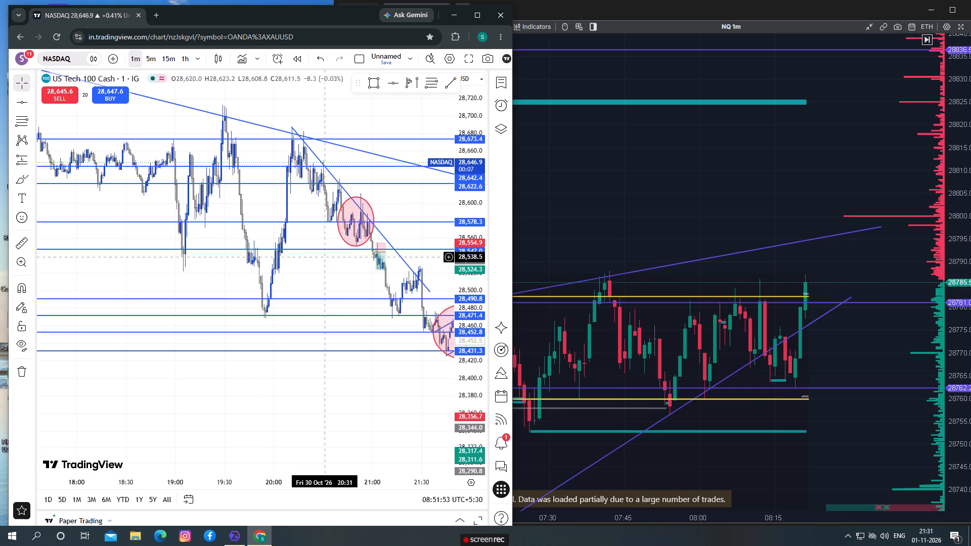
left_click_drag(441, 239, 181, 206)
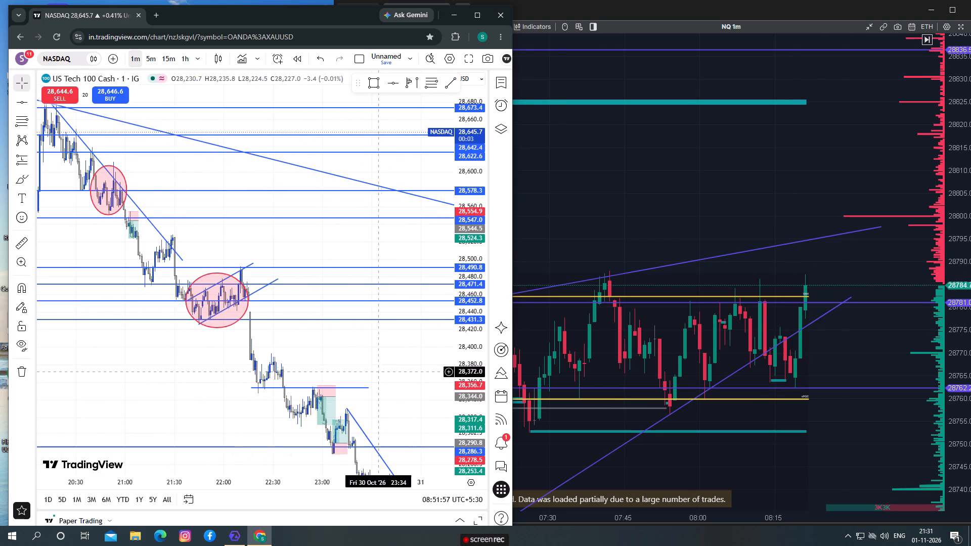
Follow the NASDAQ candles forward to the 28,642.4 line and compare the latest ones with ATAS X's NQ candles.
left_click_drag(383, 366, 1, 286)
scroll(251, 282, "up", 10)
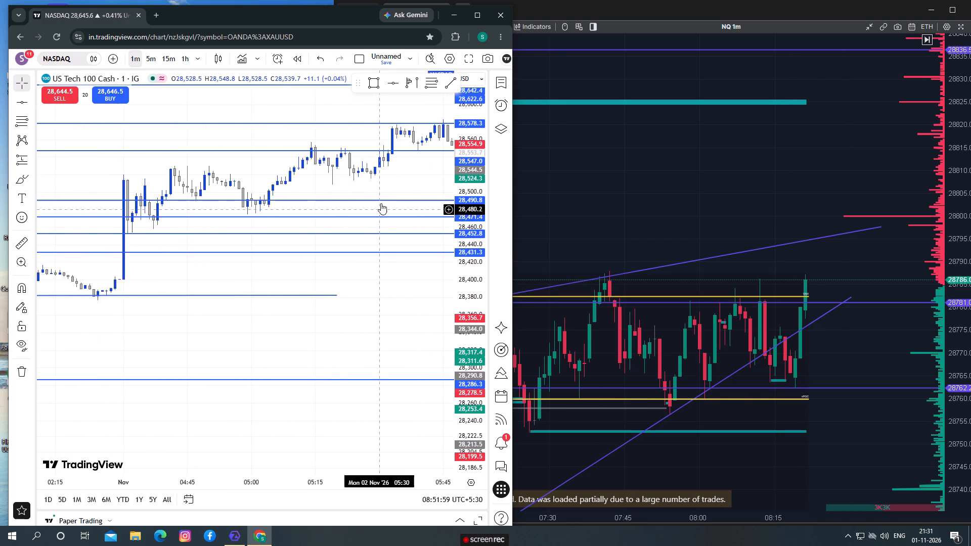
left_click_drag(387, 194, 105, 307)
left_click_drag(419, 281, 46, 295)
left_click_drag(336, 276, 222, 278)
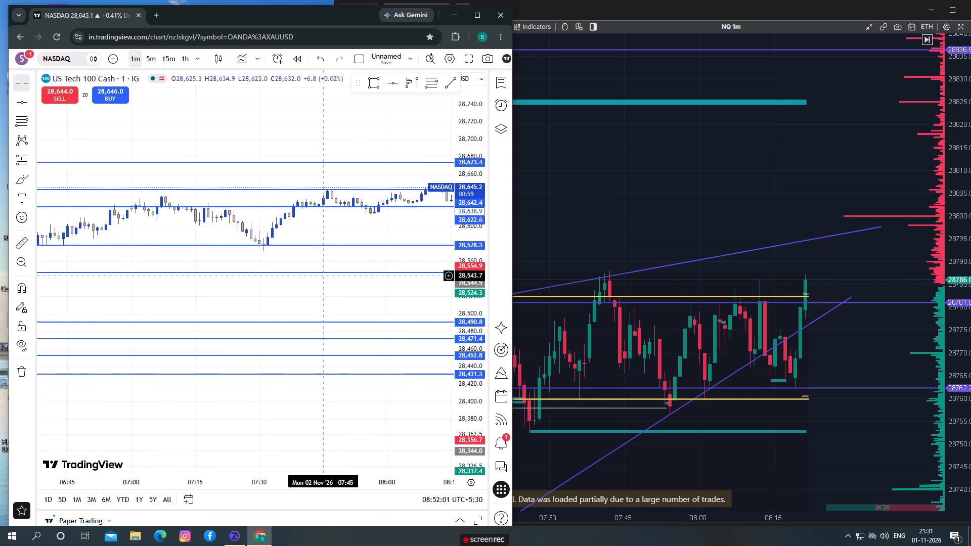
left_click_drag(222, 278, 5, 287)
left_click_drag(311, 292, 0, 280)
left_click_drag(478, 384, 478, 380)
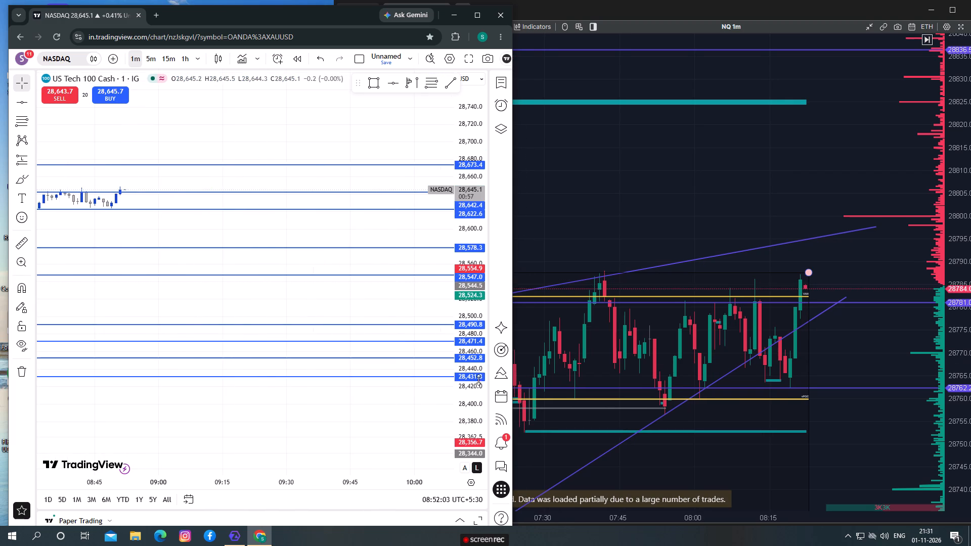
left_click_drag(478, 380, 463, 278)
scroll(181, 230, "up", 1)
scroll(181, 230, "down", 2)
left_click_drag(154, 202, 423, 255)
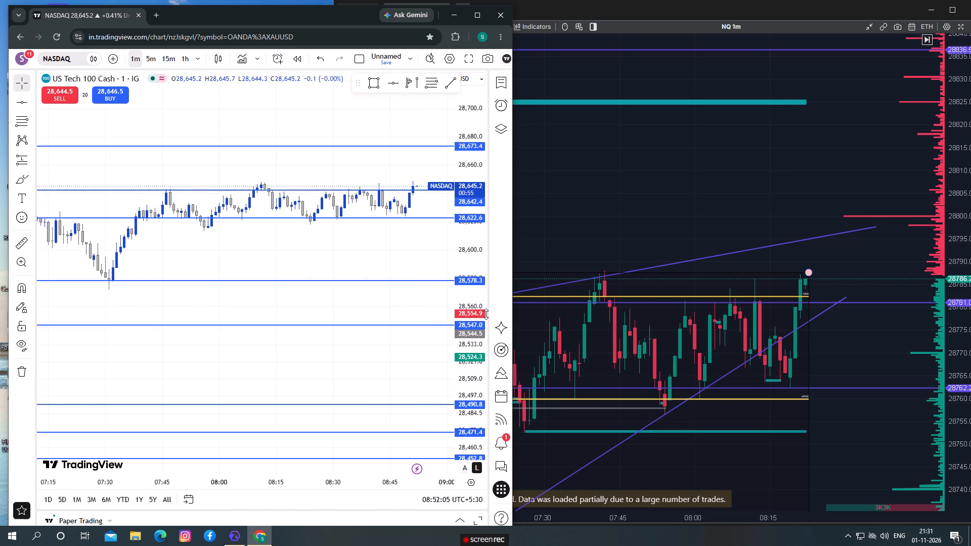
left_click_drag(487, 314, 475, 263)
left_click_drag(471, 307, 472, 266)
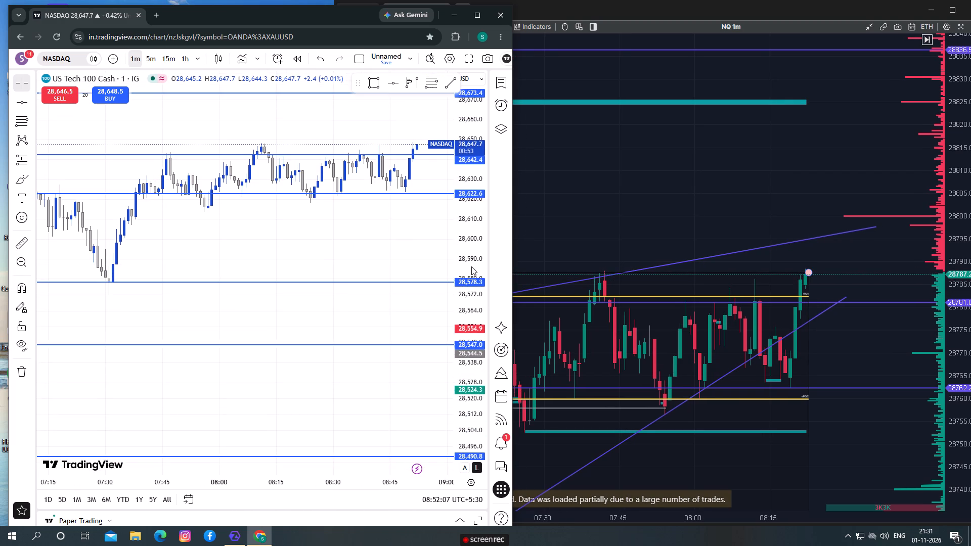
left_click_drag(390, 248, 290, 247)
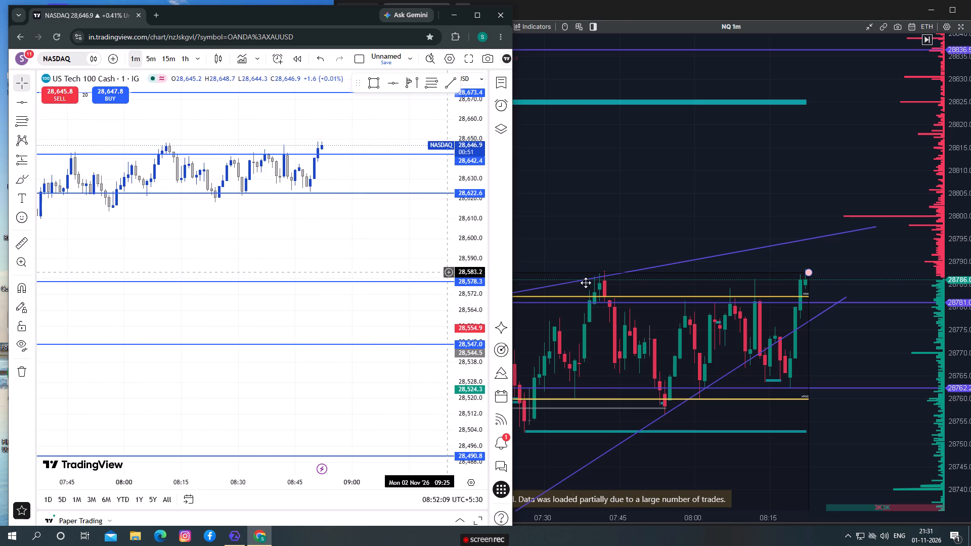
left_click_drag(616, 216, 666, 204)
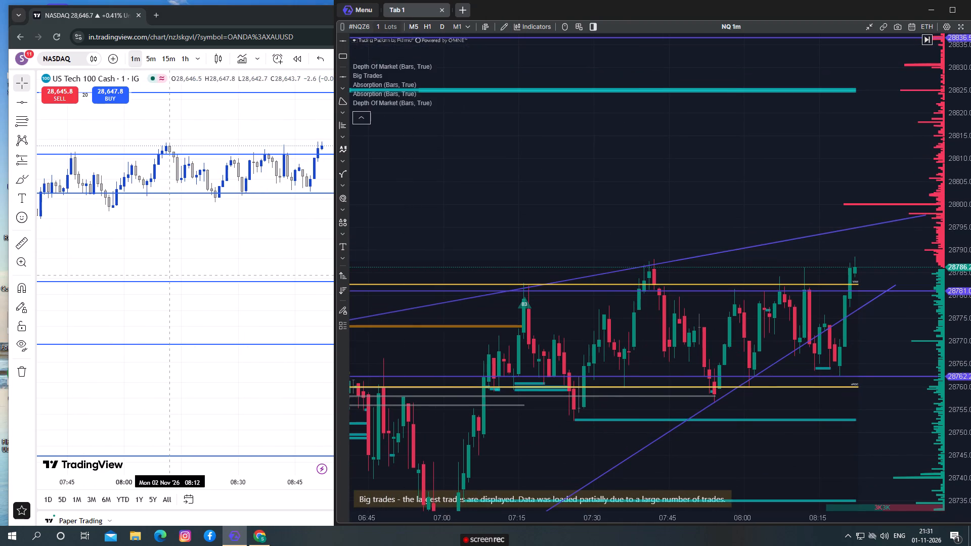
left_click(188, 259)
left_click(696, 232)
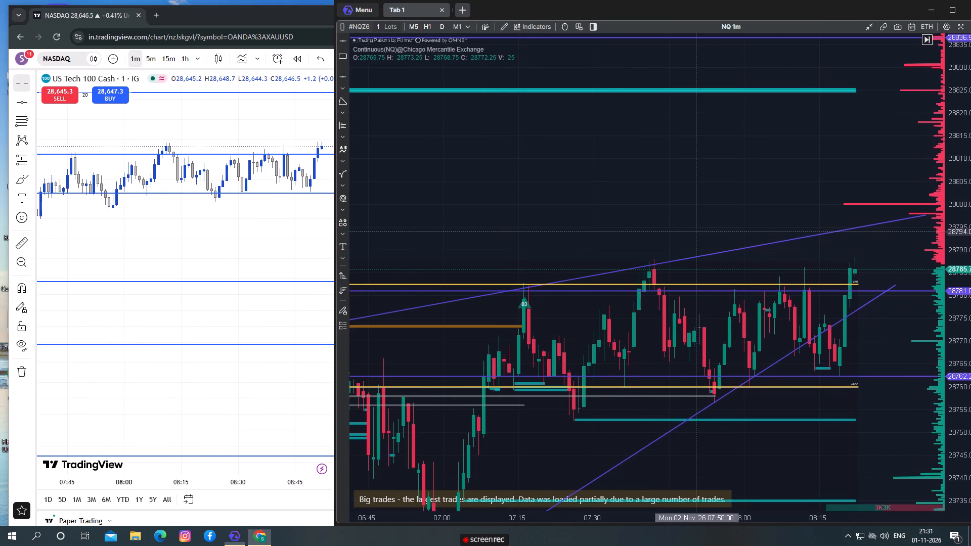
left_click(272, 247)
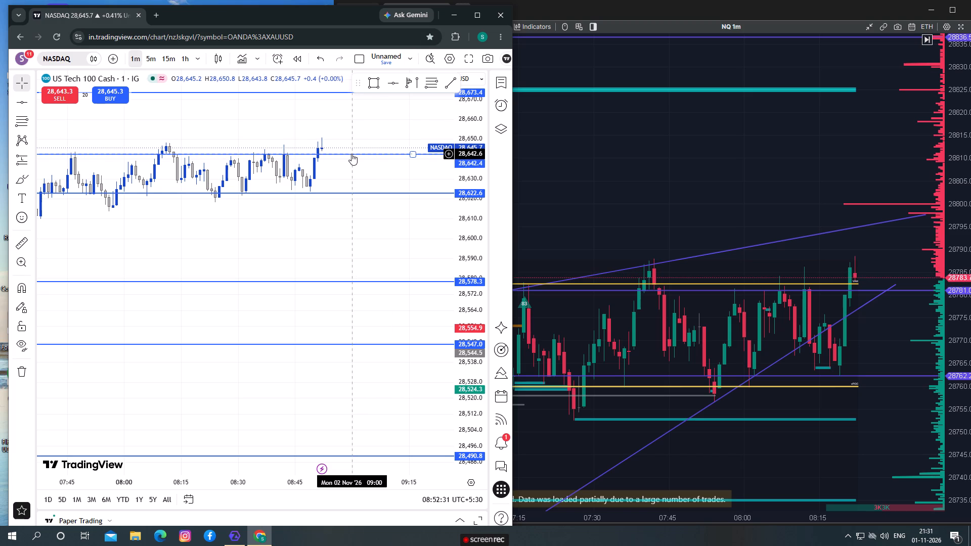
On TradingView's NASDAQ chart, measure the price distance from the 28,642.4 line up to the 28,673.4 line.
left_click_drag(354, 135, 359, 188)
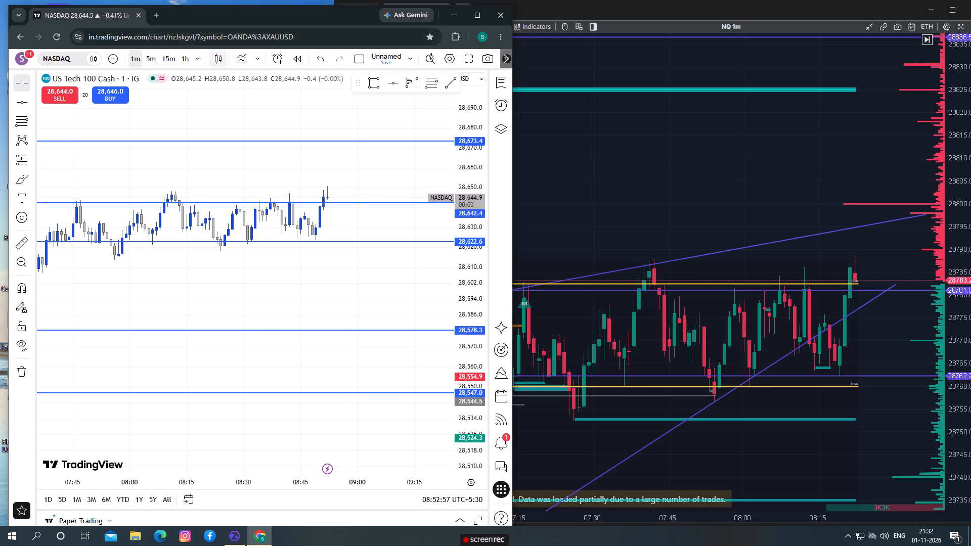
left_click(27, 237)
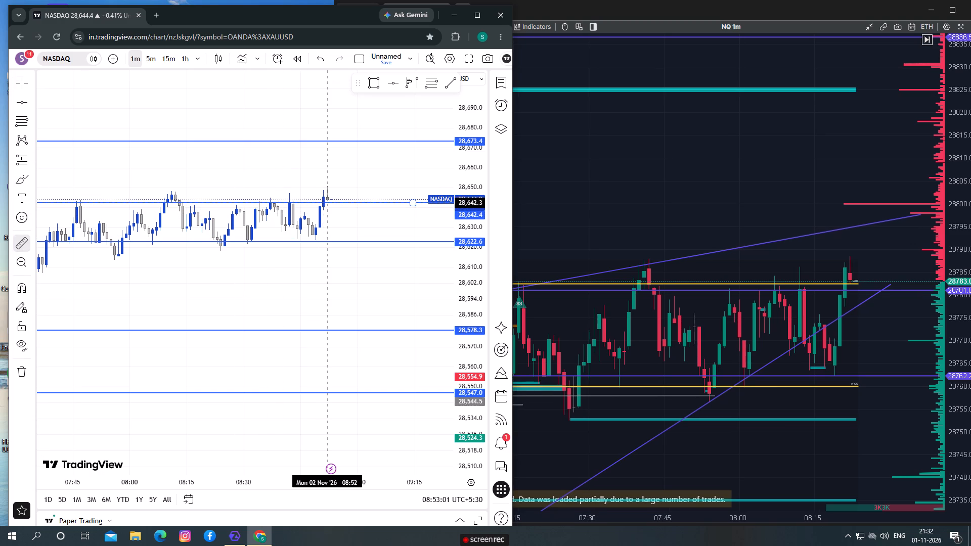
left_click(326, 203)
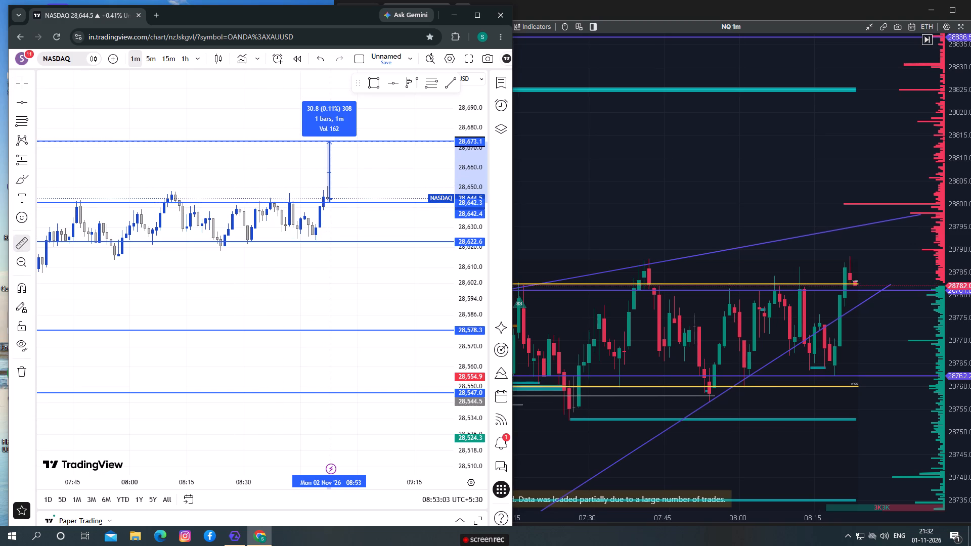
left_click(332, 142)
left_click(346, 174)
In ATAS X, measure the price distance on the NQ chart from the 28,781 line up to about 28,820.
left_click_drag(622, 234, 576, 217)
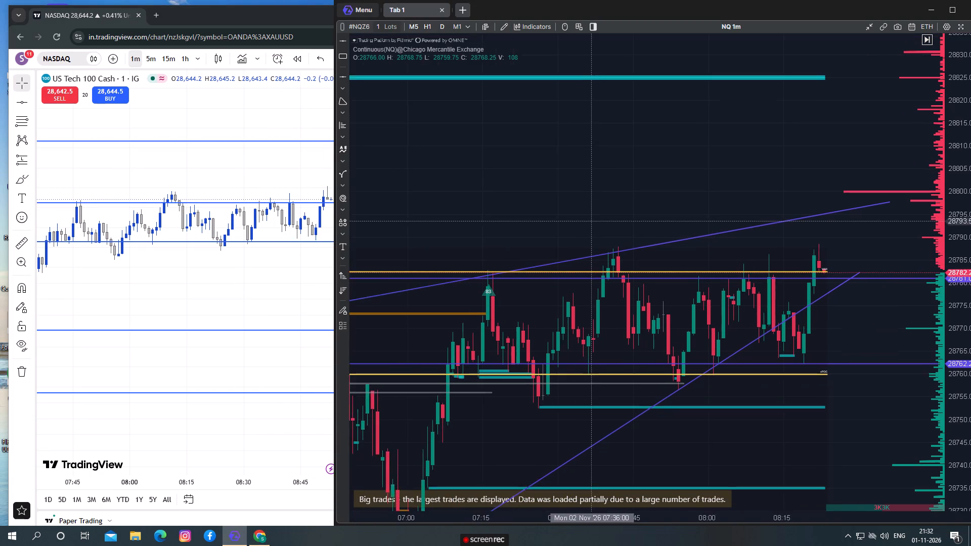
left_click_drag(576, 217, 544, 206)
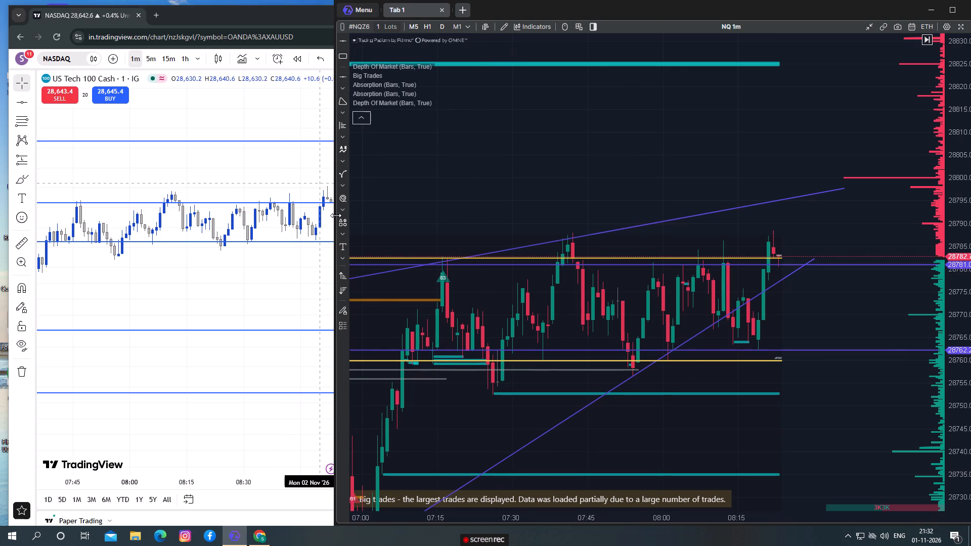
left_click(340, 215)
left_click(340, 211)
left_click(357, 217)
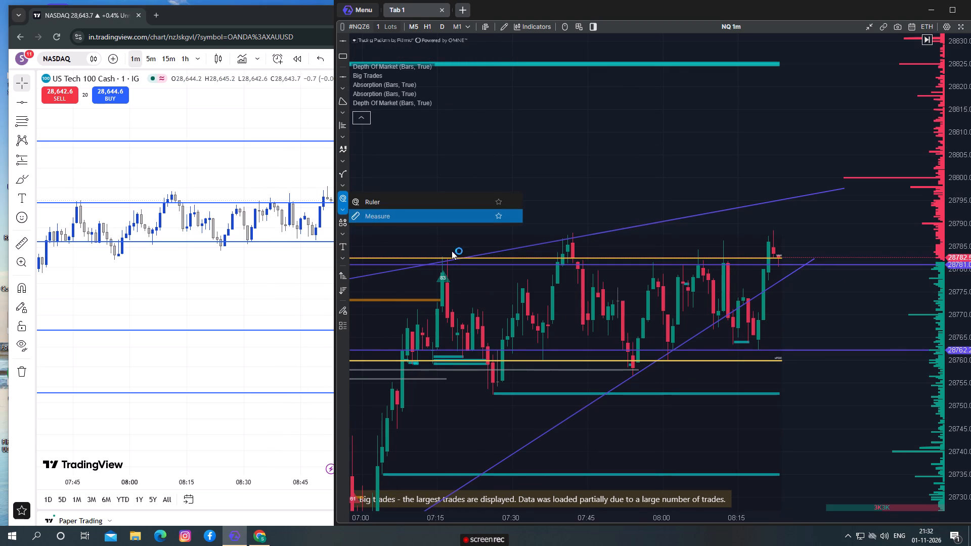
left_click(777, 264)
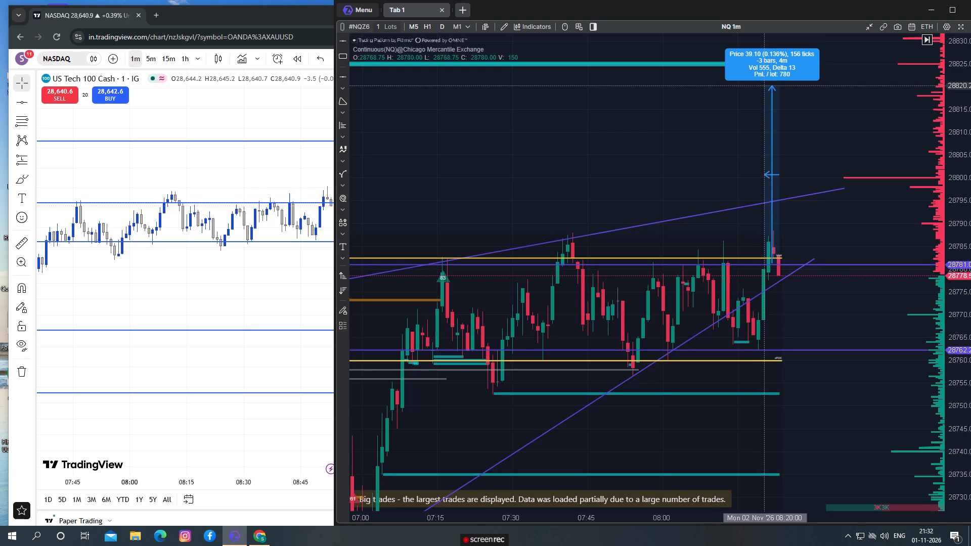
left_click(764, 86)
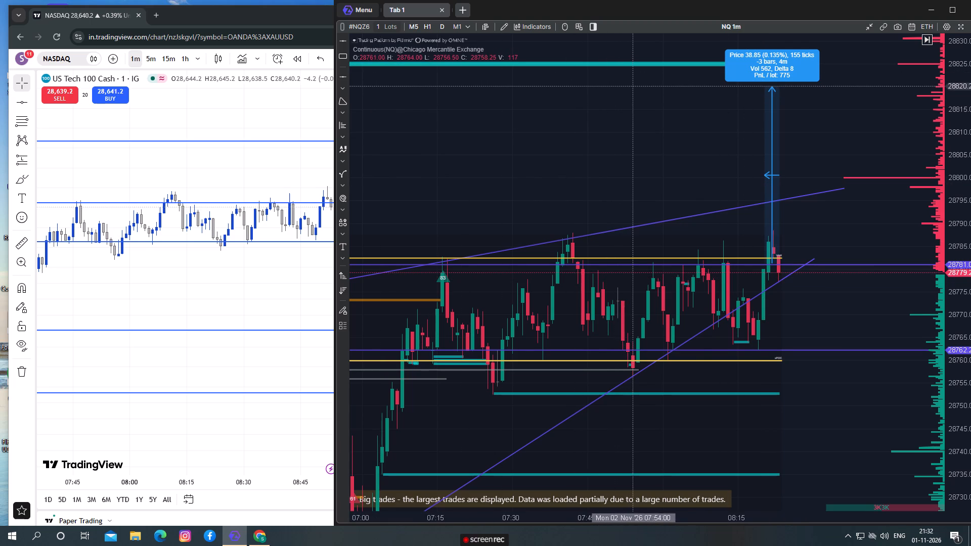
Add a horizontal line on the NQ chart at 28,820, level with the top of the measured range.
scroll(650, 92, "up", 1)
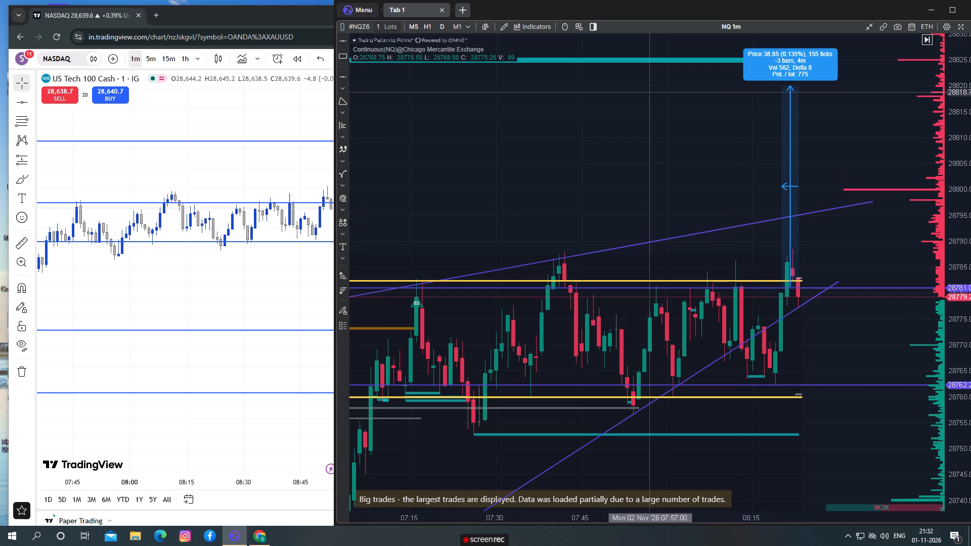
scroll(649, 92, "up", 3)
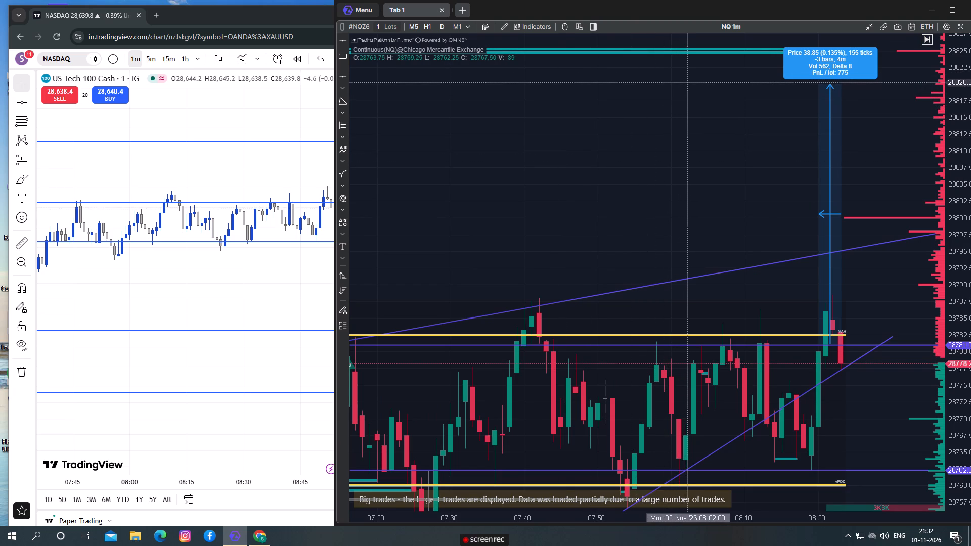
left_click(340, 41)
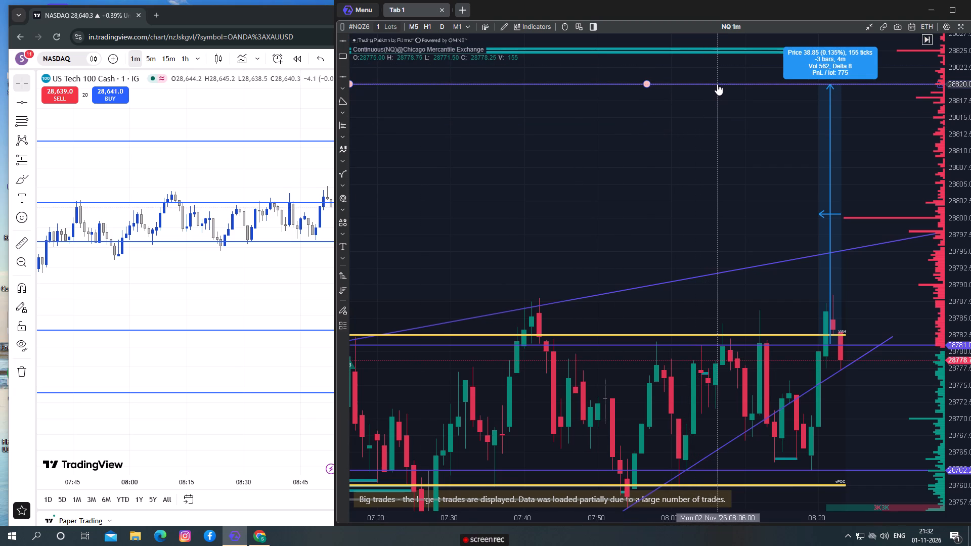
left_click(717, 84)
Examine NQ's latest candles between the new upper line, the converging trend lines and the lower horizontal levels.
left_click_drag(711, 152, 542, 134)
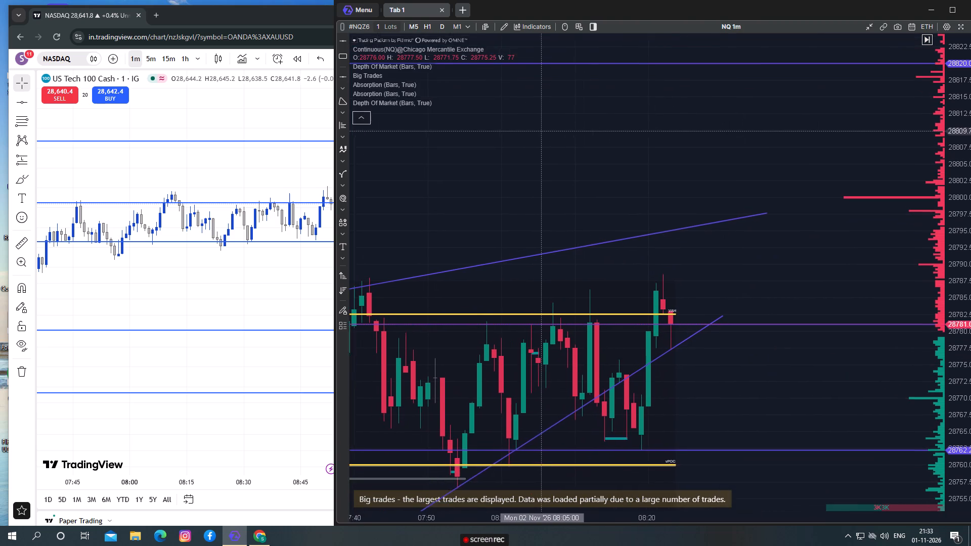
left_click_drag(542, 134, 548, 156)
left_click_drag(967, 164, 957, 297)
left_click_drag(955, 278, 960, 328)
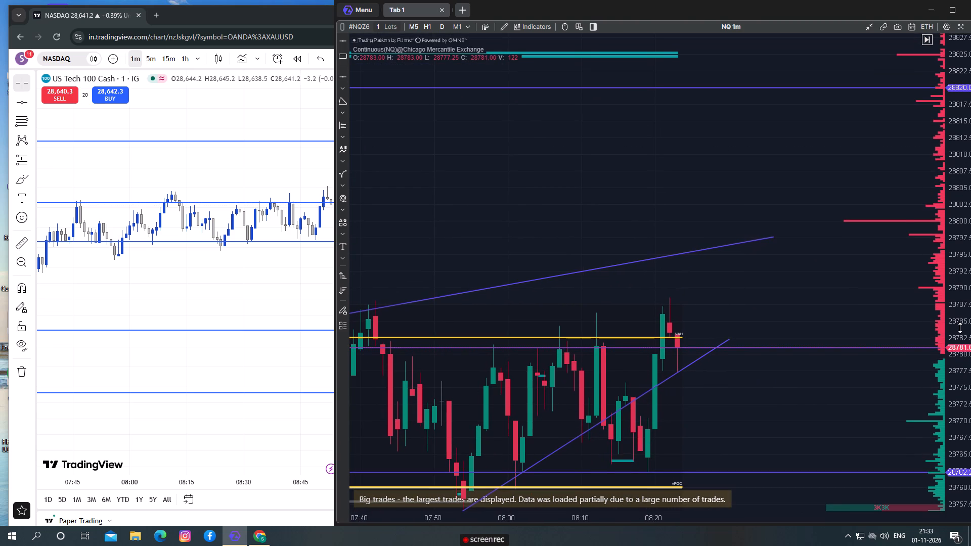
left_click_drag(960, 328, 956, 350)
scroll(723, 405, "down", 1)
scroll(723, 405, "up", 1)
scroll(723, 405, "down", 1)
left_click(716, 407)
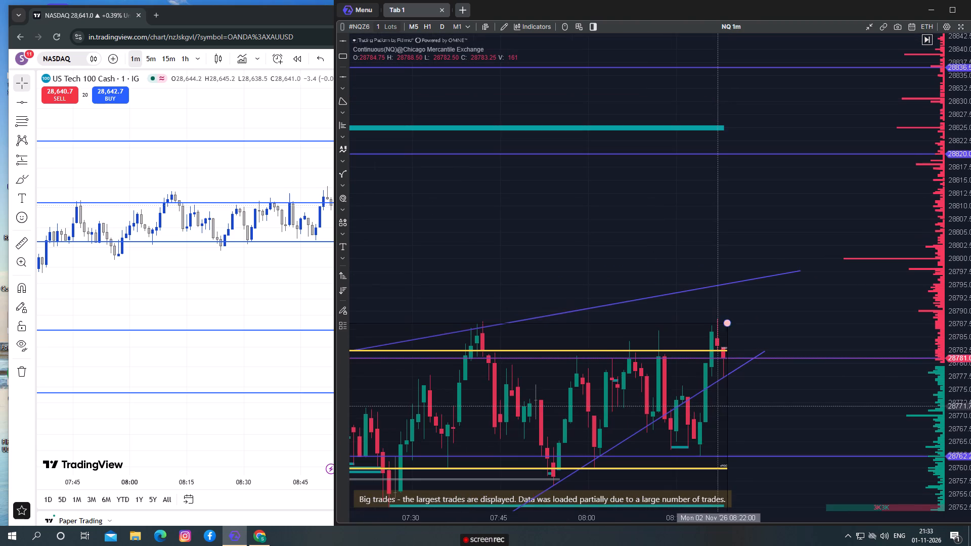
left_click_drag(728, 414, 726, 384)
left_click(803, 401)
left_click_drag(795, 407, 811, 253)
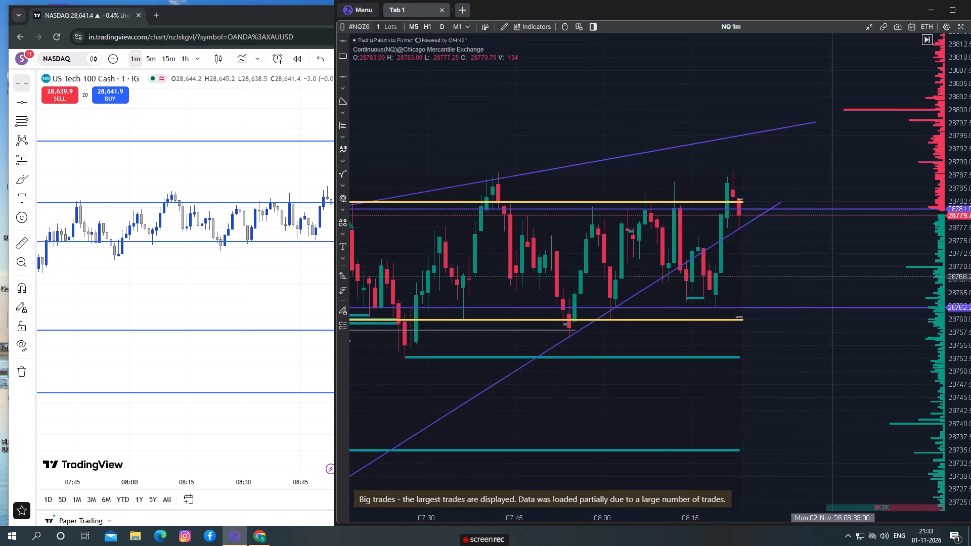
Compare the latest candles around TradingView's 28,642.4 line with ATAS X's NQ candles near the rising trend line.
left_click(176, 302)
left_click_drag(177, 302, 227, 298)
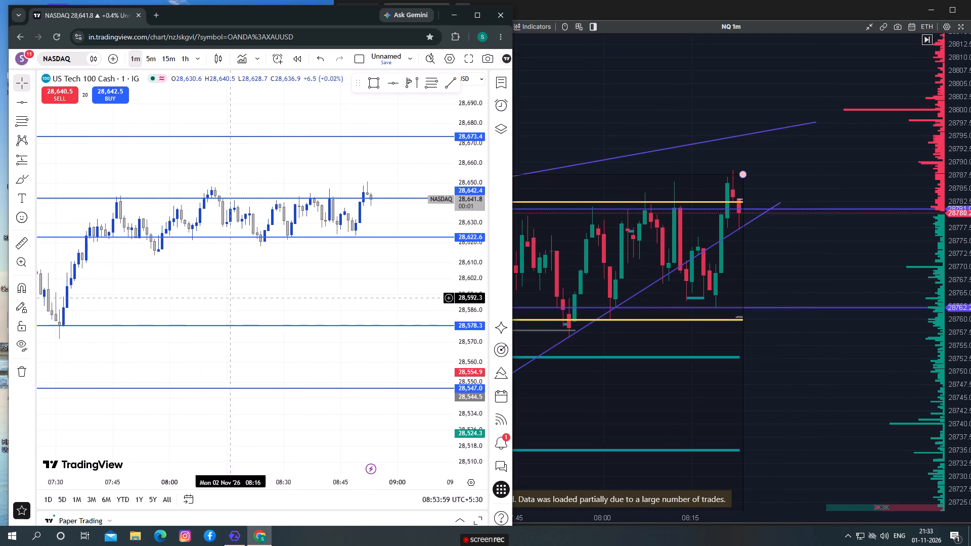
left_click_drag(958, 237, 966, 268)
scroll(759, 292, "down", 1)
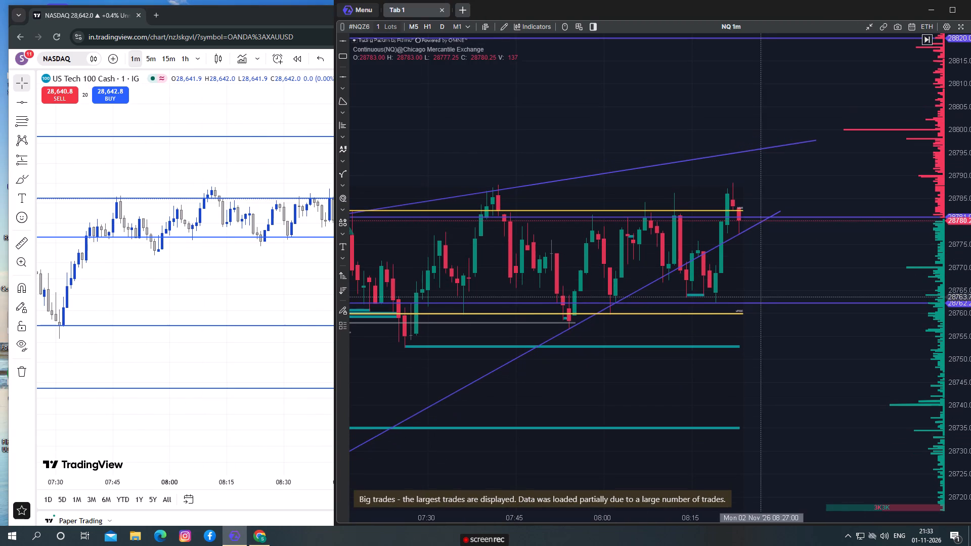
scroll(759, 292, "down", 1)
left_click_drag(808, 361, 819, 325)
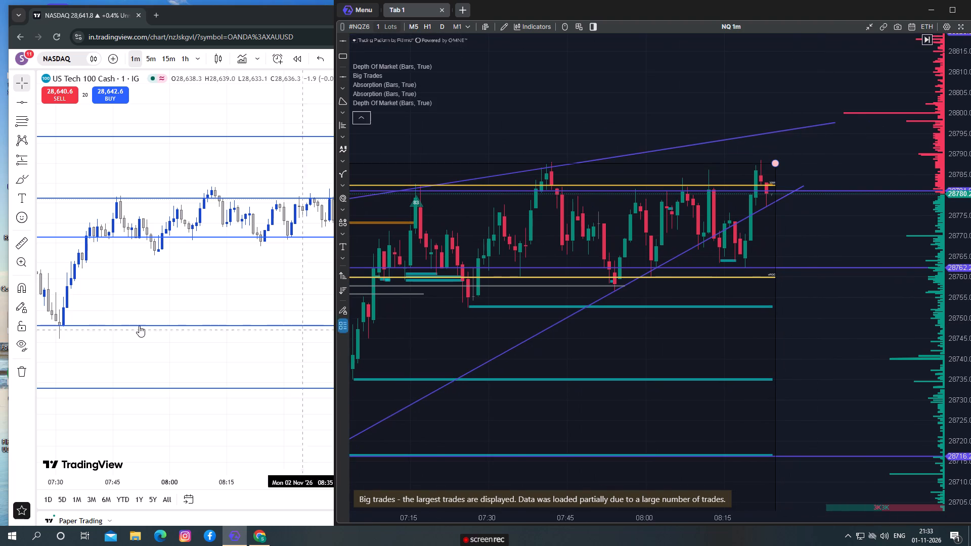
left_click_drag(290, 286, 228, 286)
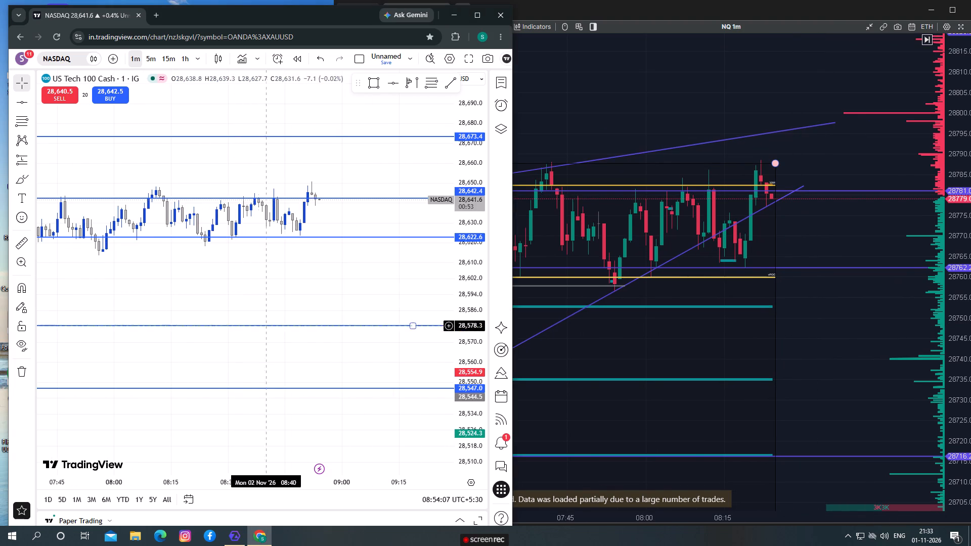
scroll(715, 279, "down", 1)
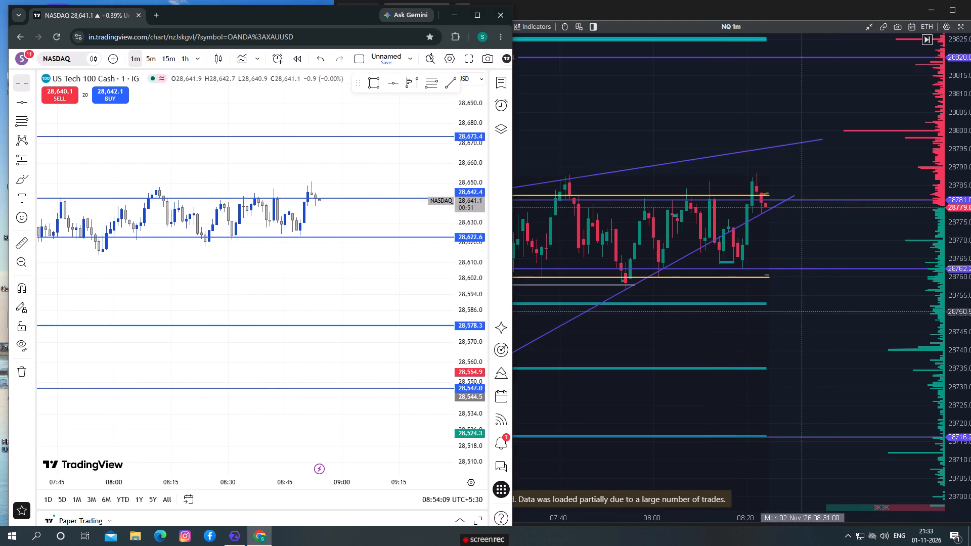
left_click_drag(215, 277, 132, 272)
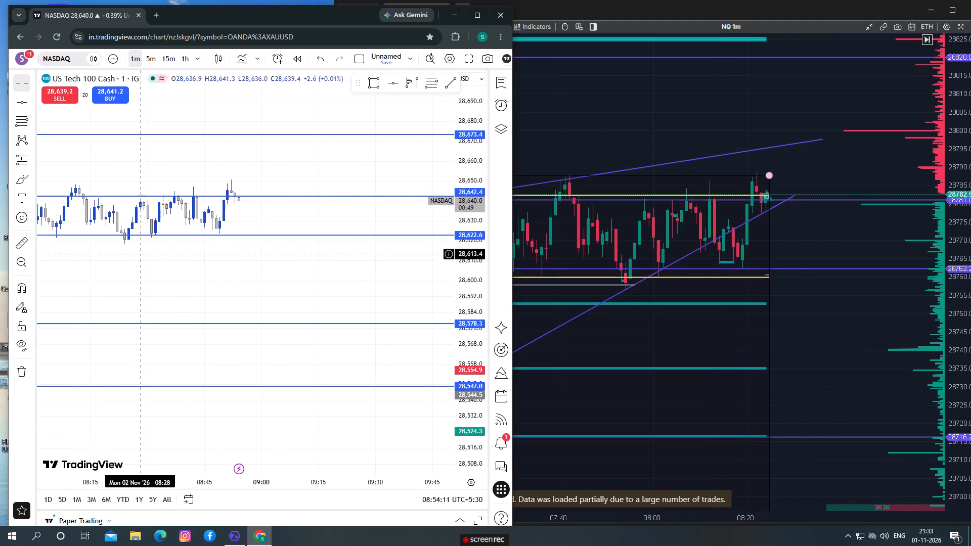
In ATAS X, examine NQ's latest candles between the two converging trend lines and around the 28,781 line.
left_click(850, 222)
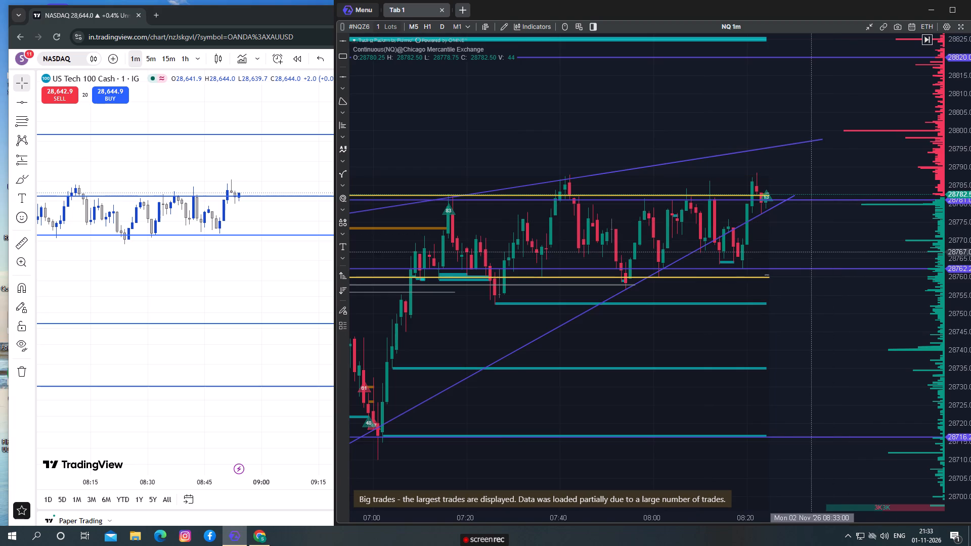
scroll(811, 252, "up", 4)
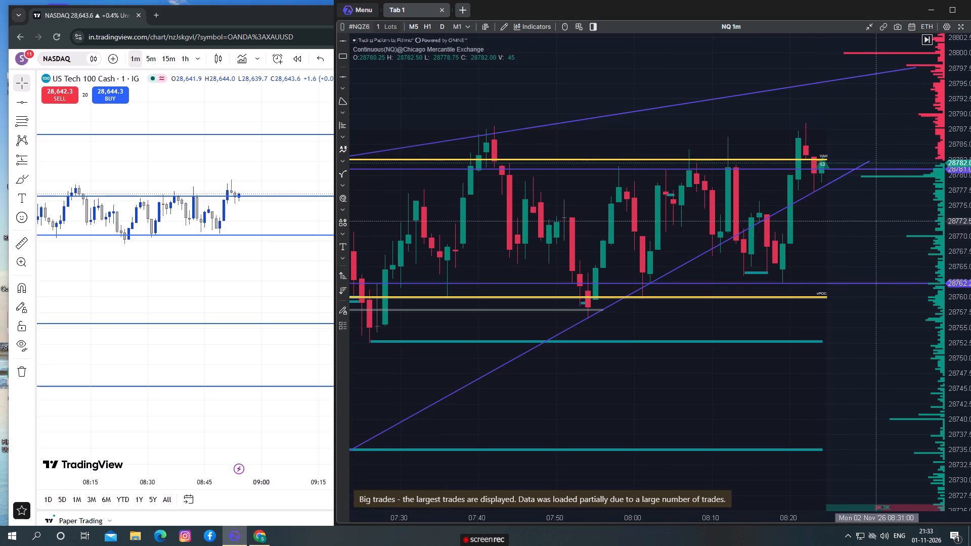
left_click_drag(880, 218, 821, 258)
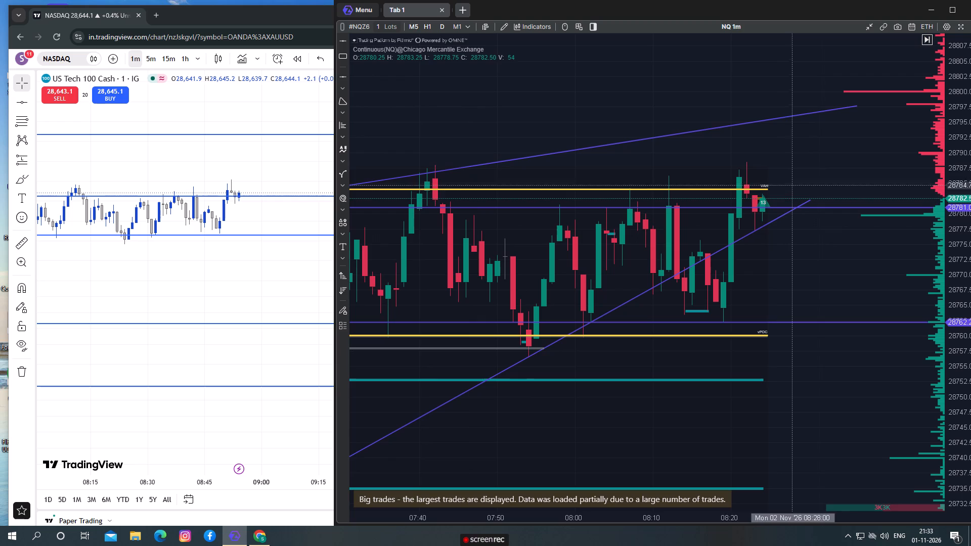
left_click_drag(809, 152, 812, 152)
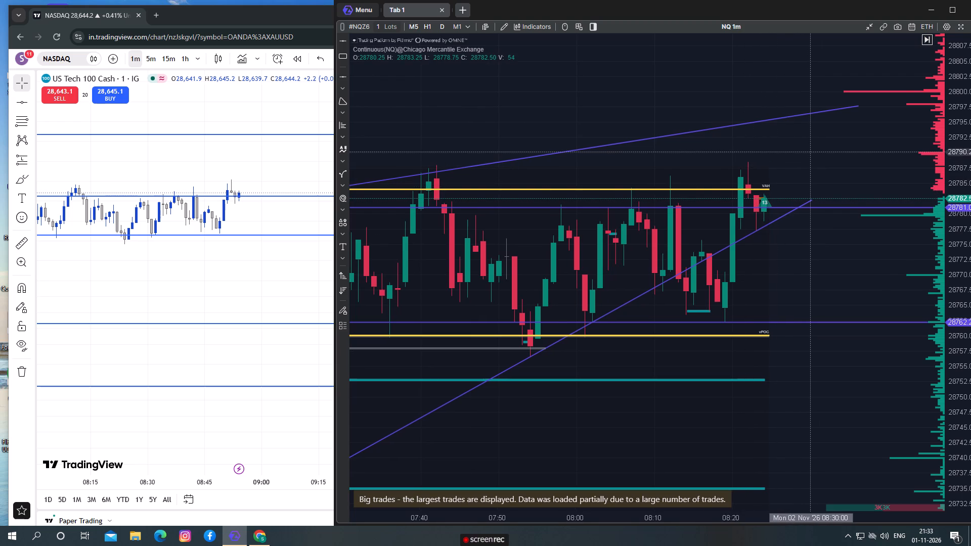
left_click_drag(812, 152, 821, 158)
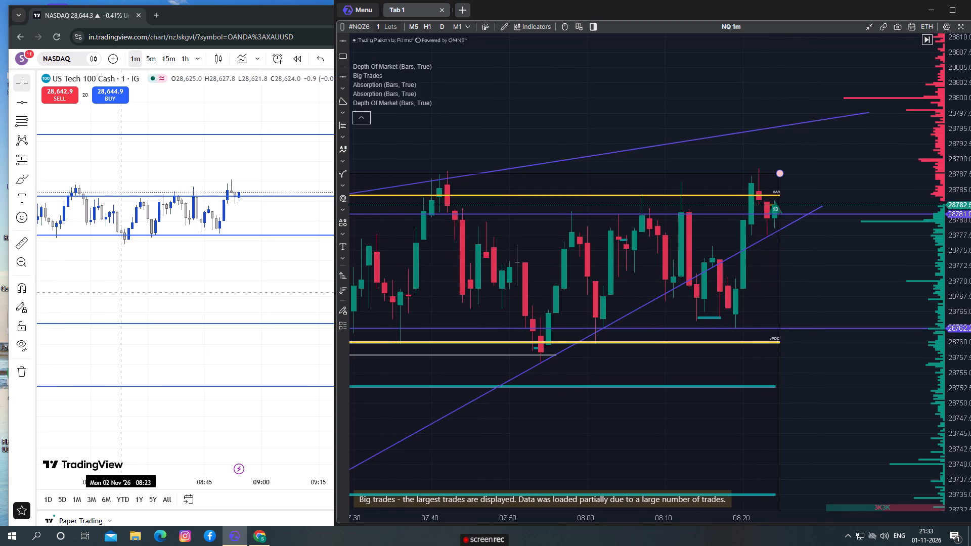
On TradingView's NASDAQ chart, draw a rising trend line over the swing highs from about 28,643 at 07:46 to about 28,664 at 09:38.
scroll(121, 292, "down", 6)
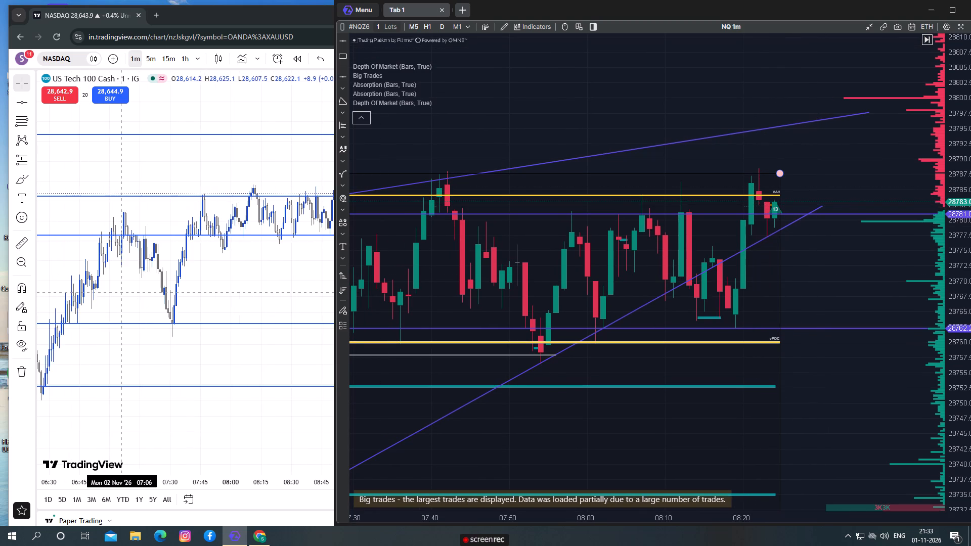
left_click_drag(166, 287, 106, 275)
left_click(29, 104)
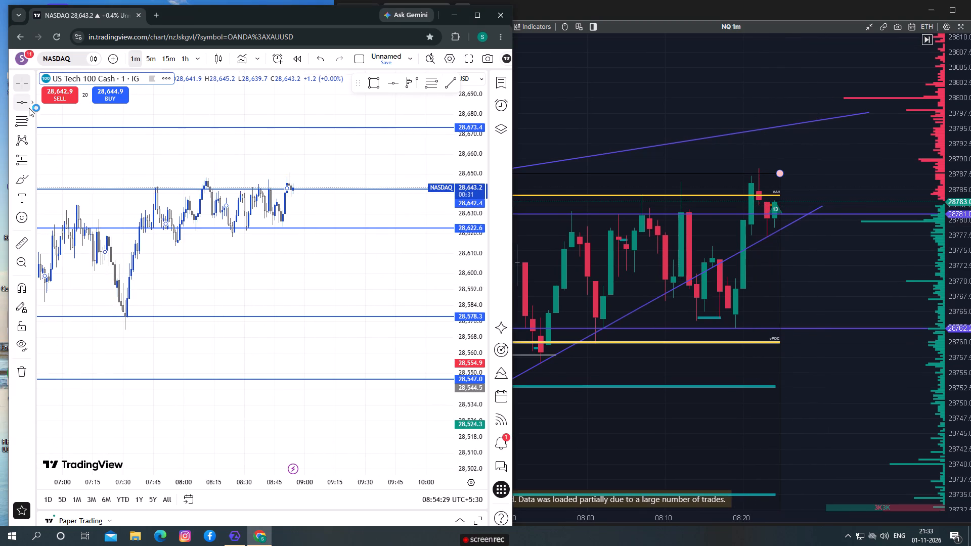
left_click(34, 104)
left_click(52, 120)
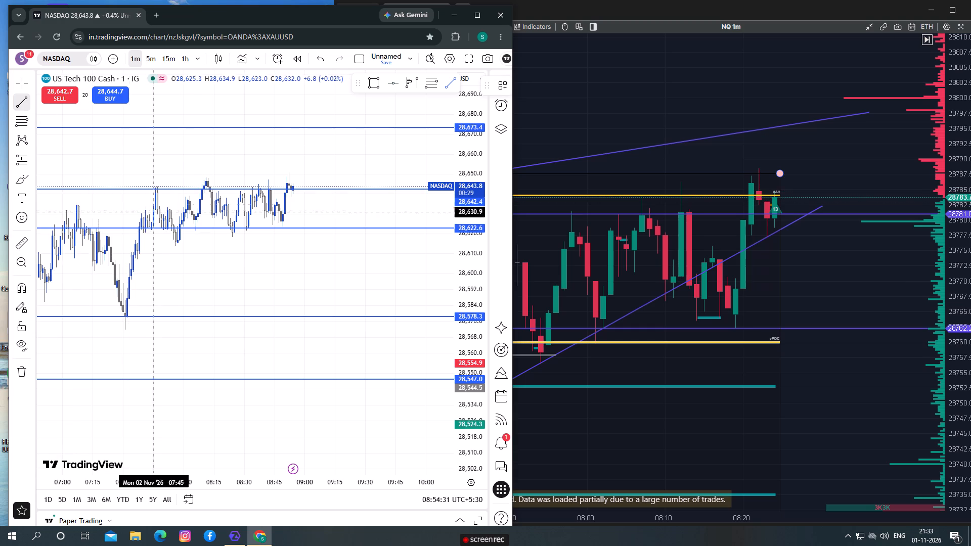
left_click(156, 188)
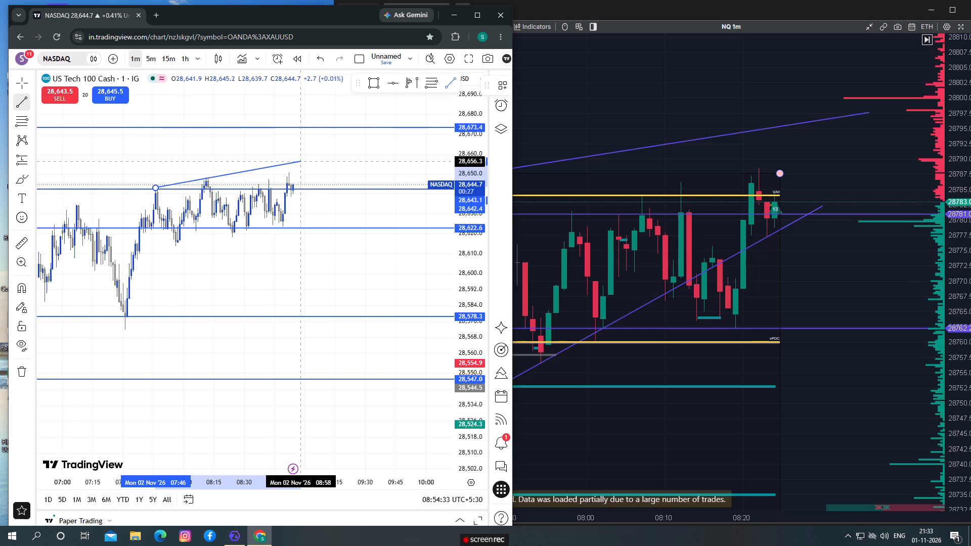
left_click(384, 146)
left_click(339, 211)
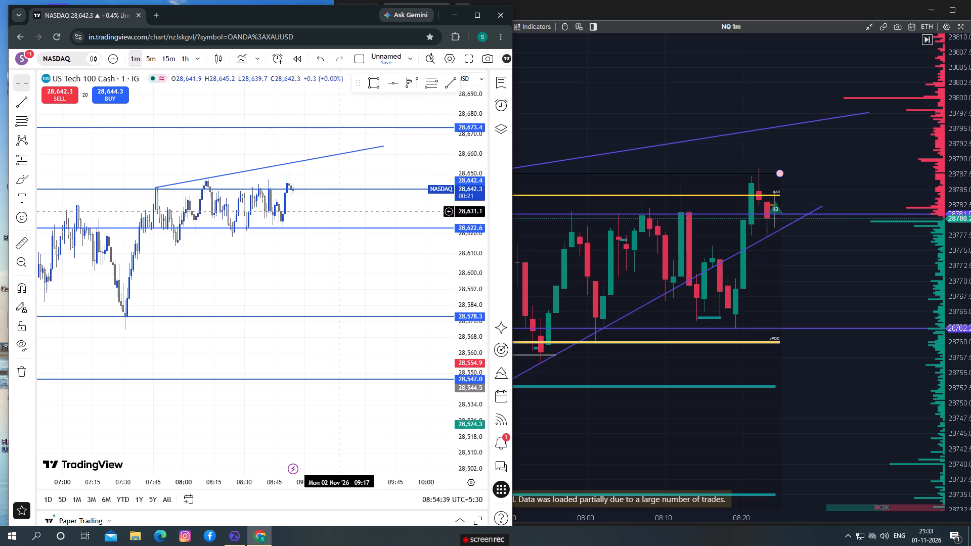
scroll(278, 248, "up", 3)
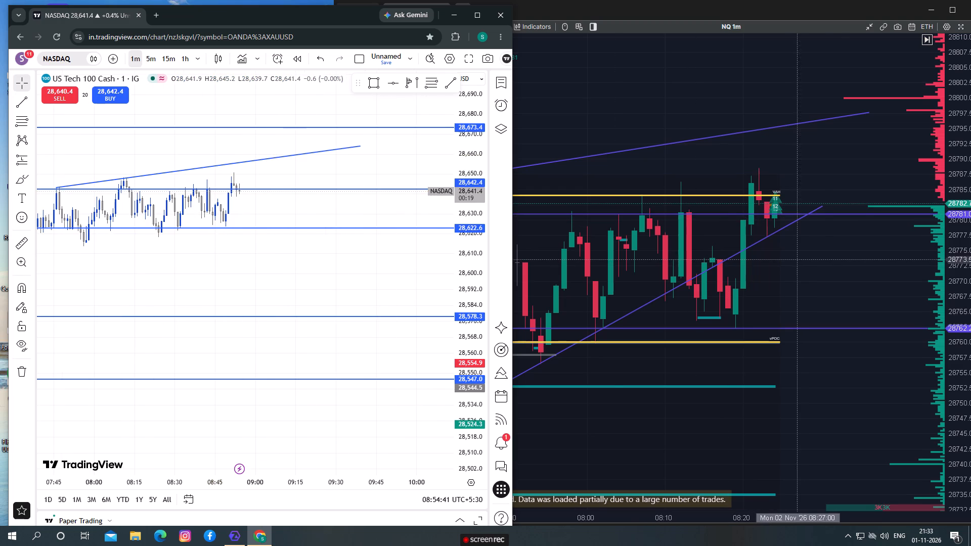
In ATAS X, examine NQ's latest candles and their order-flow clusters around the VAH level and the rising lower trend line.
left_click(841, 261)
scroll(812, 266, "up", 3)
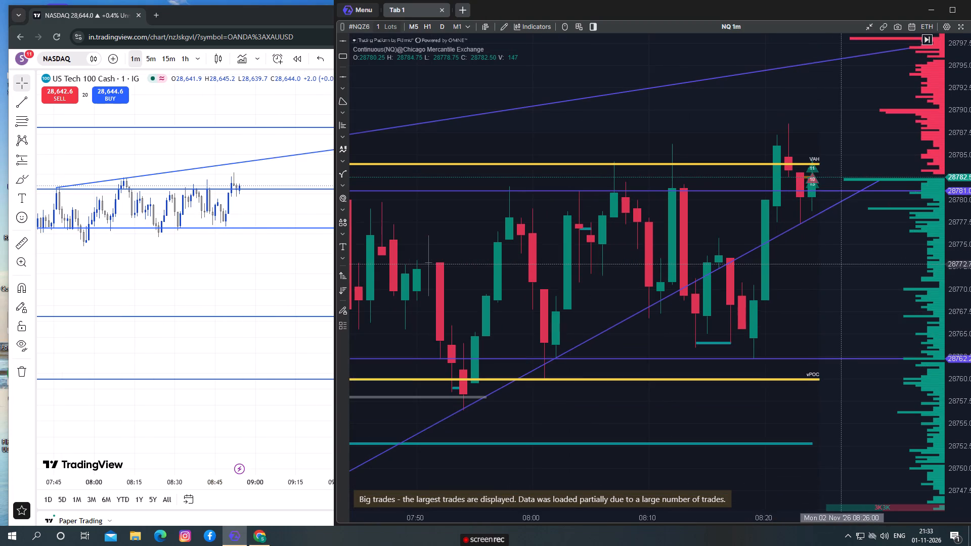
left_click_drag(846, 264, 664, 261)
scroll(634, 263, "up", 3)
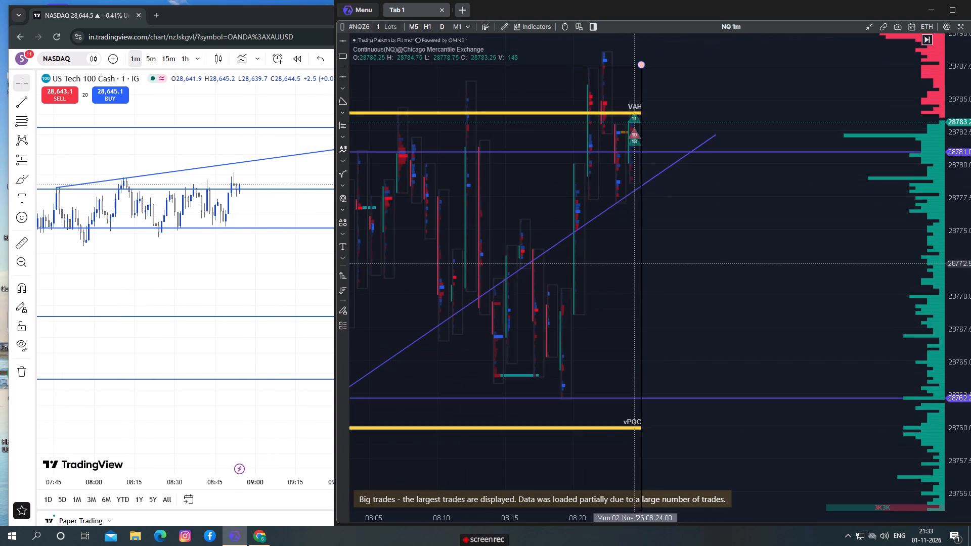
scroll(675, 255, "up", 1)
scroll(675, 255, "down", 1)
scroll(675, 260, "up", 1)
scroll(675, 260, "down", 3)
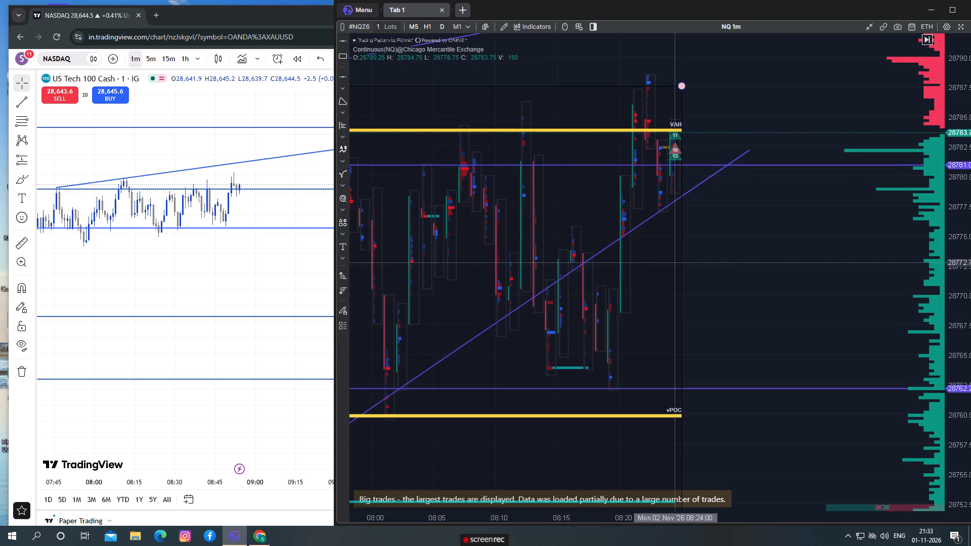
scroll(712, 256, "down", 4)
left_click_drag(762, 259, 737, 263)
left_click_drag(753, 254, 734, 254)
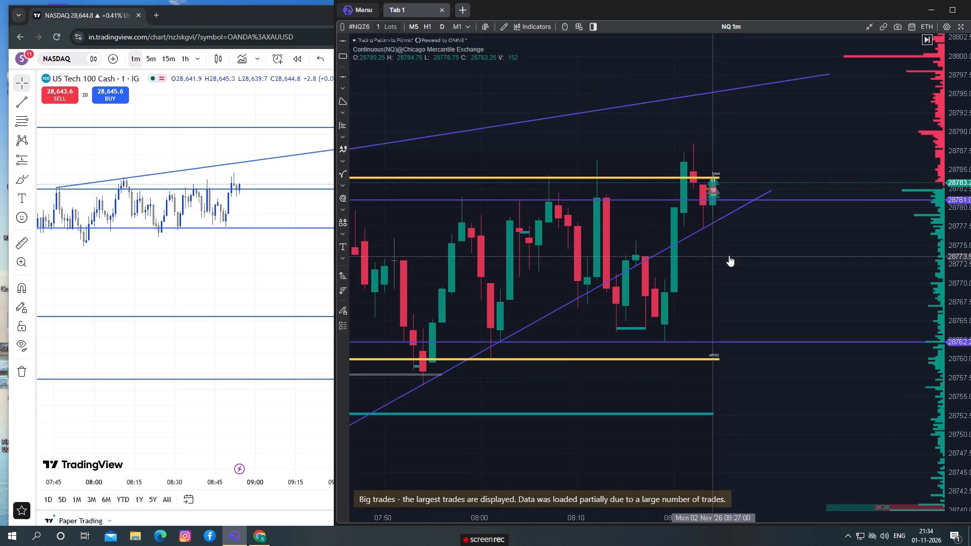
Place a long position on TradingView's NASDAQ chart at 28,644.1, with the stop at 28,638.3 and target at 28,656.1, narrowed around the latest candles.
left_click_drag(225, 281, 185, 288)
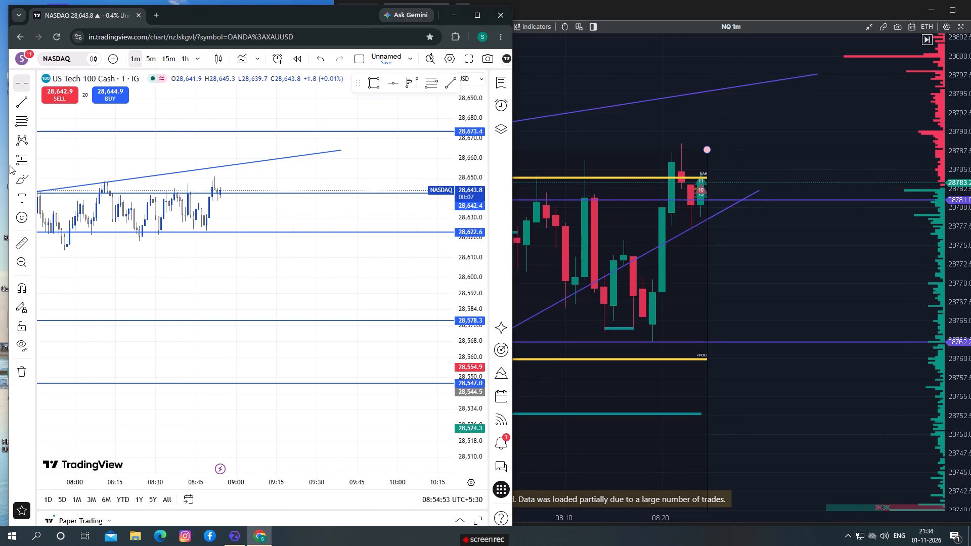
left_click(25, 167)
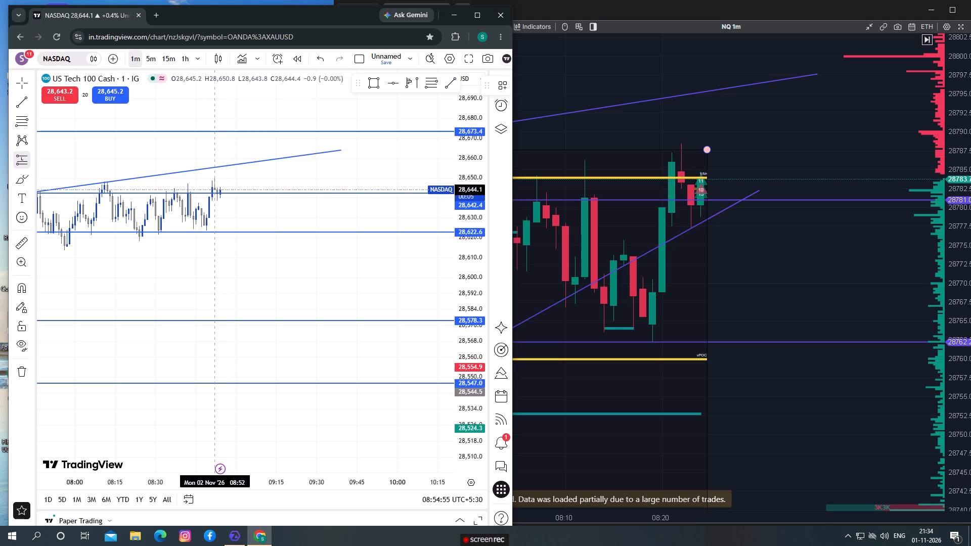
left_click(214, 190)
left_click_drag(213, 203, 214, 203)
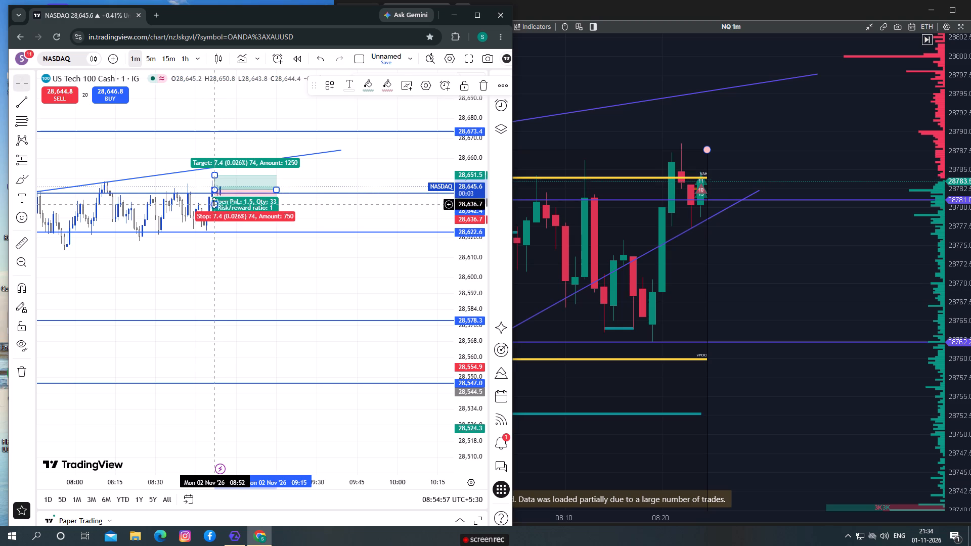
left_click_drag(214, 203, 226, 201)
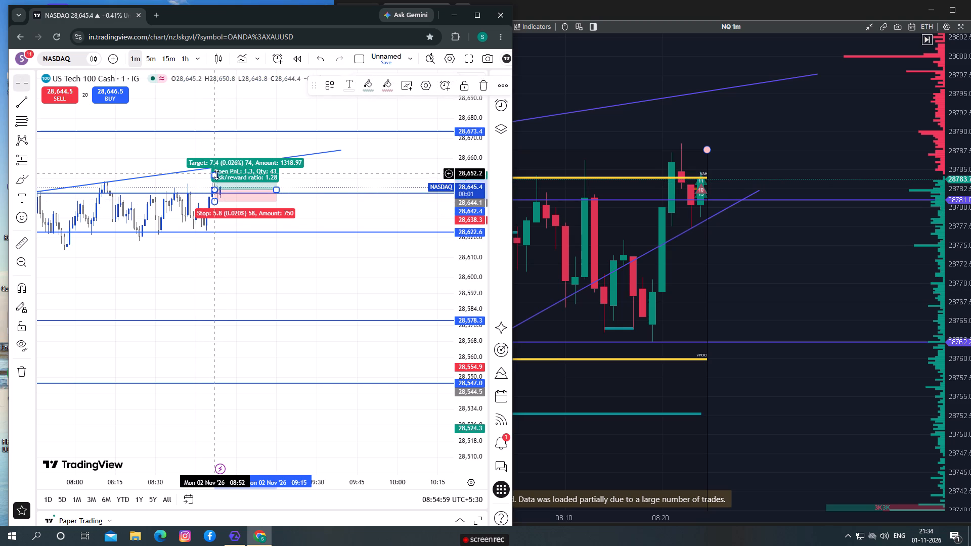
left_click_drag(216, 174, 233, 166)
left_click_drag(277, 191, 249, 192)
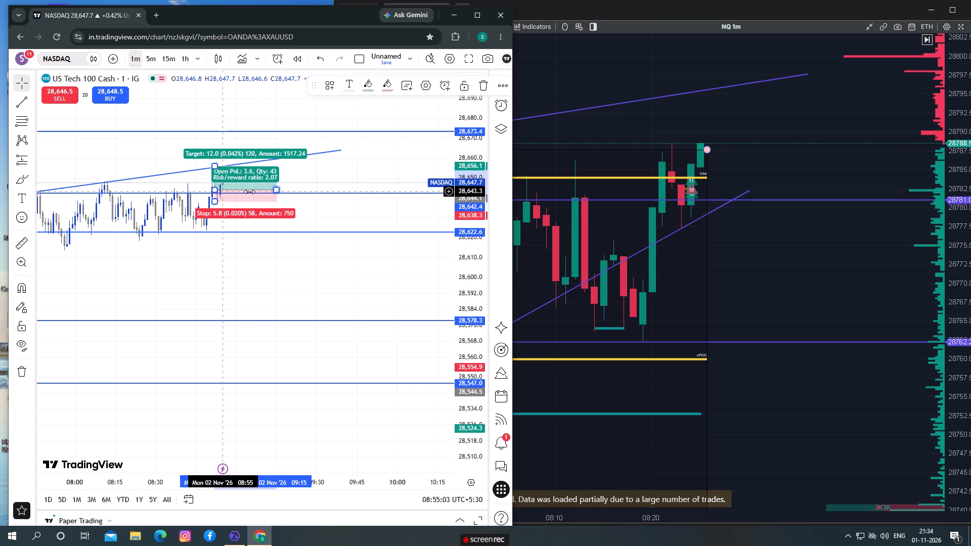
left_click_drag(249, 192, 234, 193)
left_click(279, 187)
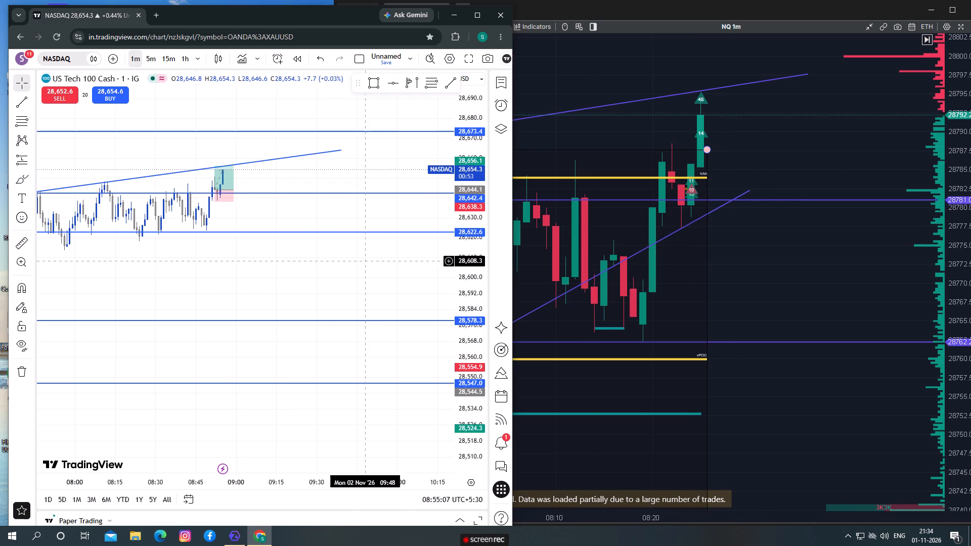
Compare the latest upward candle against the upper trend line on TradingView's NASDAQ chart and ATAS X's NQ chart.
left_click_drag(288, 273, 289, 273)
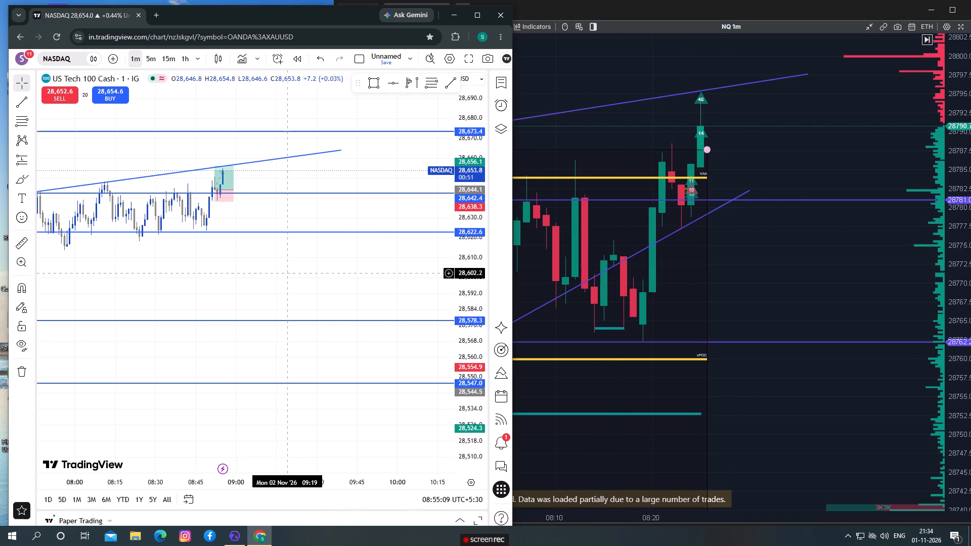
left_click_drag(289, 273, 343, 290)
left_click_drag(955, 195, 958, 200)
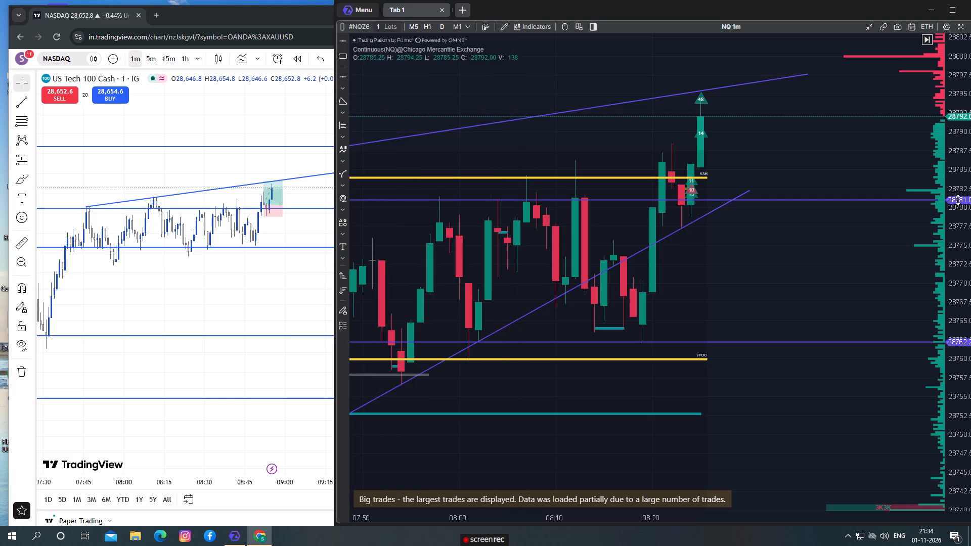
left_click_drag(958, 200, 960, 240)
scroll(829, 276, "down", 2)
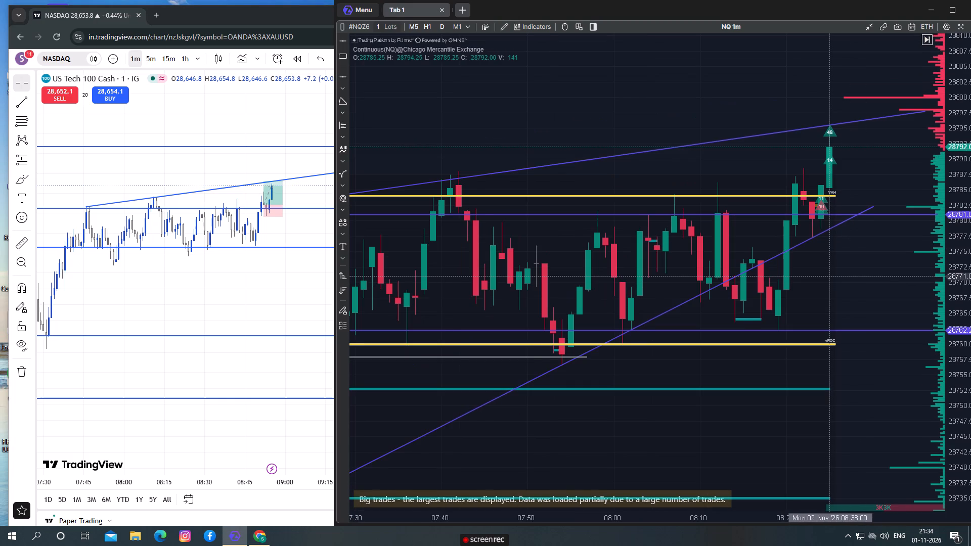
left_click_drag(902, 180, 847, 191)
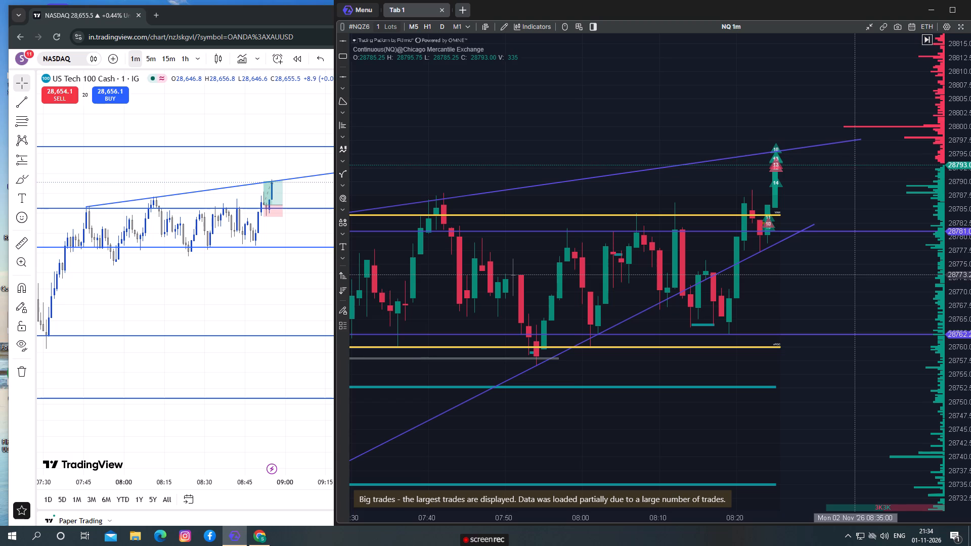
scroll(779, 274, "up", 2)
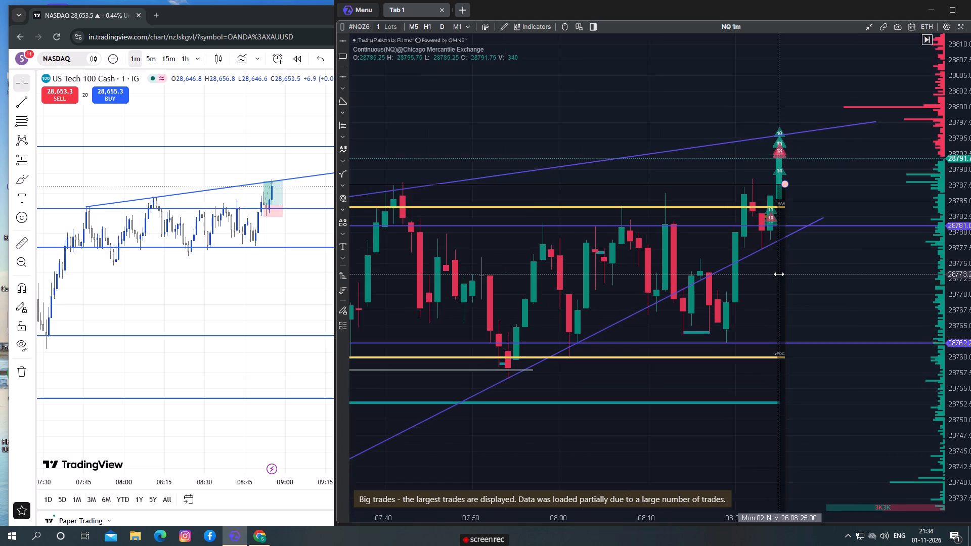
scroll(742, 278, "up", 6)
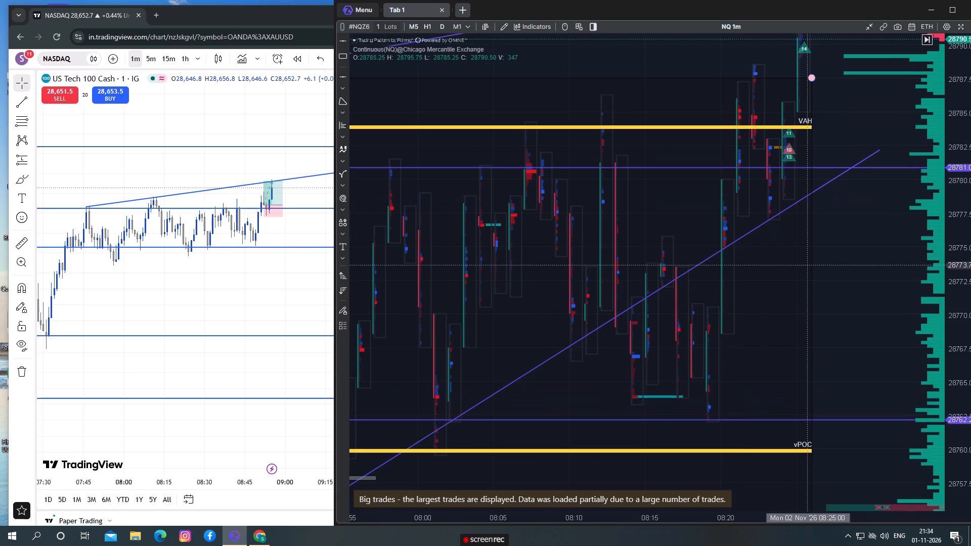
scroll(807, 265, "down", 2)
Examine the bid and ask footprint of NQ's 08:20 to 08:24 candles around the 28,781 line in ATAS X.
left_click_drag(876, 253, 860, 260)
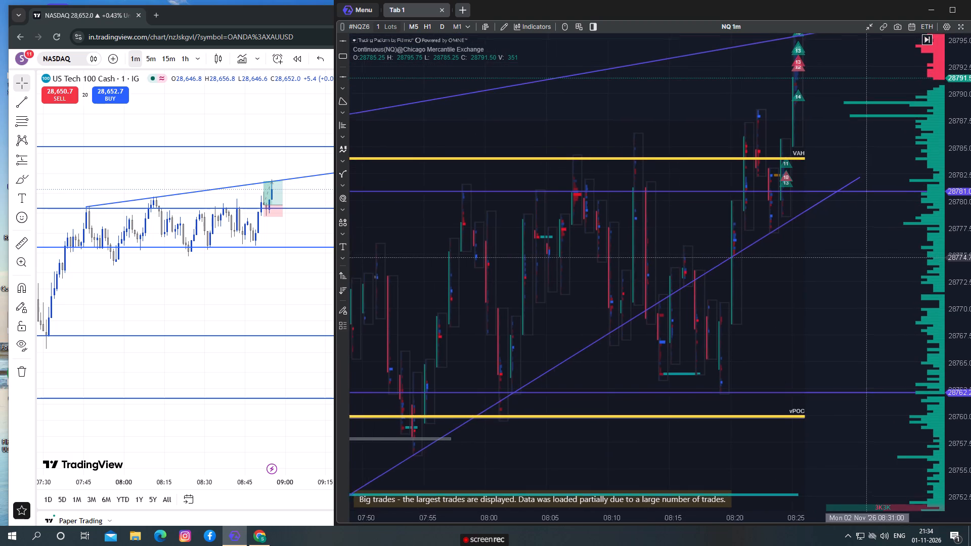
left_click_drag(860, 260, 798, 296)
scroll(688, 231, "up", 10)
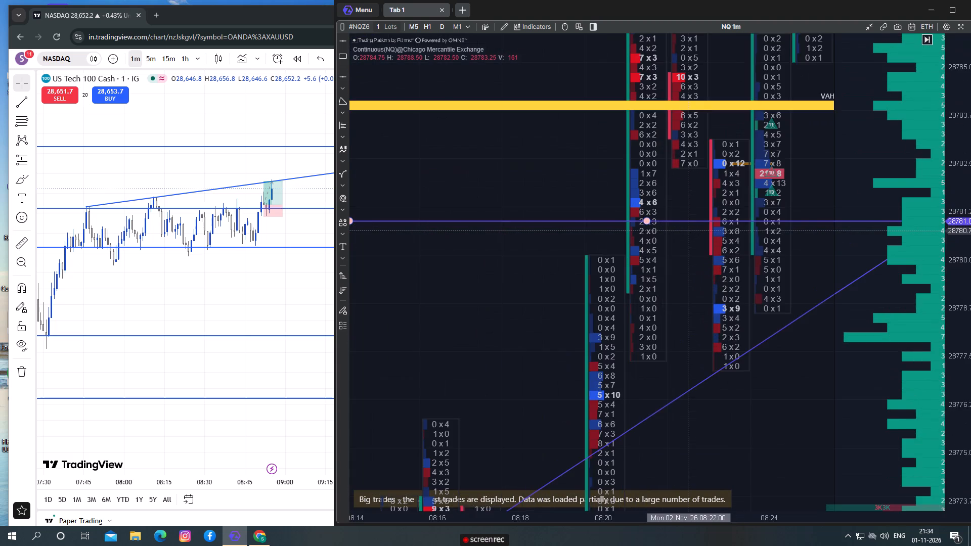
scroll(691, 231, "up", 5)
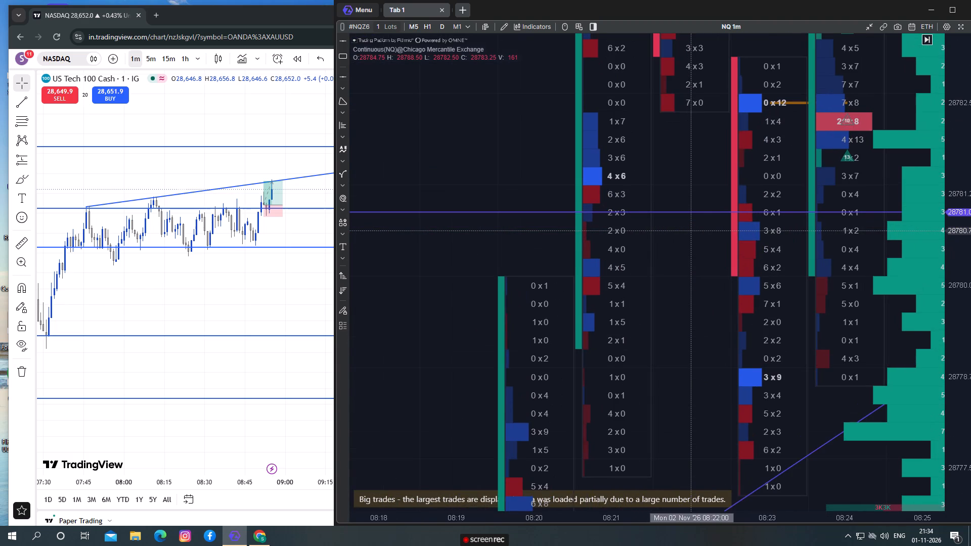
scroll(691, 231, "up", 2)
scroll(691, 231, "down", 1)
scroll(691, 231, "up", 1)
scroll(691, 231, "down", 1)
scroll(691, 231, "up", 1)
scroll(691, 231, "down", 1)
scroll(691, 231, "up", 1)
scroll(691, 231, "down", 1)
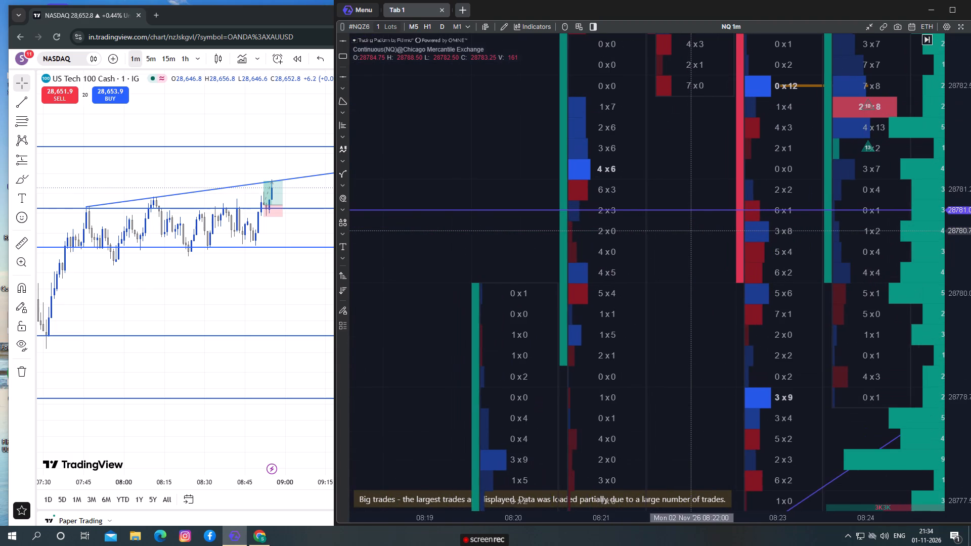
scroll(757, 244, "up", 1)
scroll(757, 244, "down", 15)
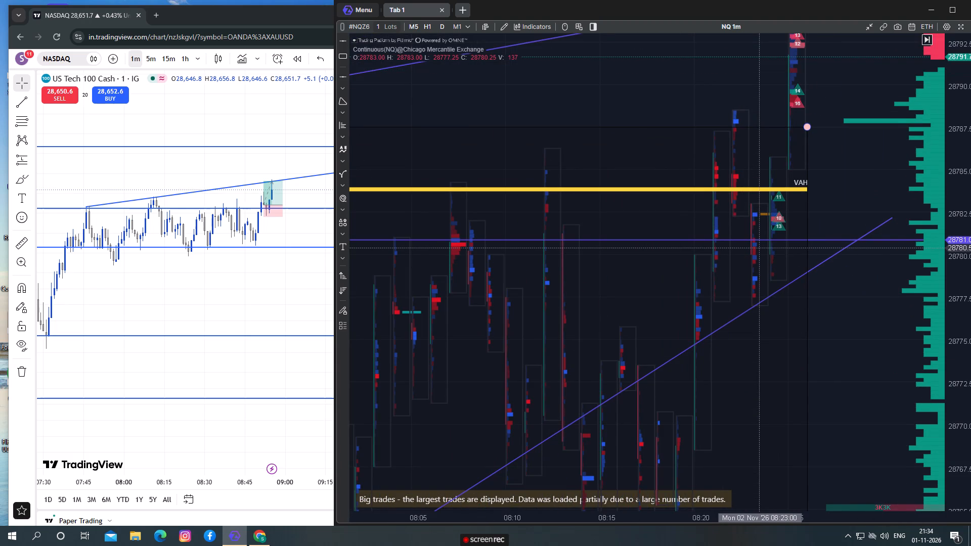
scroll(759, 248, "down", 2)
Examine the bid and ask footprint of NQ's 08:25 candle between the VAH level and the upper trend line in ATAS X.
left_click_drag(877, 99, 807, 174)
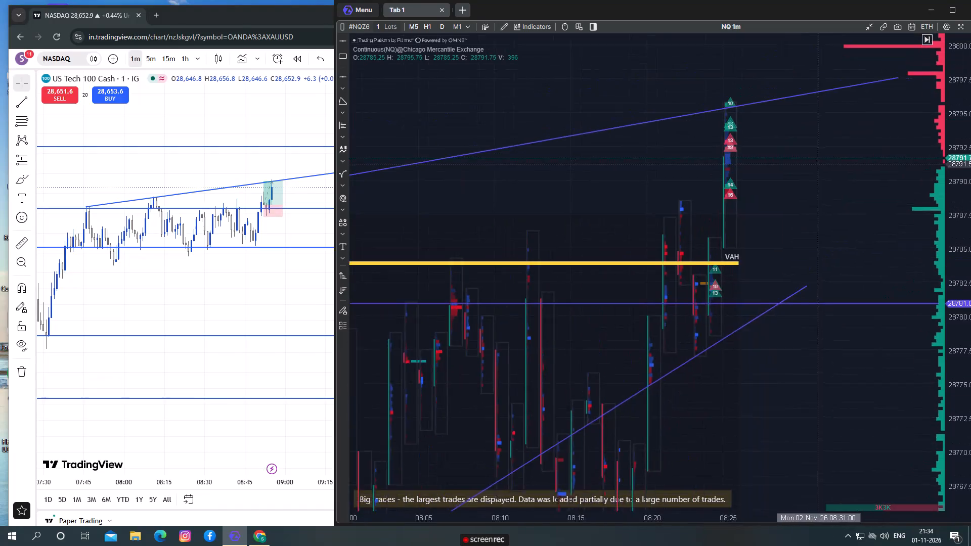
left_click_drag(807, 174, 763, 235)
scroll(607, 267, "up", 4)
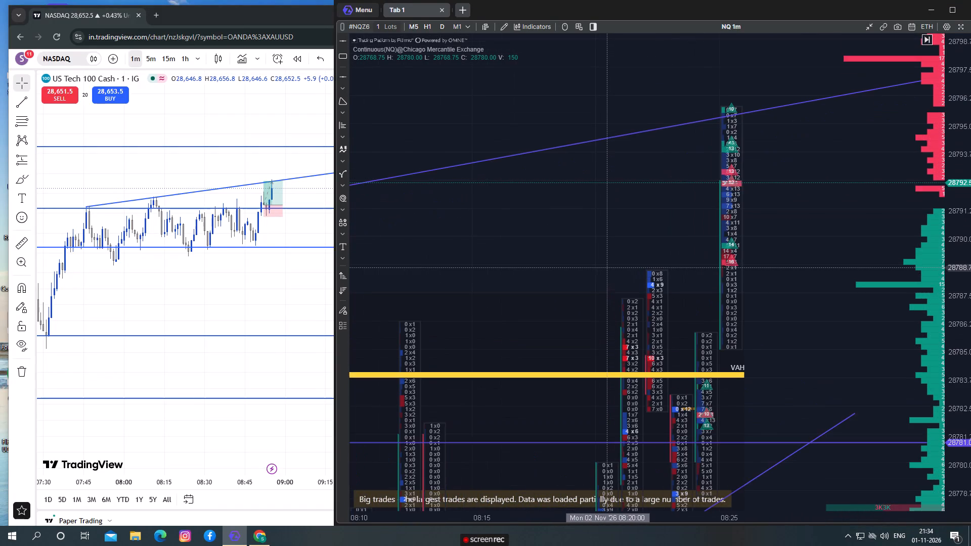
scroll(607, 267, "up", 2)
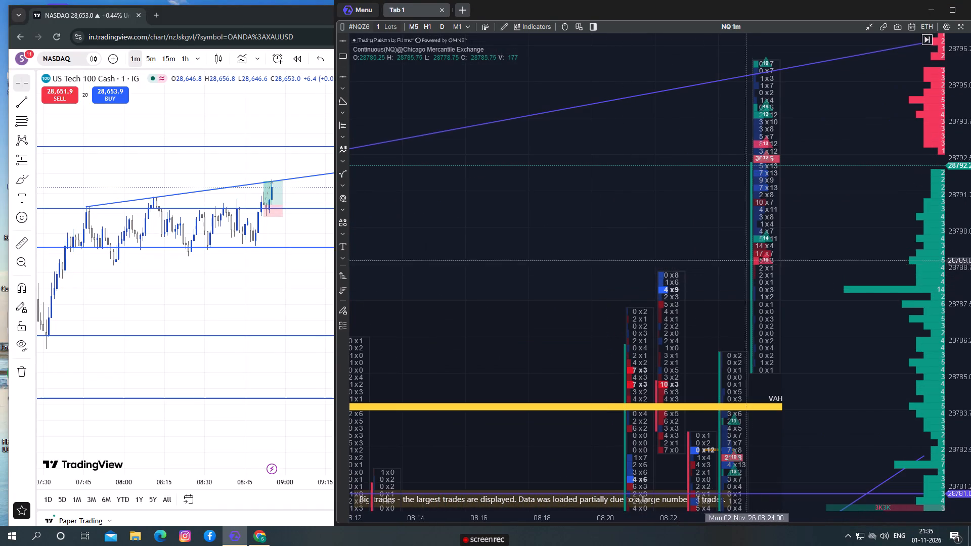
scroll(838, 372, "up", 1)
scroll(840, 379, "down", 5)
scroll(818, 347, "up", 1)
scroll(818, 347, "down", 1)
scroll(818, 347, "up", 1)
scroll(818, 347, "down", 1)
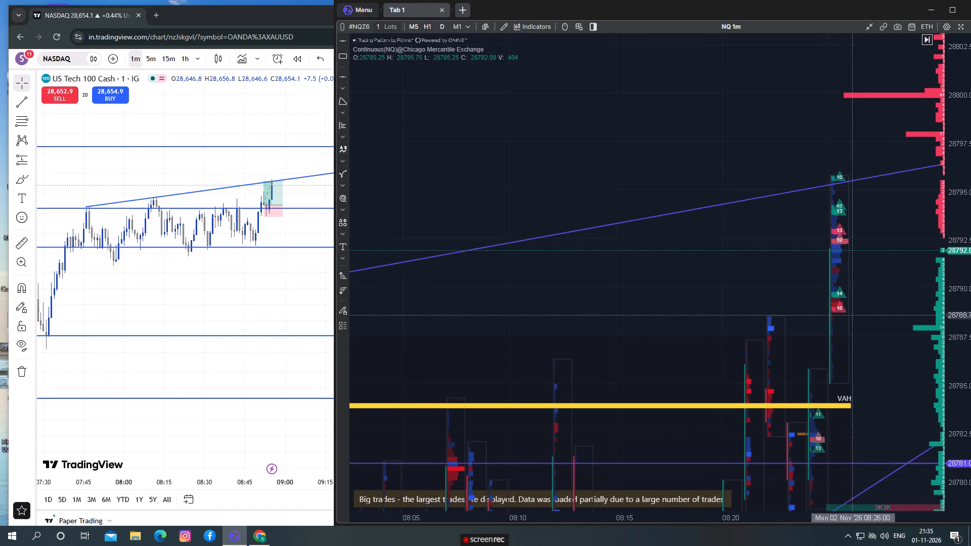
scroll(852, 314, "up", 1)
scroll(852, 314, "down", 8)
Examine NQ's latest candles against the upper and lower trend lines and the VAH and vPOC levels.
left_click_drag(905, 308, 795, 265)
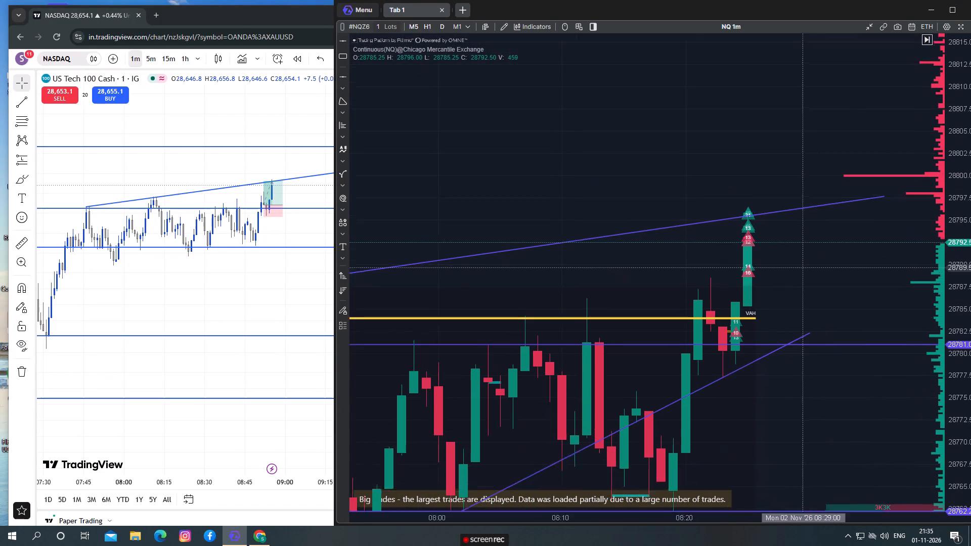
left_click_drag(795, 265, 760, 248)
scroll(765, 347, "down", 2)
scroll(808, 402, "down", 1)
scroll(808, 402, "up", 1)
scroll(808, 403, "down", 1)
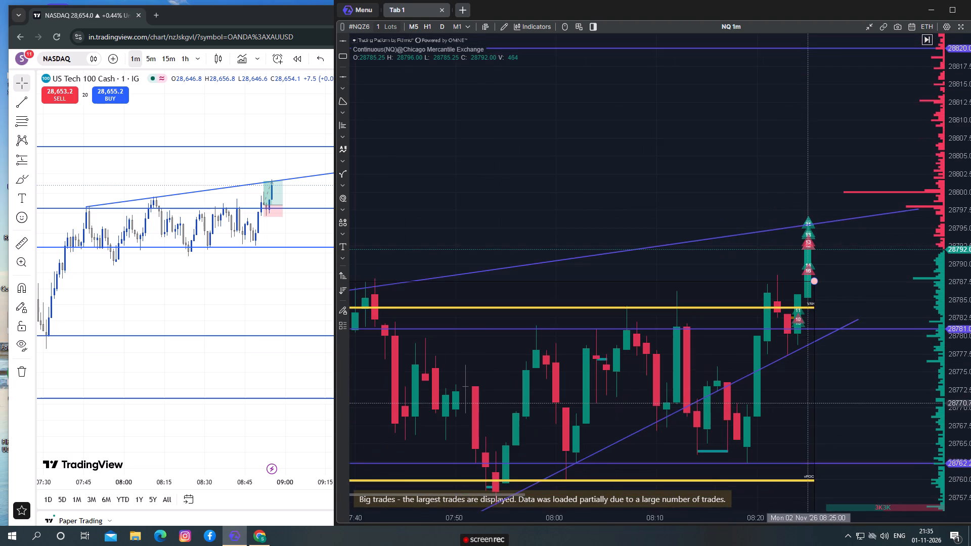
left_click_drag(866, 409, 810, 330)
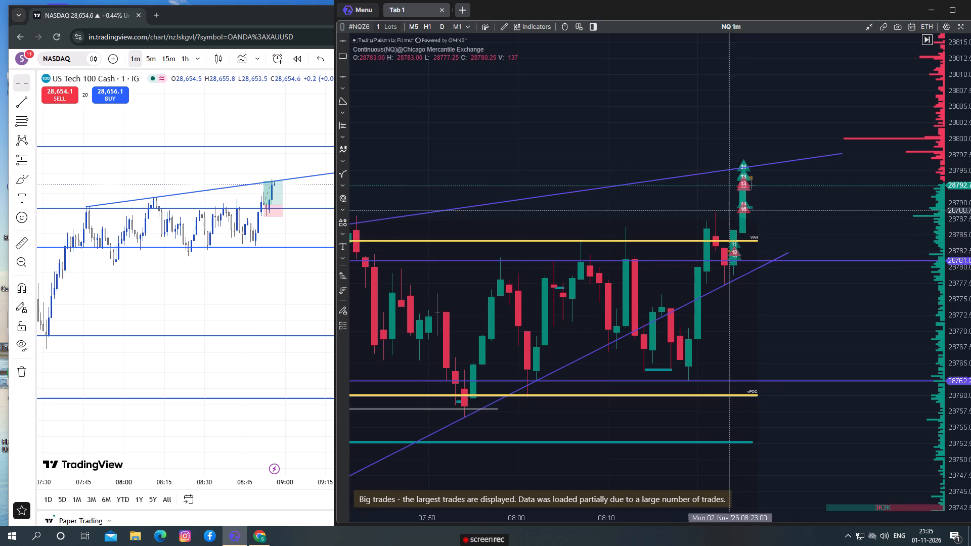
Compare how the latest candles sit against the upper trend line on TradingView's NASDAQ chart and ATAS X's NQ chart.
left_click(183, 173)
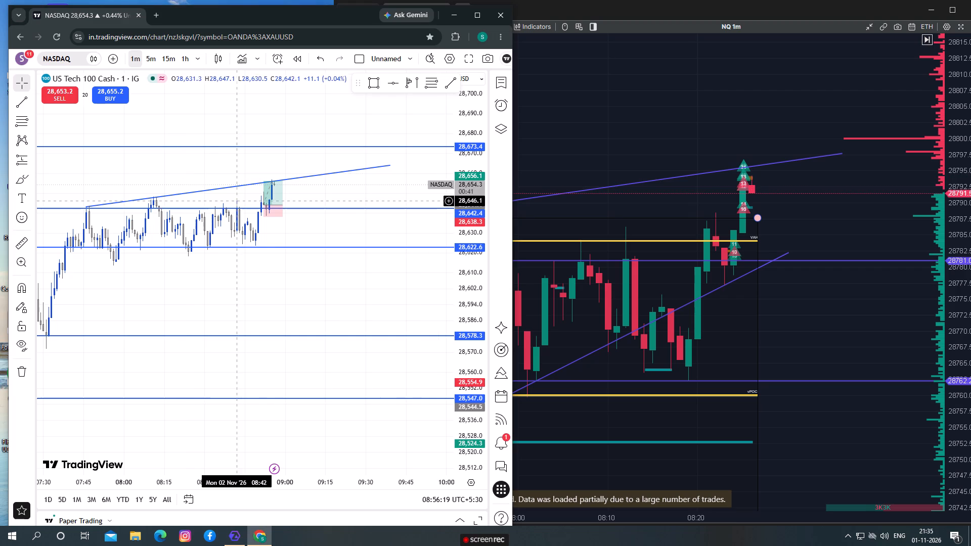
left_click_drag(290, 233, 318, 217)
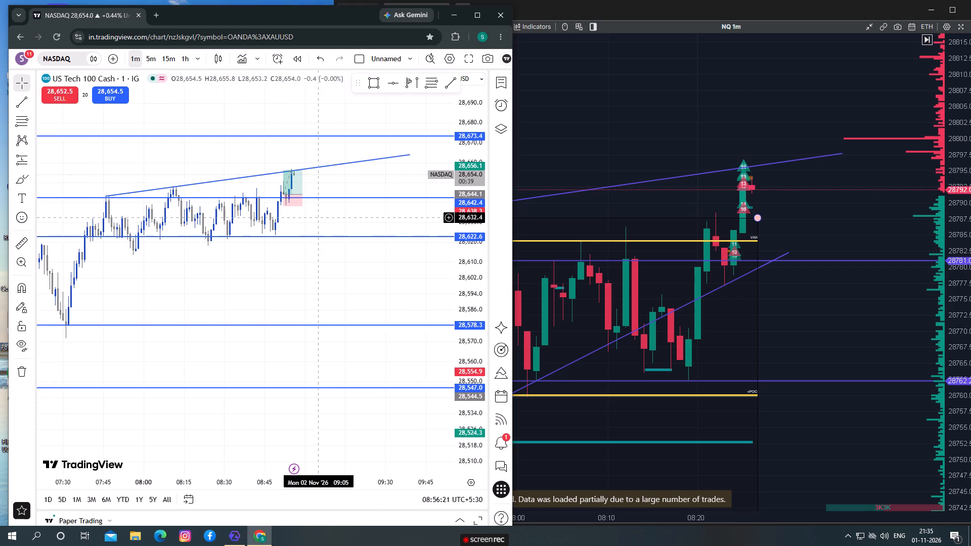
left_click_drag(318, 217, 302, 246)
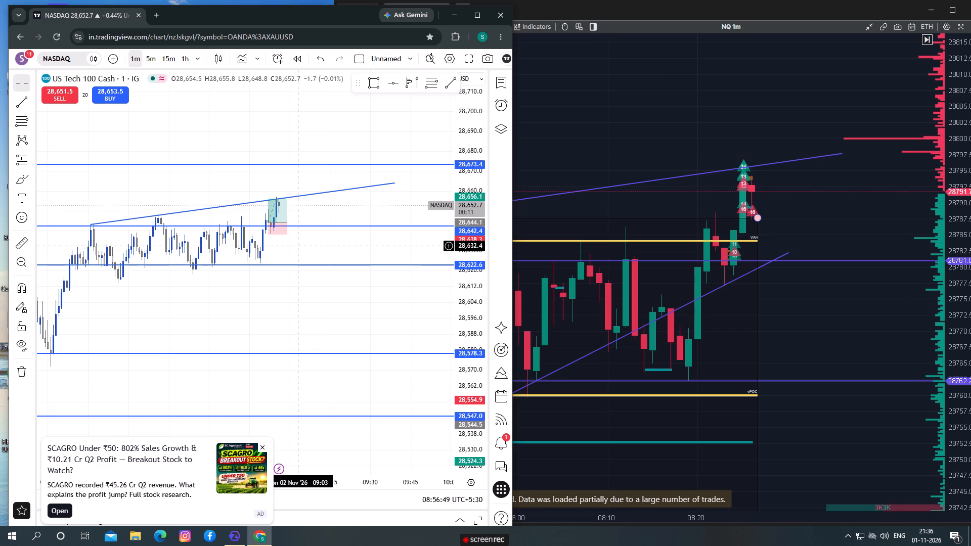
left_click(264, 448)
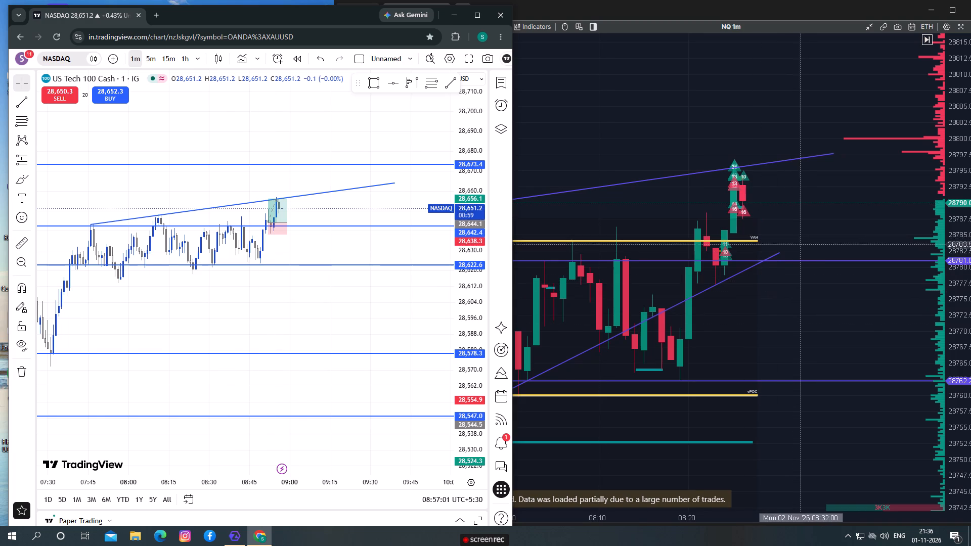
scroll(788, 310, "up", 1)
scroll(788, 310, "down", 4)
left_click_drag(873, 235, 873, 249)
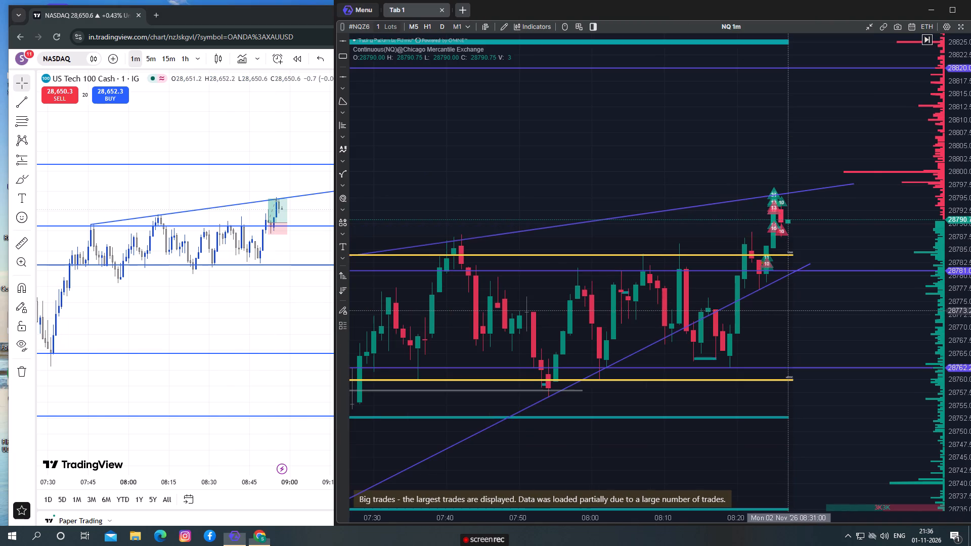
left_click_drag(873, 249, 875, 270)
left_click(300, 297)
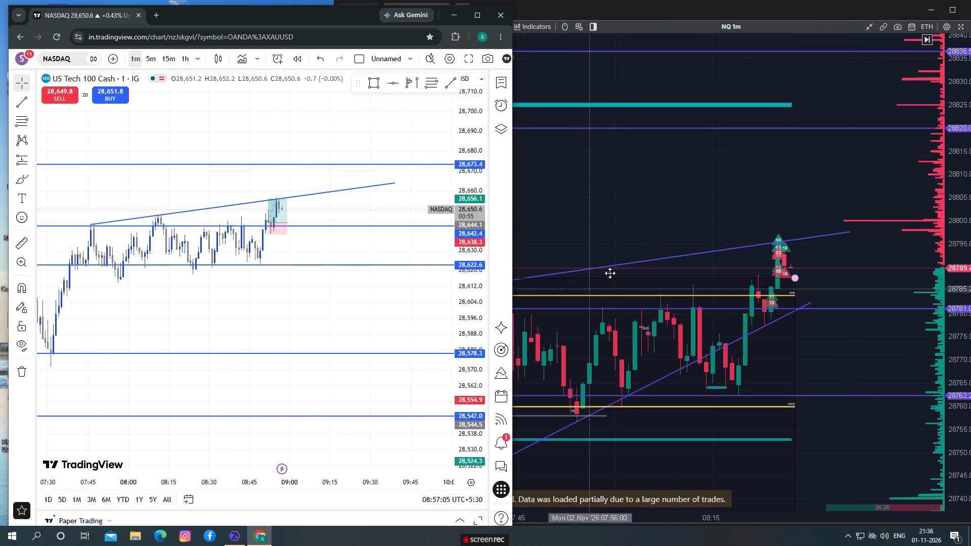
left_click_drag(615, 223, 682, 205)
left_click(122, 323)
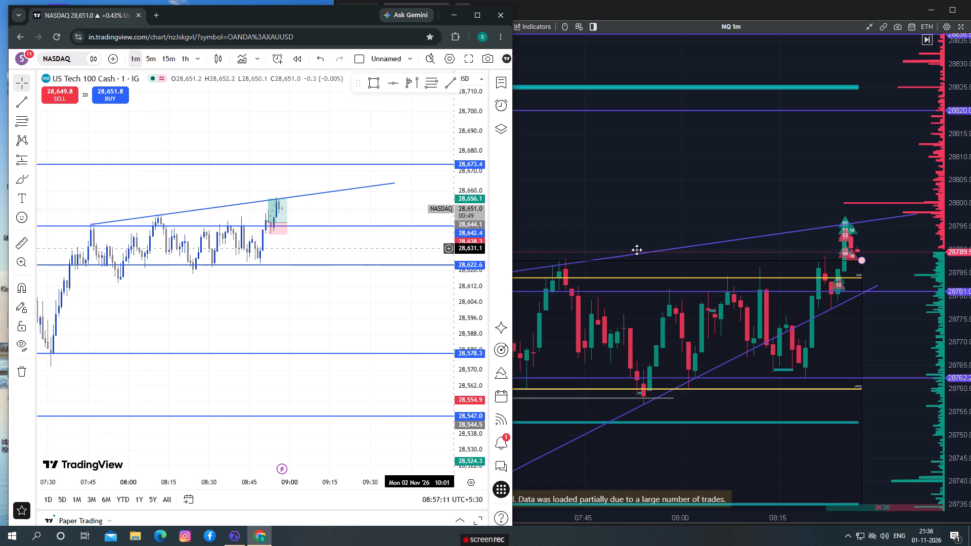
left_click_drag(793, 179, 748, 175)
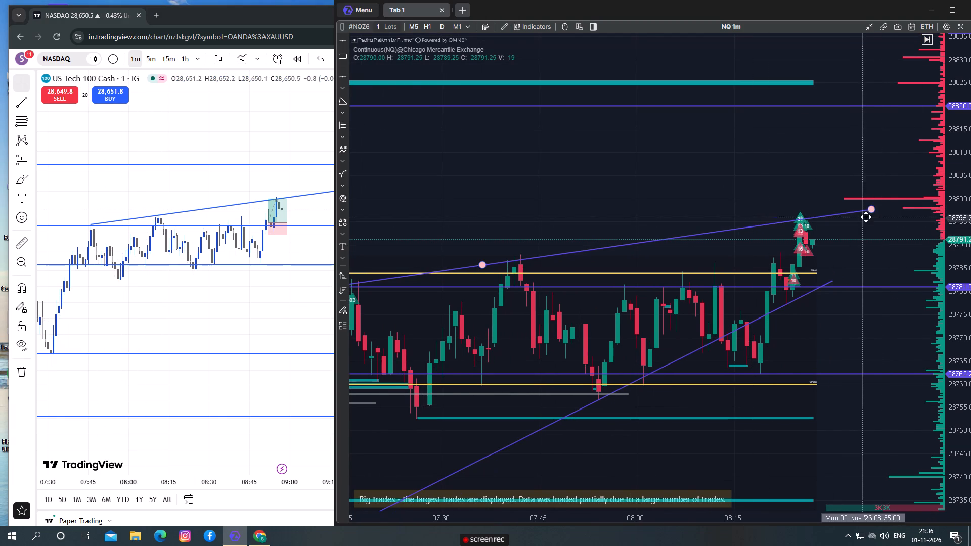
left_click(239, 304)
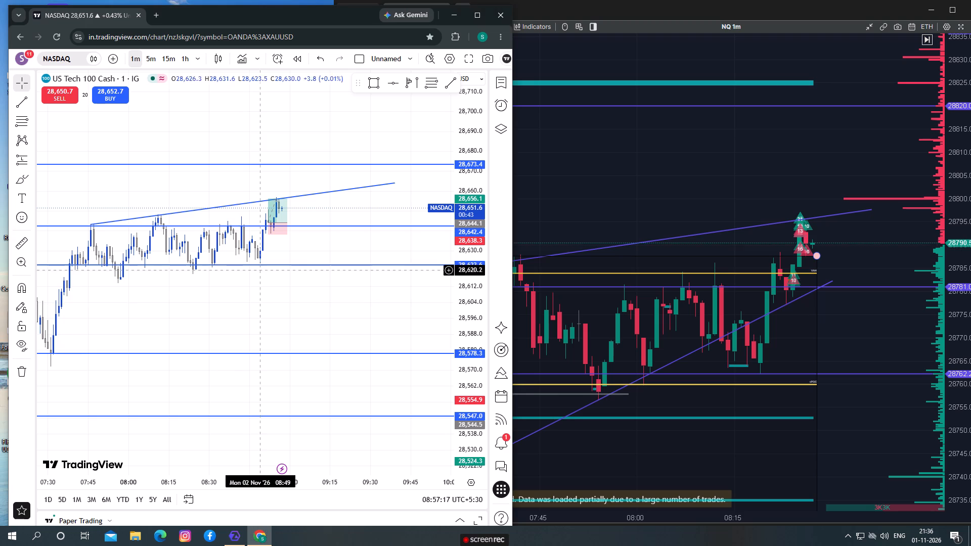
Narrow the long position on TradingView's NASDAQ chart so that it ends at the 08:56 candle.
scroll(252, 275, "up", 4)
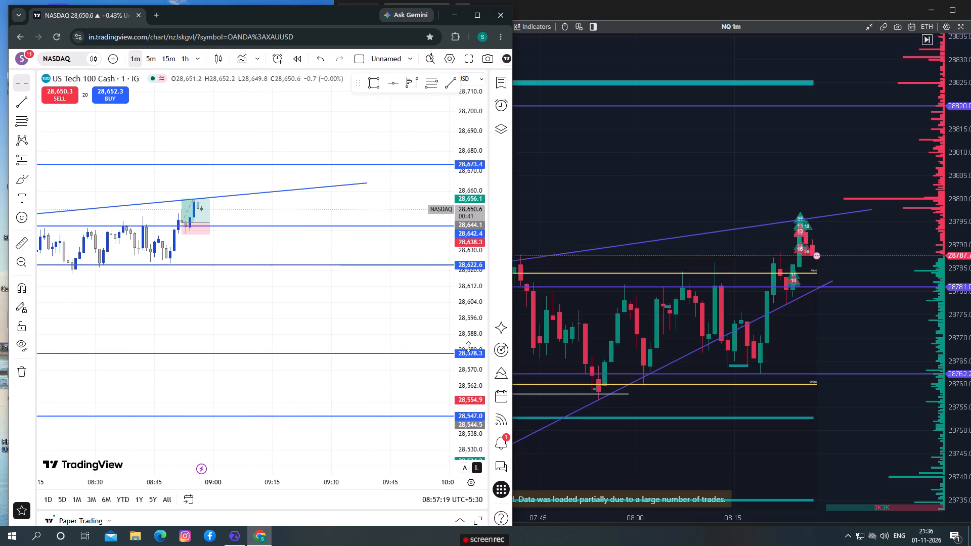
left_click_drag(465, 332, 462, 291)
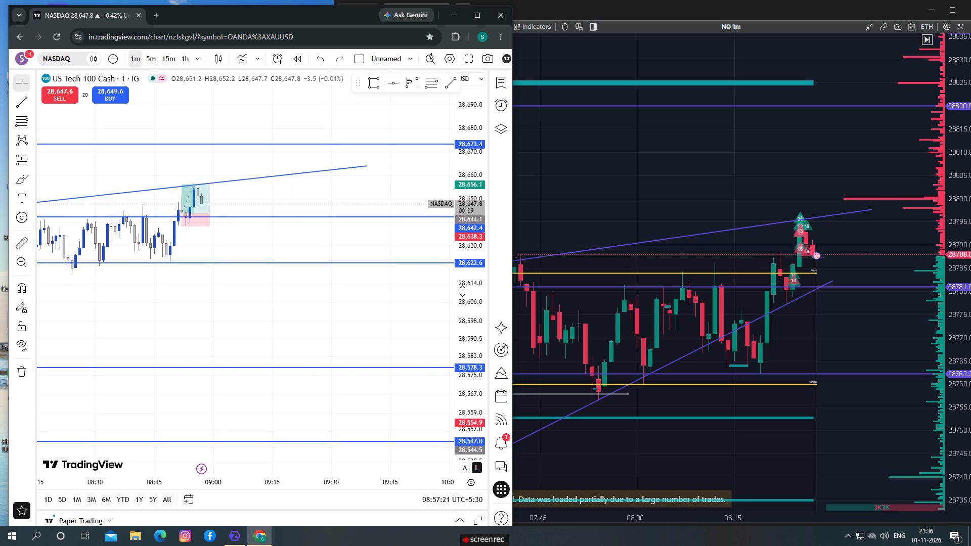
left_click_drag(462, 291, 461, 290)
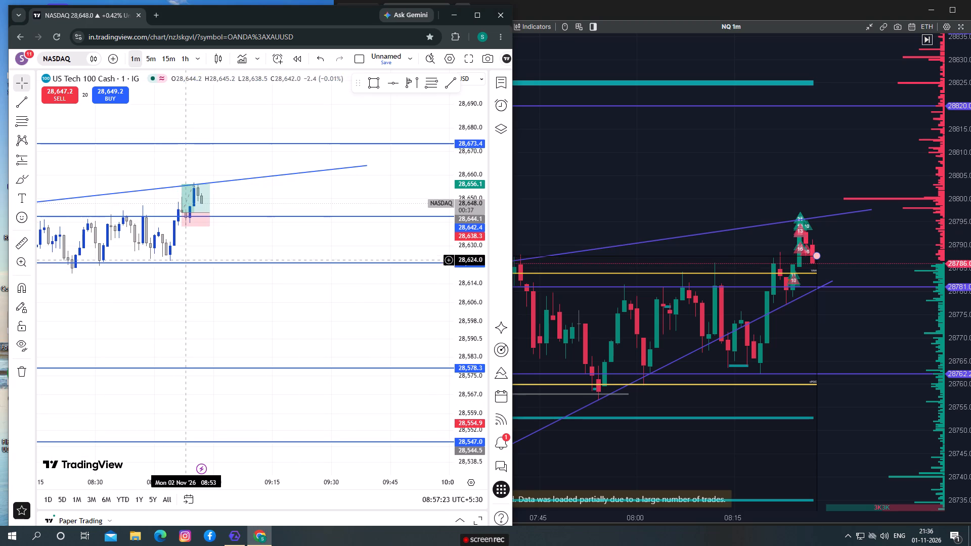
left_click_drag(153, 301, 251, 291)
scroll(242, 298, "down", 3)
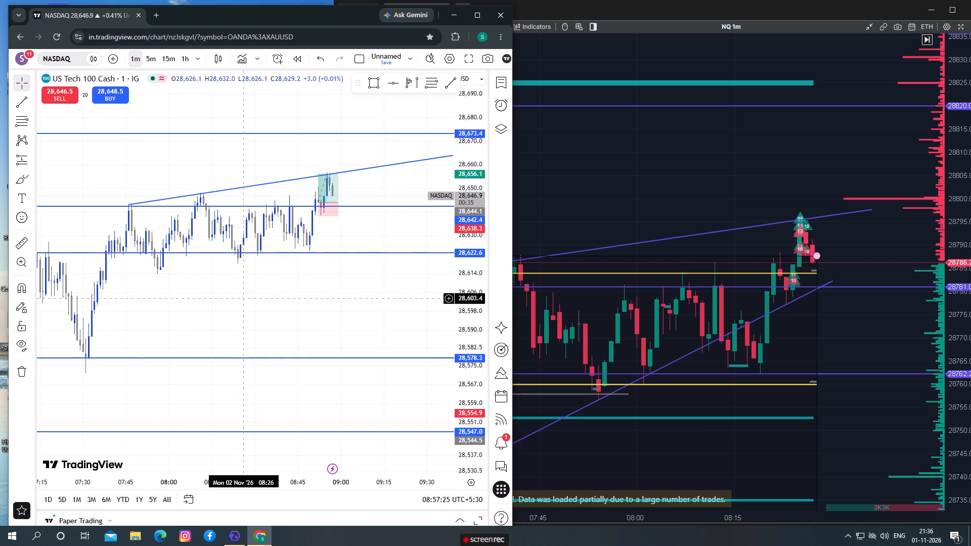
left_click_drag(299, 289, 253, 287)
scroll(253, 287, "up", 1)
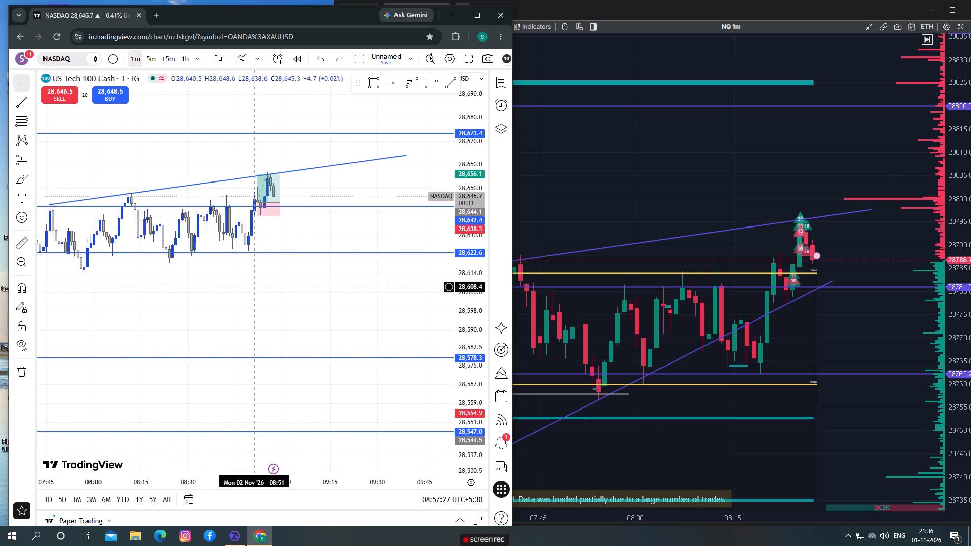
scroll(253, 287, "up", 1)
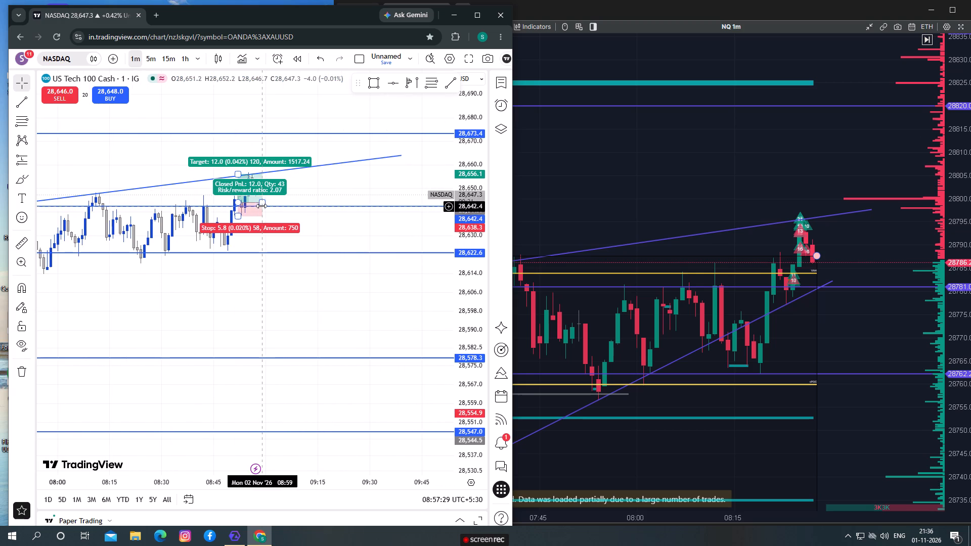
left_click_drag(262, 202, 253, 203)
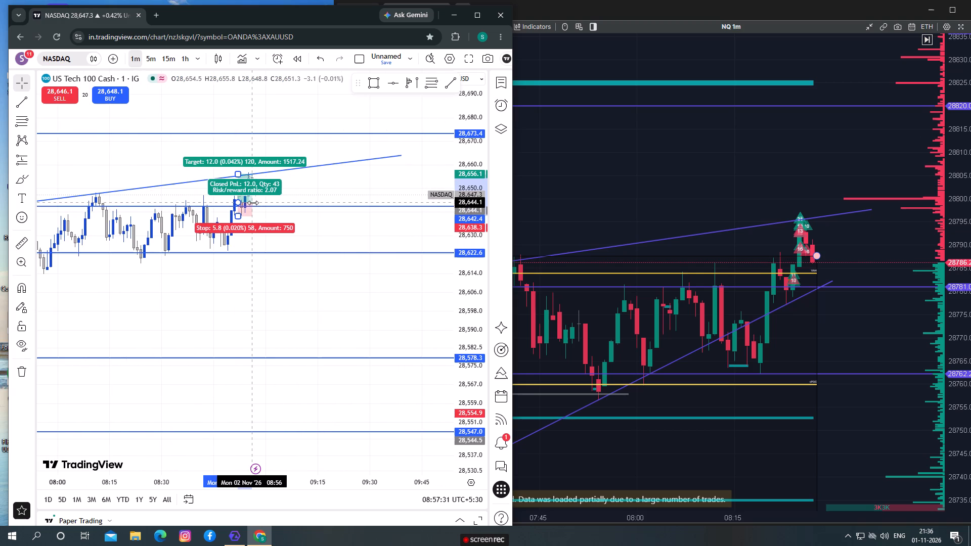
left_click_drag(253, 203, 250, 203)
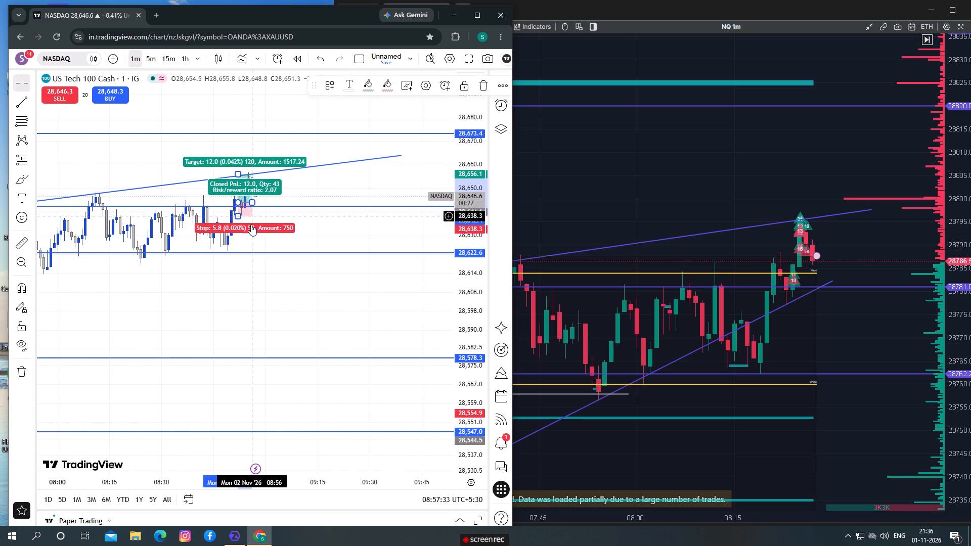
left_click(135, 167)
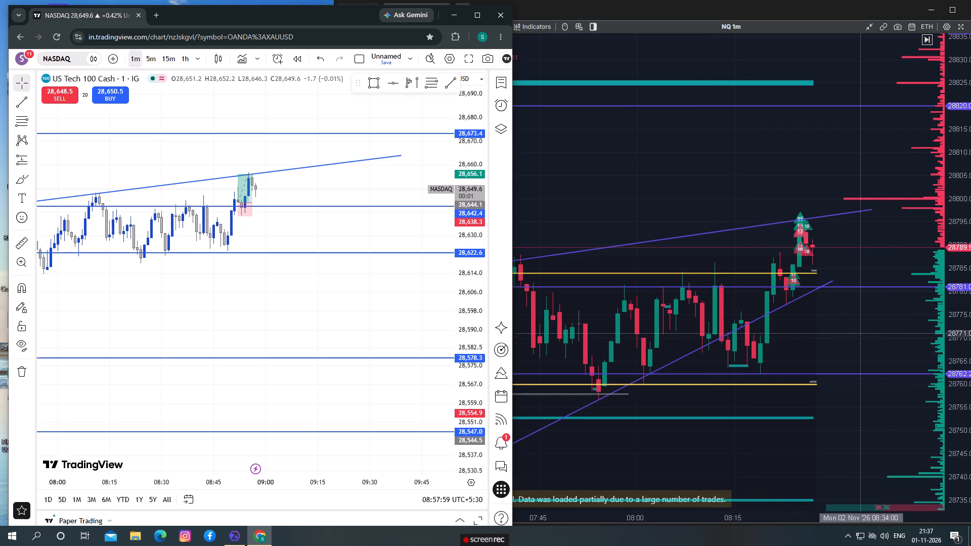
Remove the last-listed Depth Of Market (Bars, True) indicator from ATAS X's NQ chart.
left_click_drag(851, 339, 879, 274)
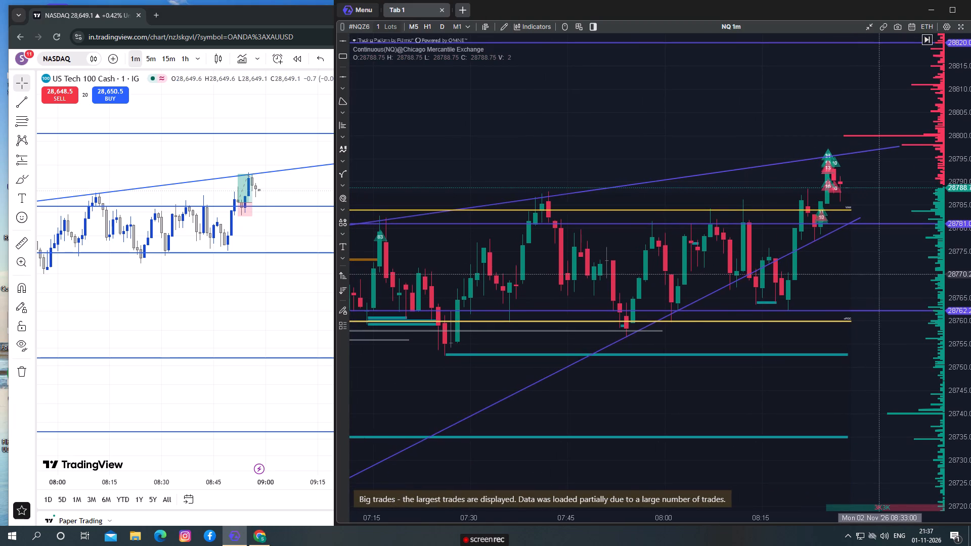
scroll(879, 276, "down", 2)
left_click_drag(896, 274, 814, 277)
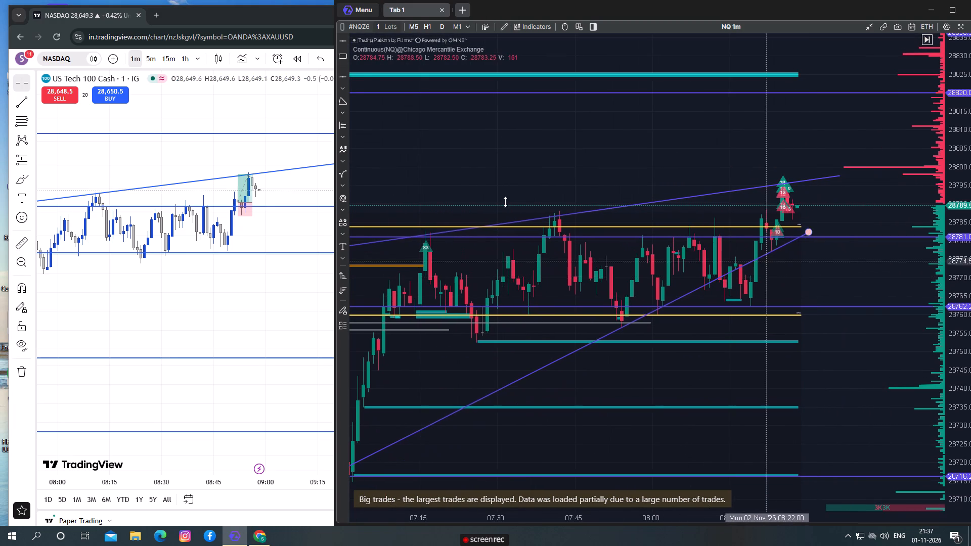
left_click(450, 101)
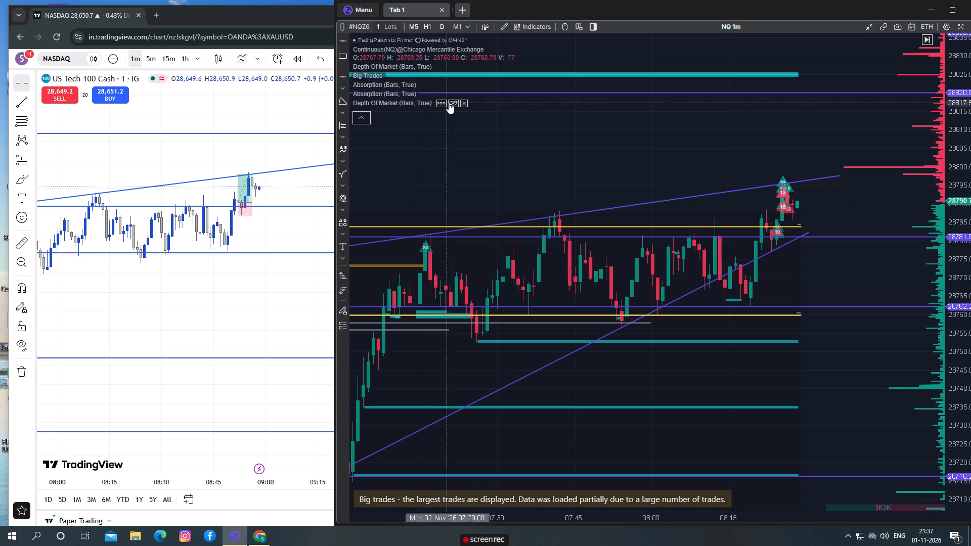
left_click(464, 103)
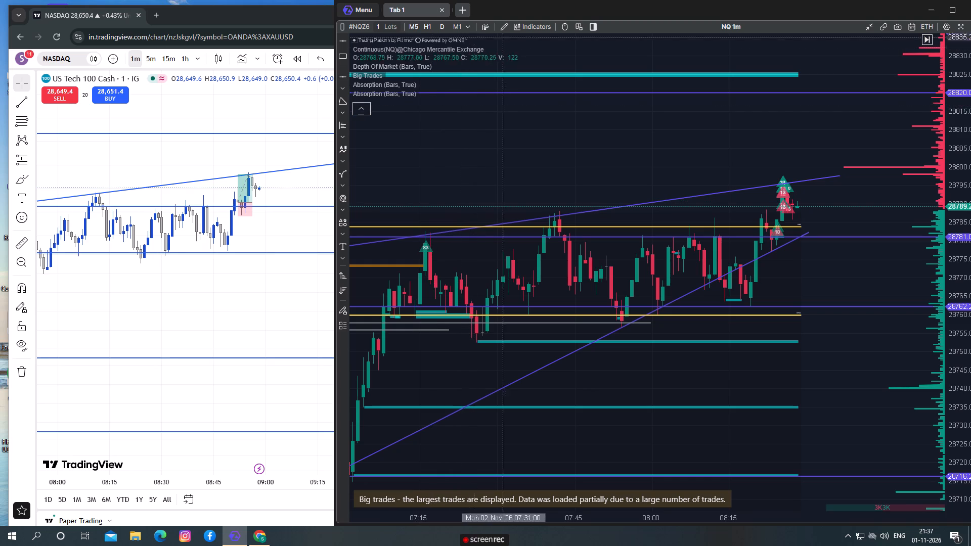
Find the Depth Of Market indicator by searching for "de" and add it to the NQ chart with the default template.
left_click(528, 30)
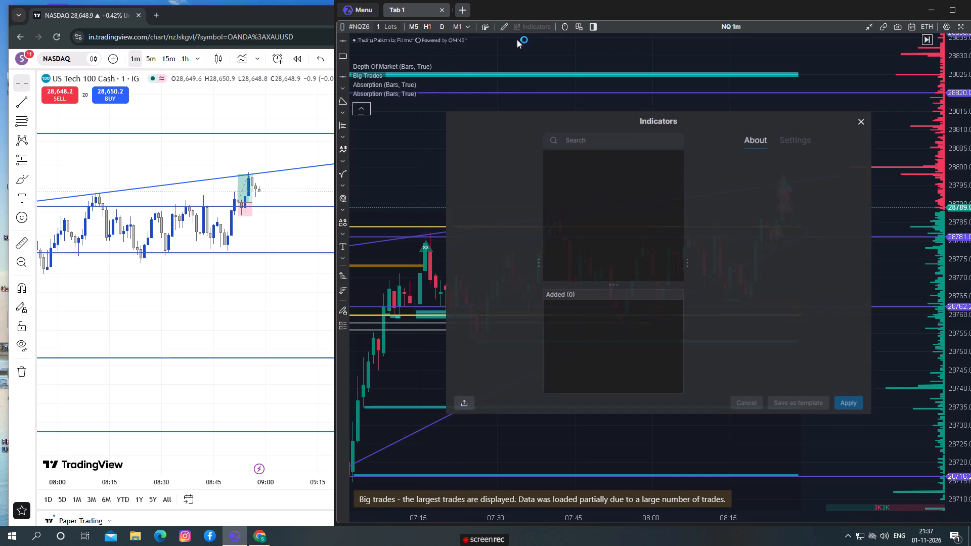
left_click(565, 145)
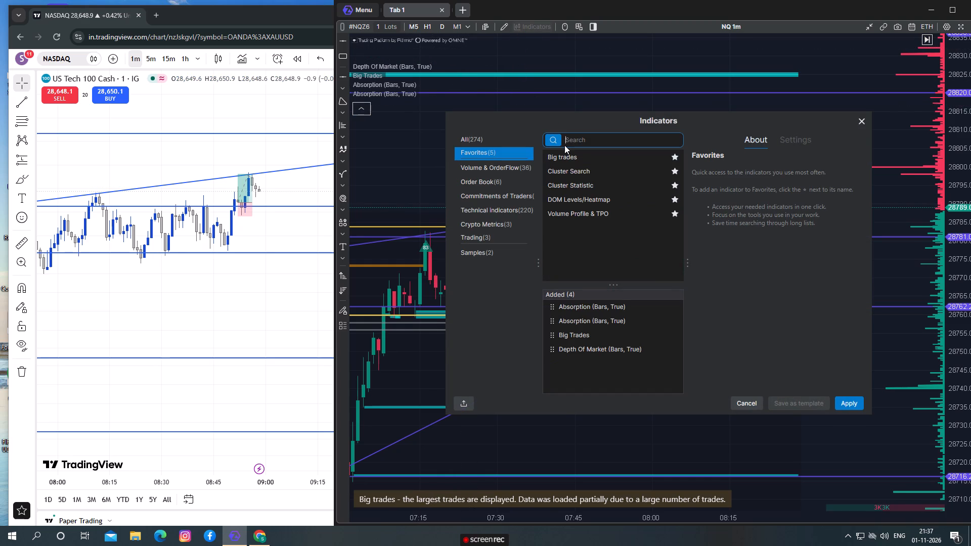
type("de")
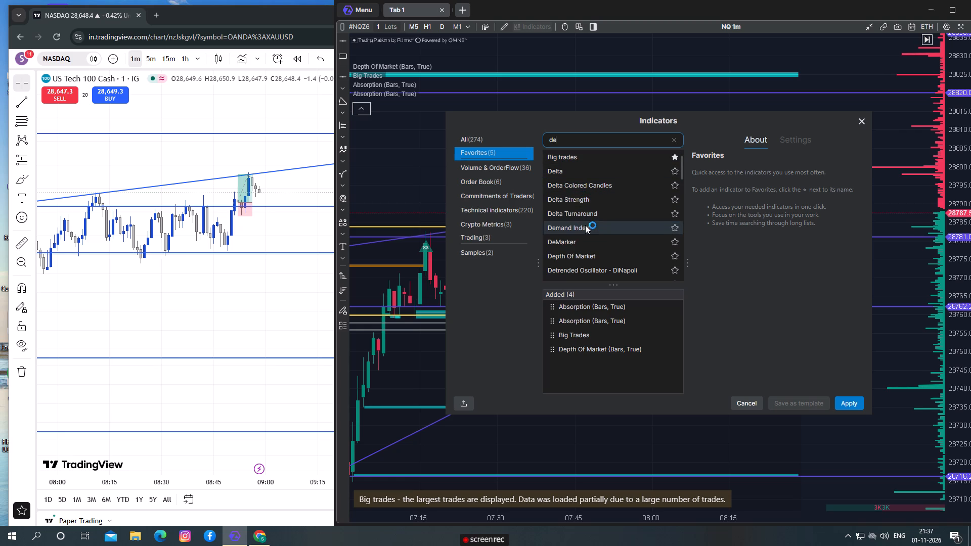
left_click(585, 251)
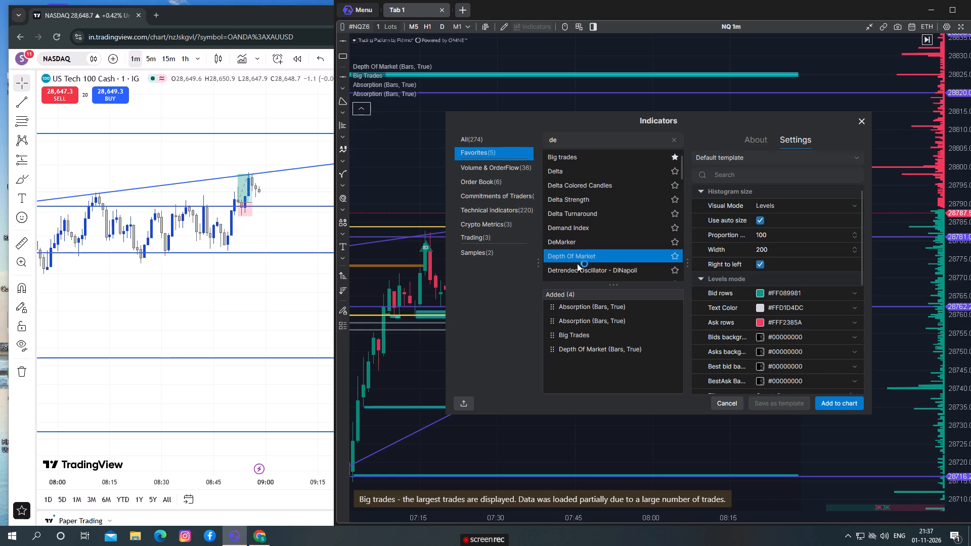
left_click(824, 398)
left_click(841, 406)
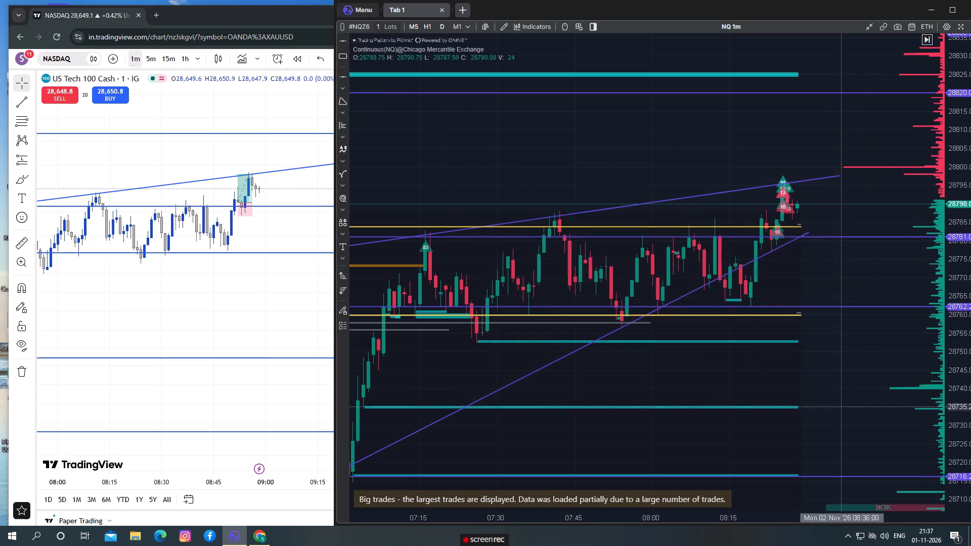
Examine the bid and ask footprint of NQ's 08:20 to 08:28 candles around the VAH level.
left_click_drag(852, 282, 767, 296)
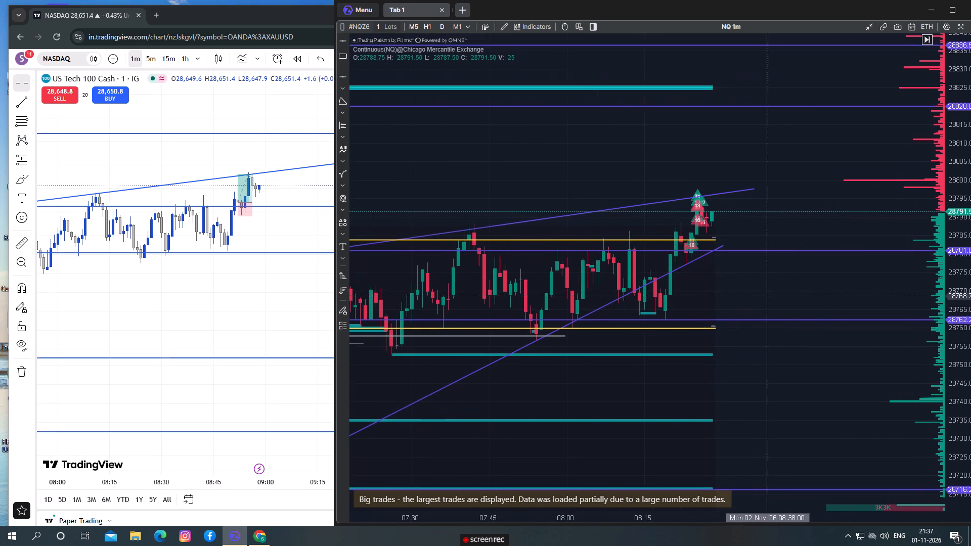
left_click_drag(767, 296, 759, 298)
scroll(758, 299, "up", 6)
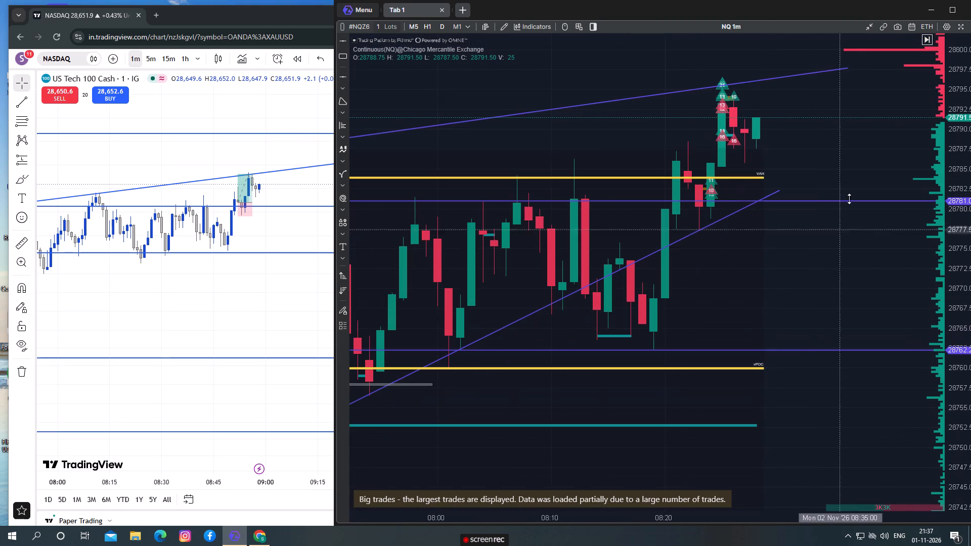
left_click_drag(859, 151, 804, 197)
scroll(800, 200, "up", 3)
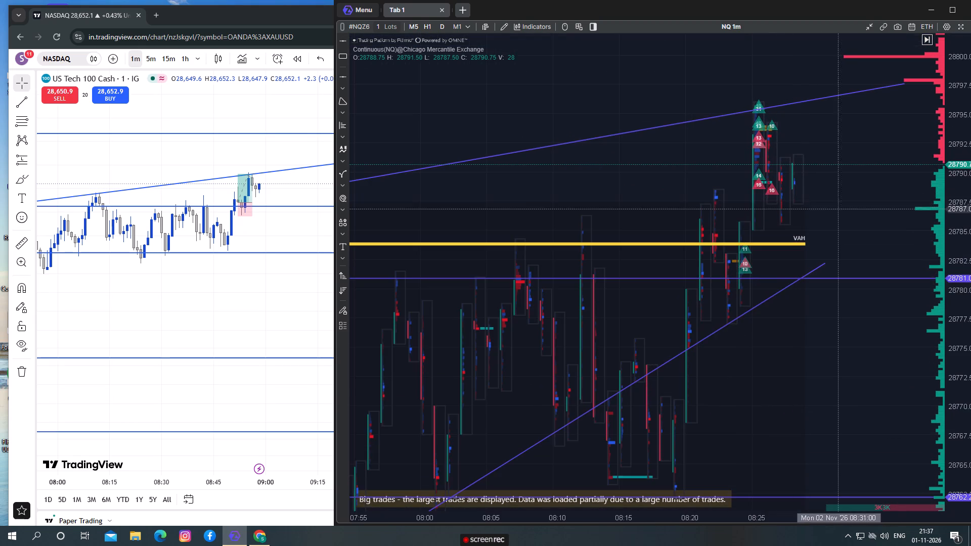
scroll(855, 207, "up", 6)
left_click_drag(664, 181, 585, 166)
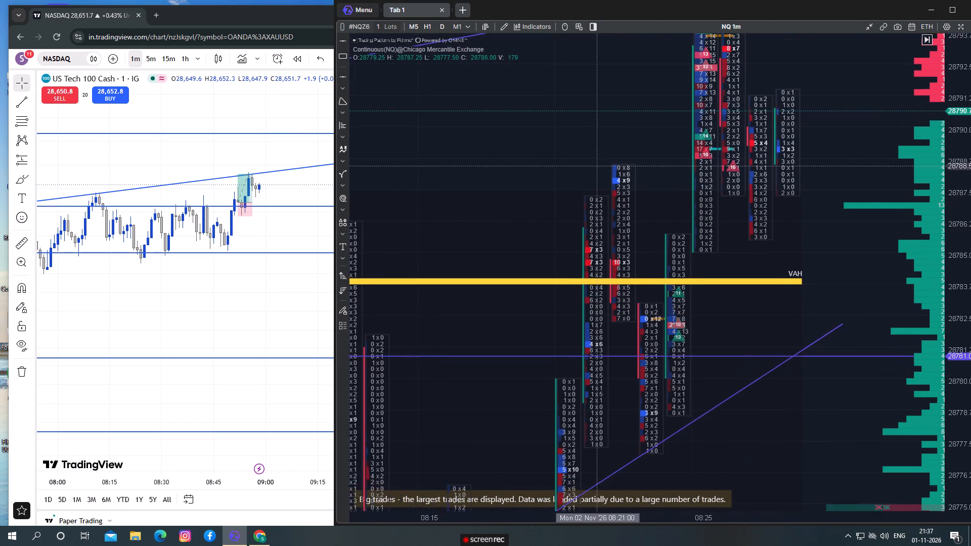
left_click_drag(585, 166, 455, 220)
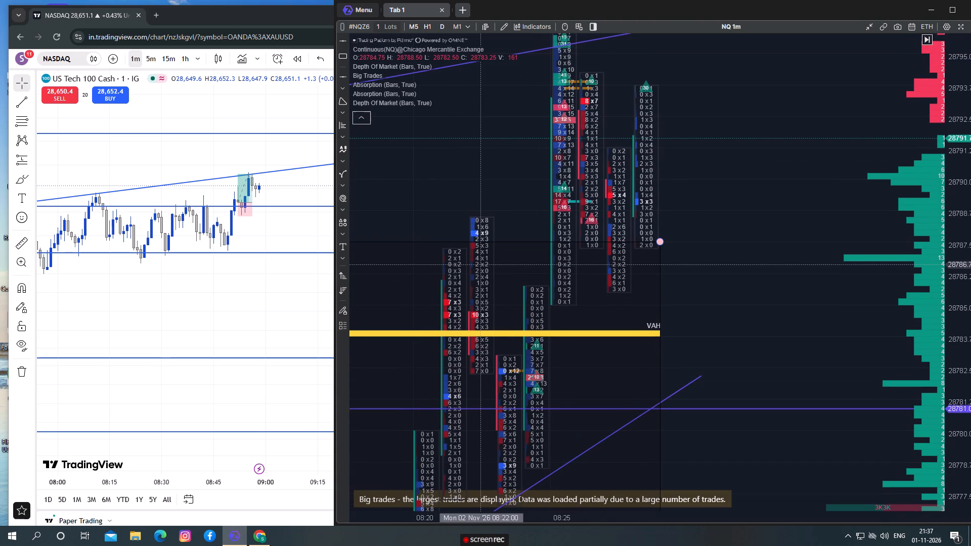
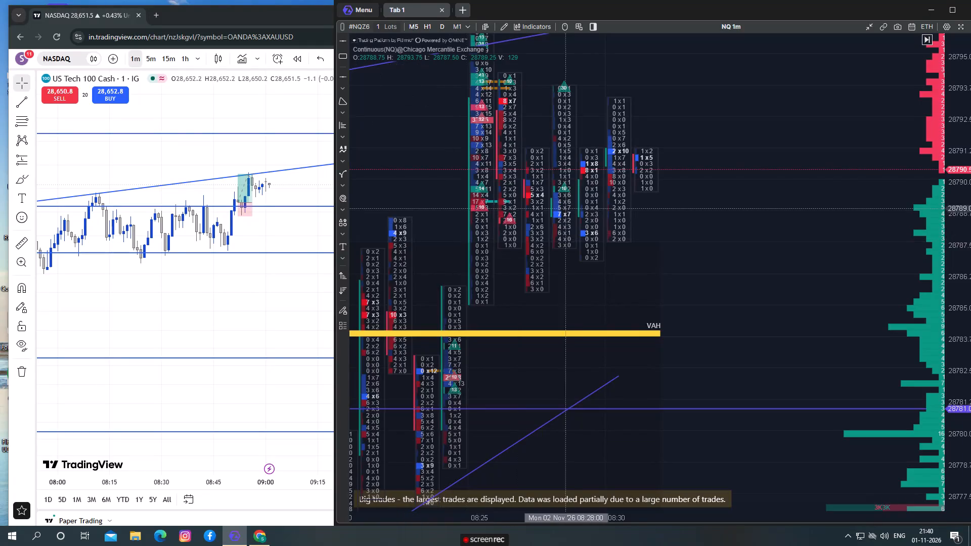
Examine NQ's 1-minute candles from about 08:00 to 08:31 against the trend lines and the VAH and vPOC levels.
scroll(570, 302, "down", 3)
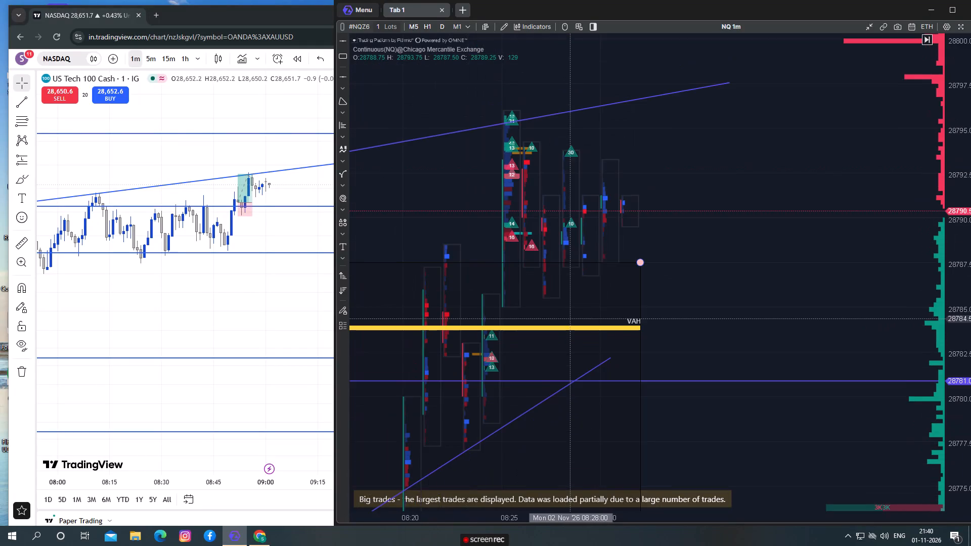
scroll(570, 320, "down", 2)
scroll(621, 300, "down", 2)
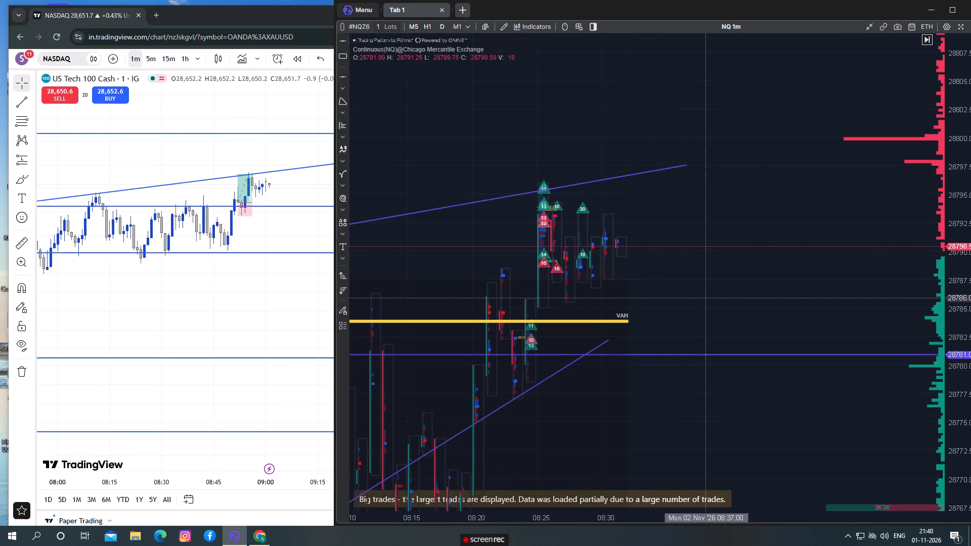
scroll(701, 306, "down", 2)
left_click_drag(779, 311, 773, 301)
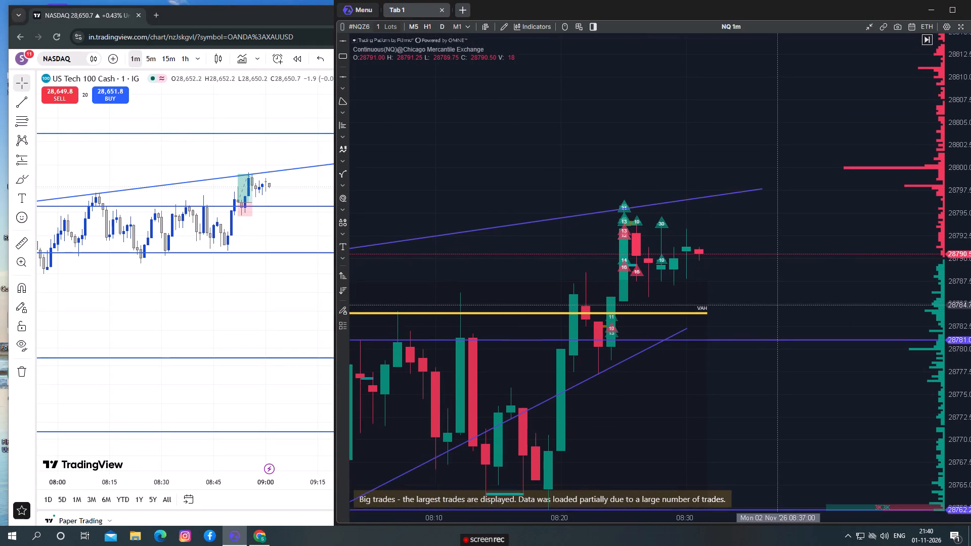
left_click_drag(773, 301, 756, 288)
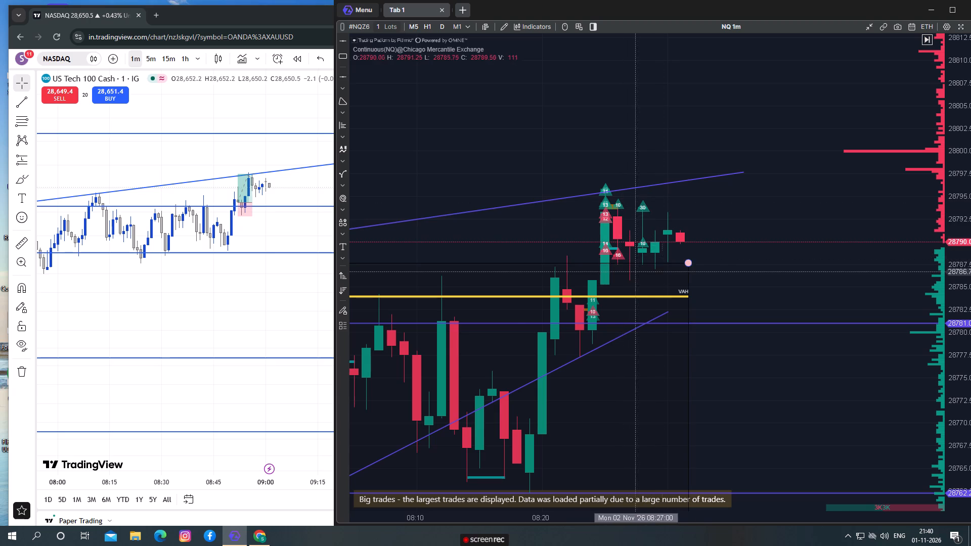
scroll(797, 305, "down", 3)
left_click_drag(874, 359, 790, 306)
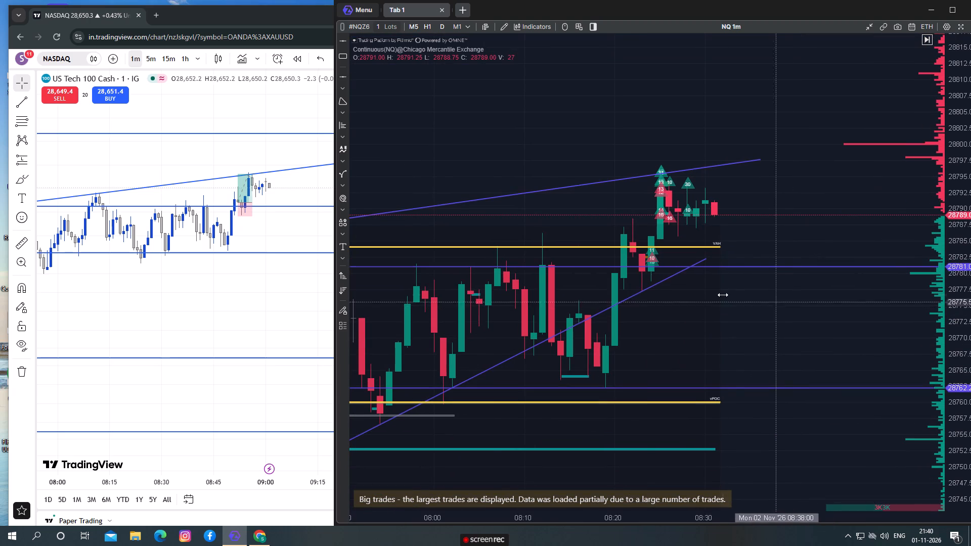
Switch to TradingView's NASDAQ chart and measure the drop from the latest candle to the horizontal line at 28,642.4.
left_click_drag(291, 230, 275, 227)
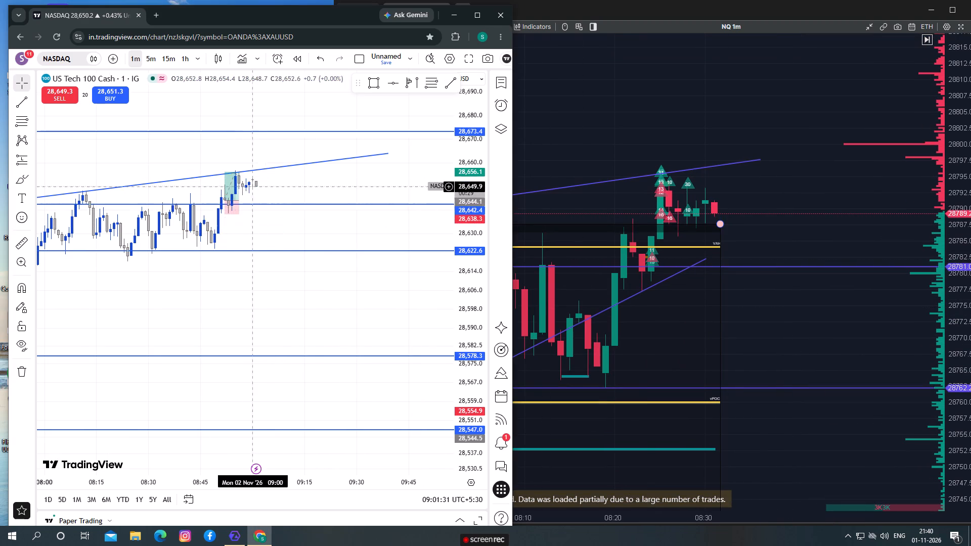
left_click_drag(271, 190, 320, 186)
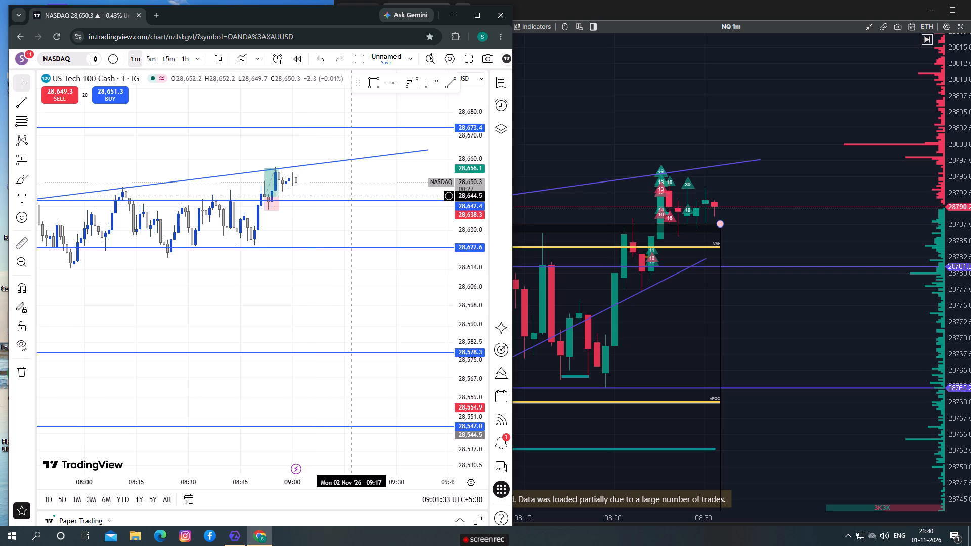
left_click_drag(352, 195, 344, 193)
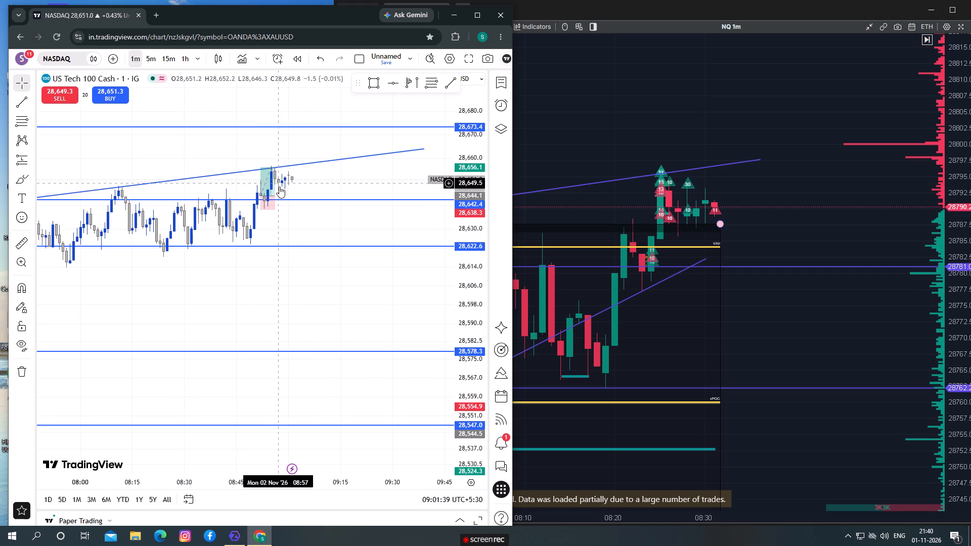
left_click_drag(318, 178, 289, 168)
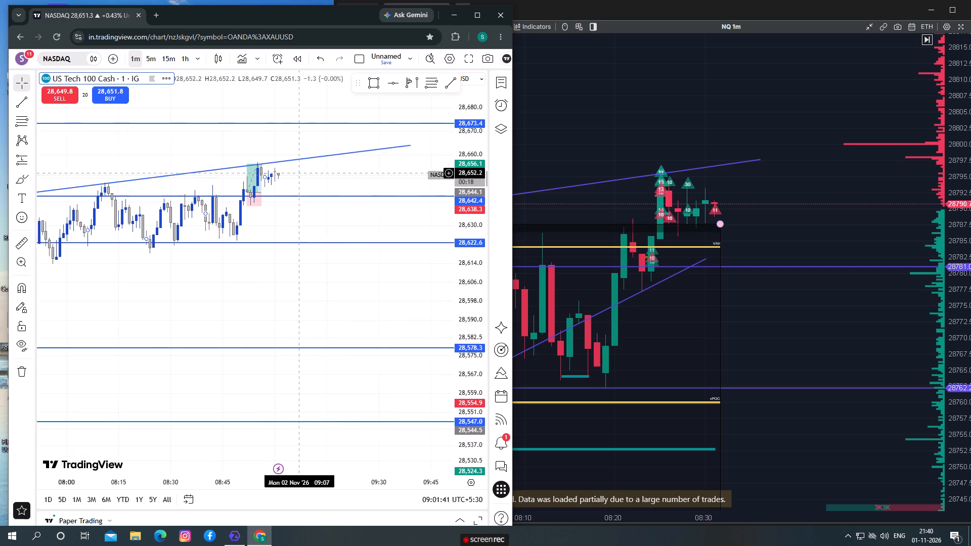
left_click_drag(289, 168, 272, 157)
left_click(284, 171)
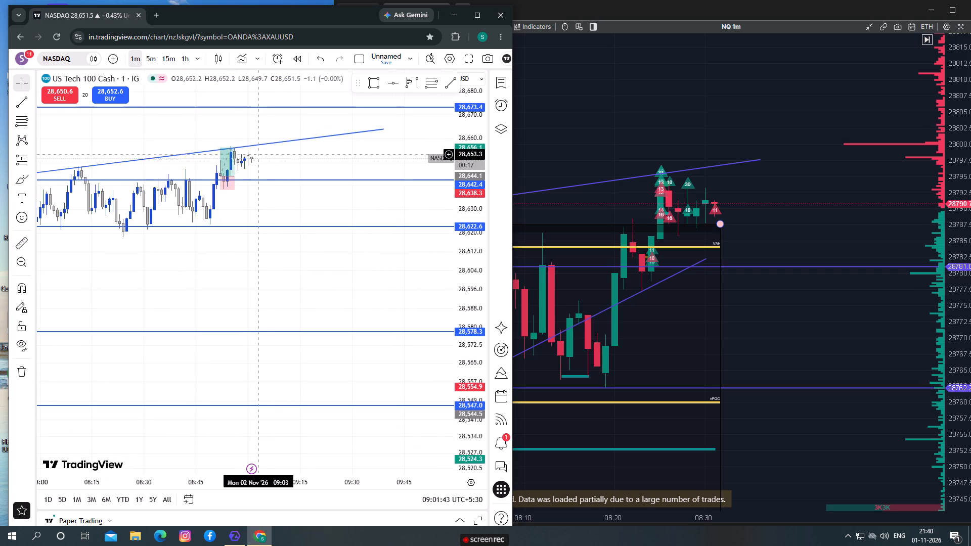
left_click_drag(266, 161, 271, 161)
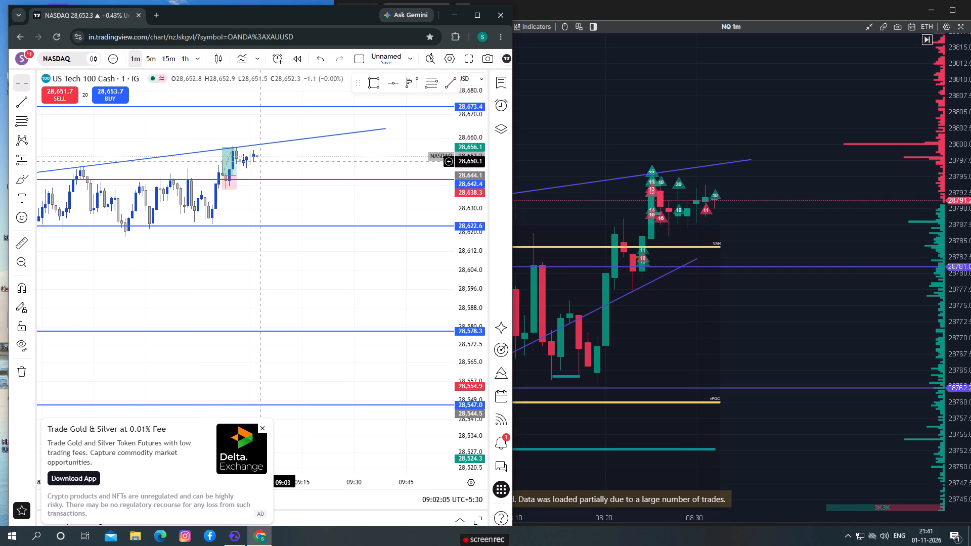
left_click(24, 242)
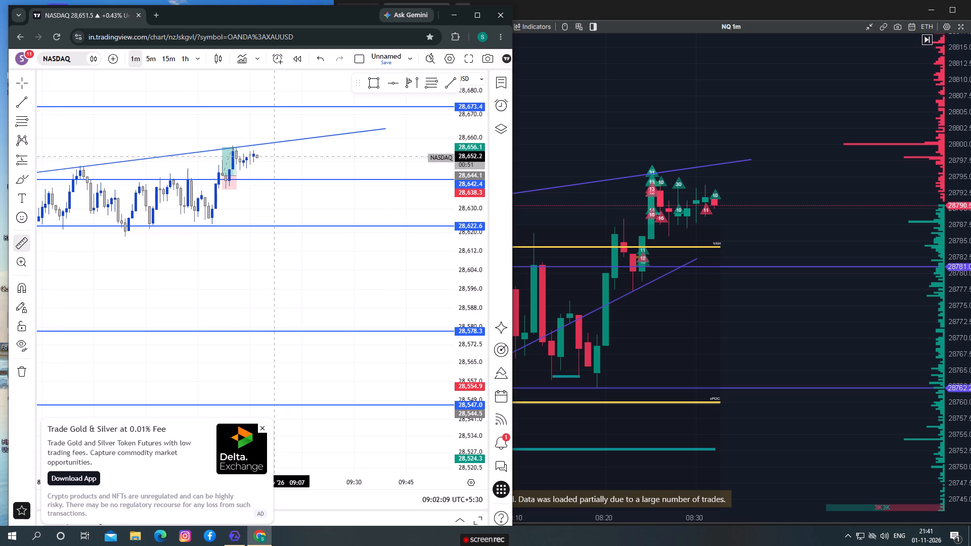
left_click(255, 156)
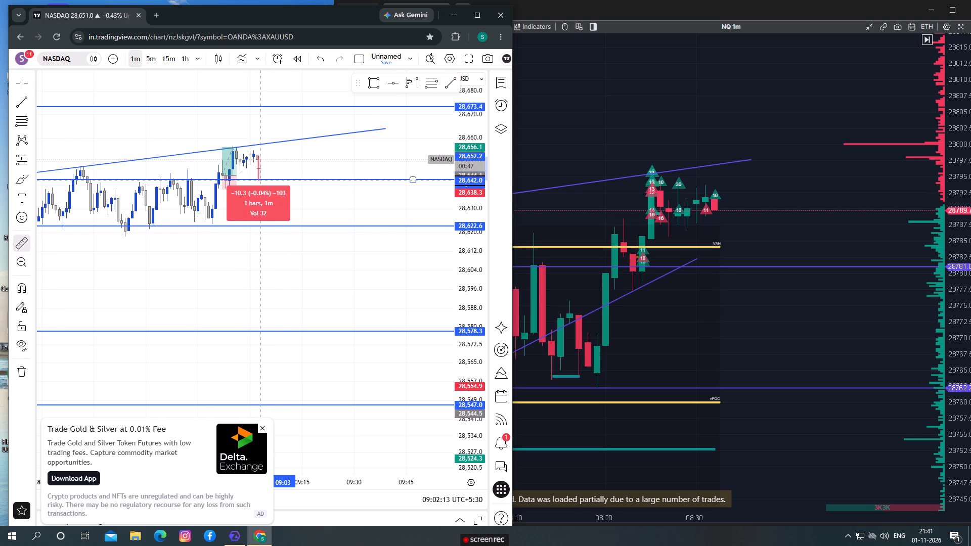
left_click(264, 179)
left_click(270, 162)
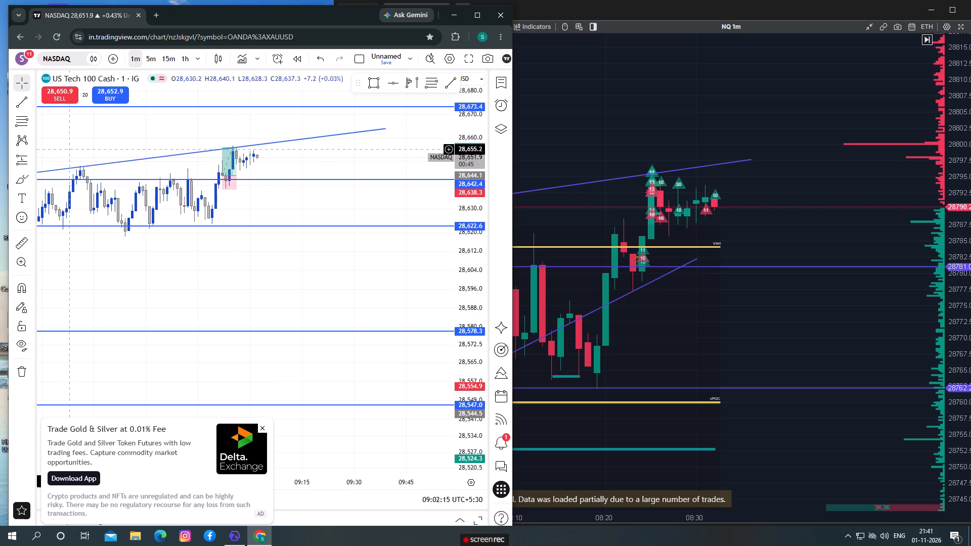
Measure the rise from the latest NASDAQ candle to about 28,660, just above the rising trend line.
left_click(21, 233)
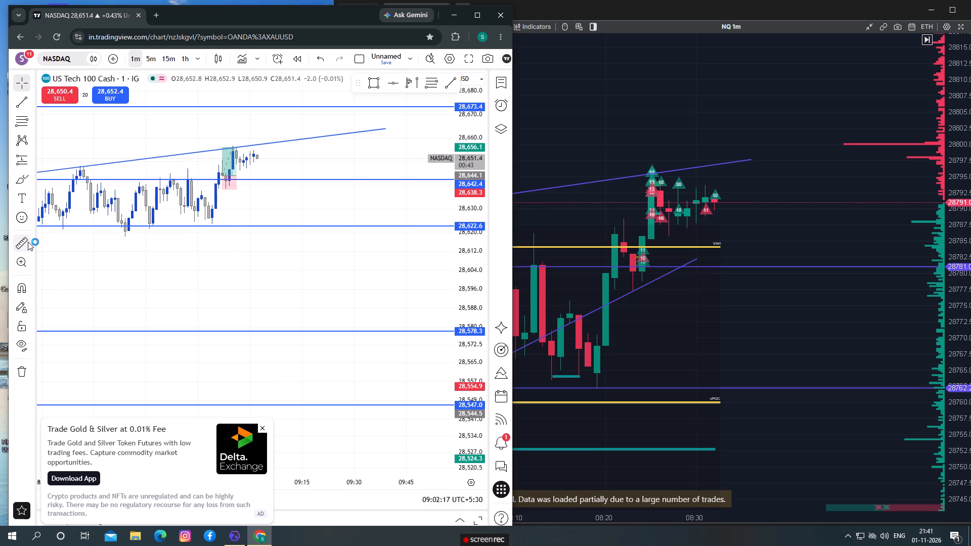
left_click(14, 244)
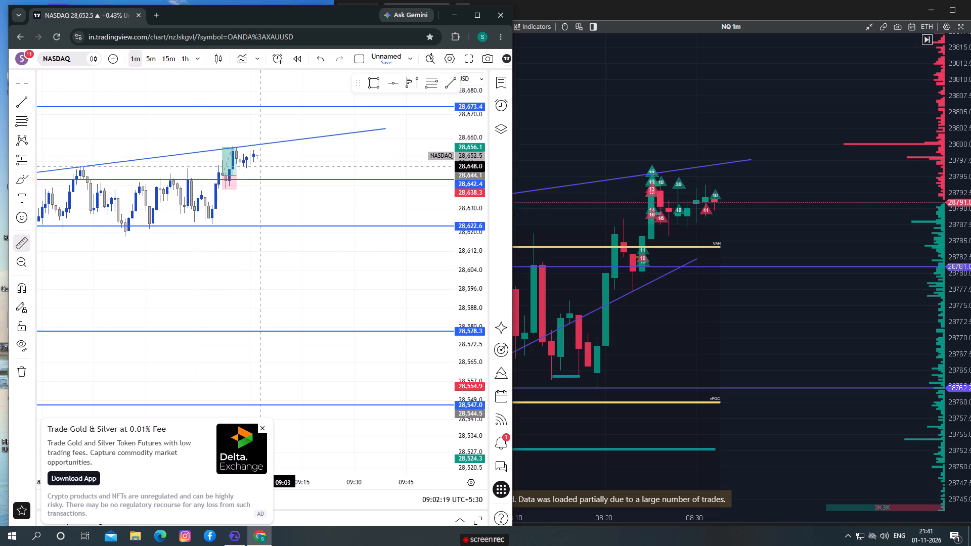
left_click(256, 157)
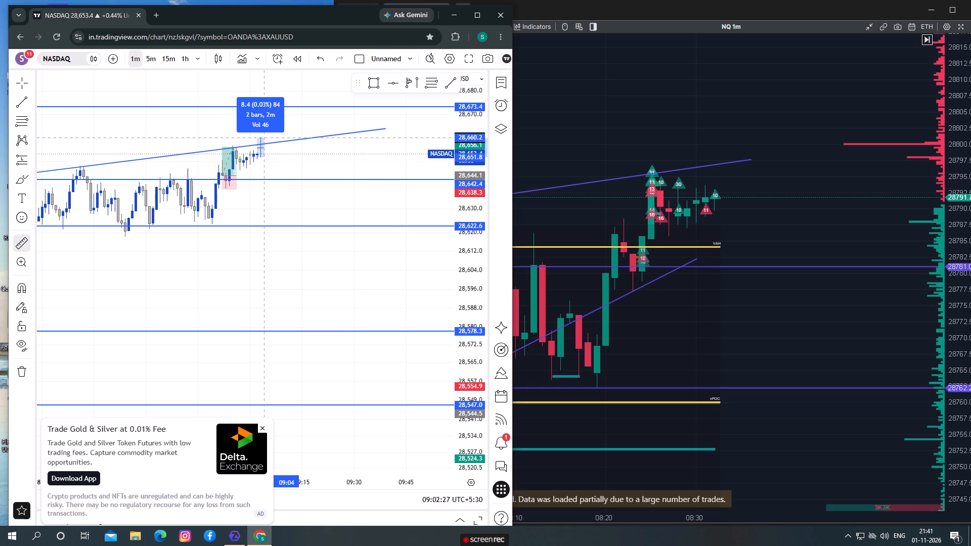
left_click(263, 136)
left_click(278, 168)
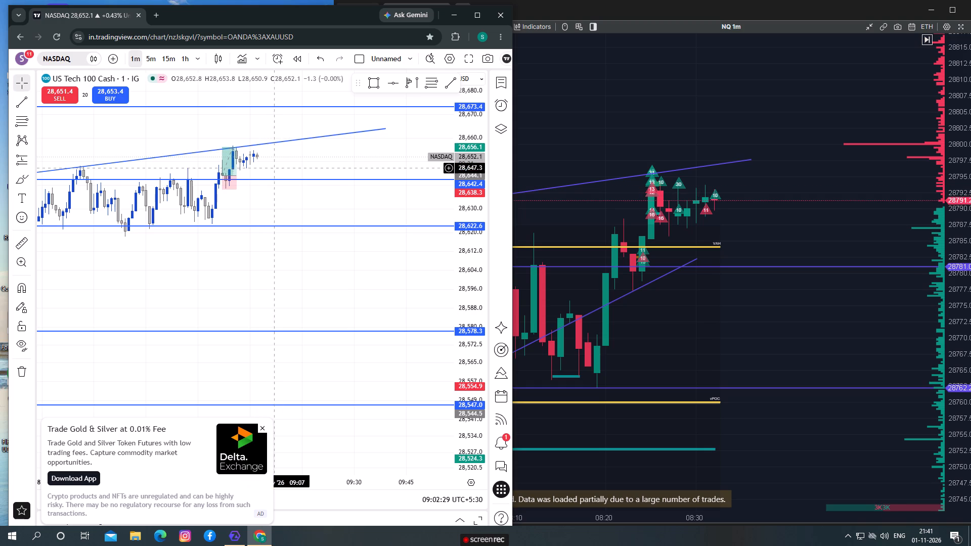
Switch to ATAS X and measure the distance from NQ's latest candles down to the VAH level.
left_click_drag(862, 245, 848, 231)
scroll(806, 259, "up", 1)
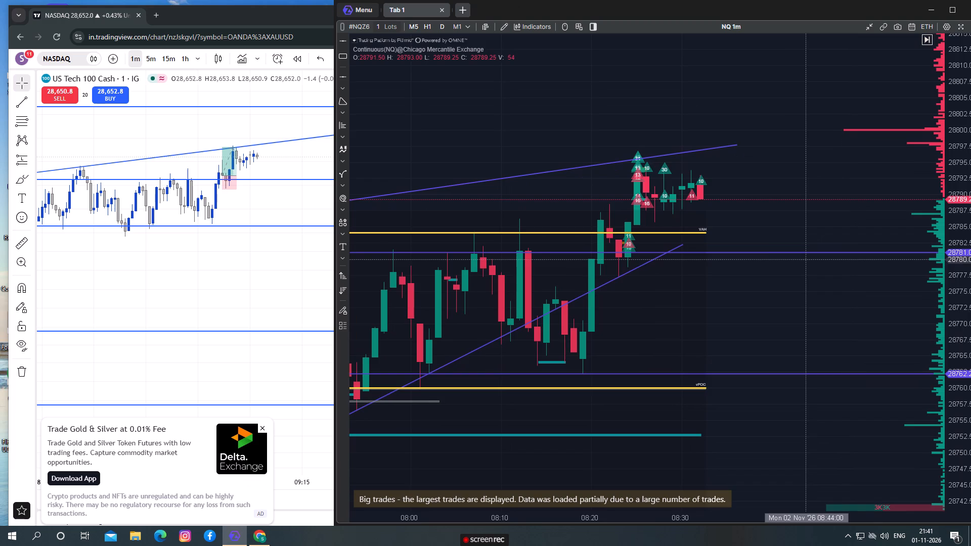
scroll(806, 259, "up", 1)
left_click_drag(845, 210, 679, 192)
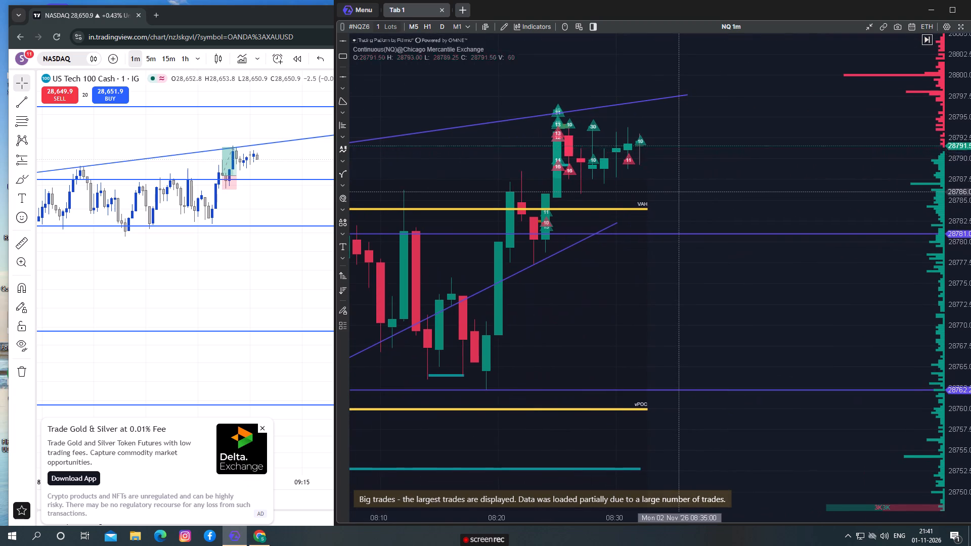
scroll(679, 192, "up", 3)
scroll(762, 181, "down", 4)
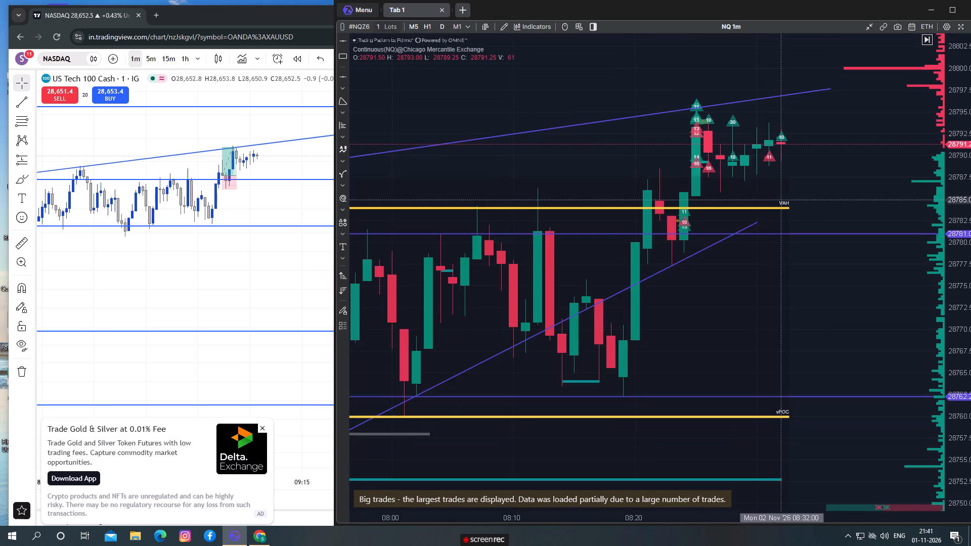
left_click_drag(825, 206, 680, 263)
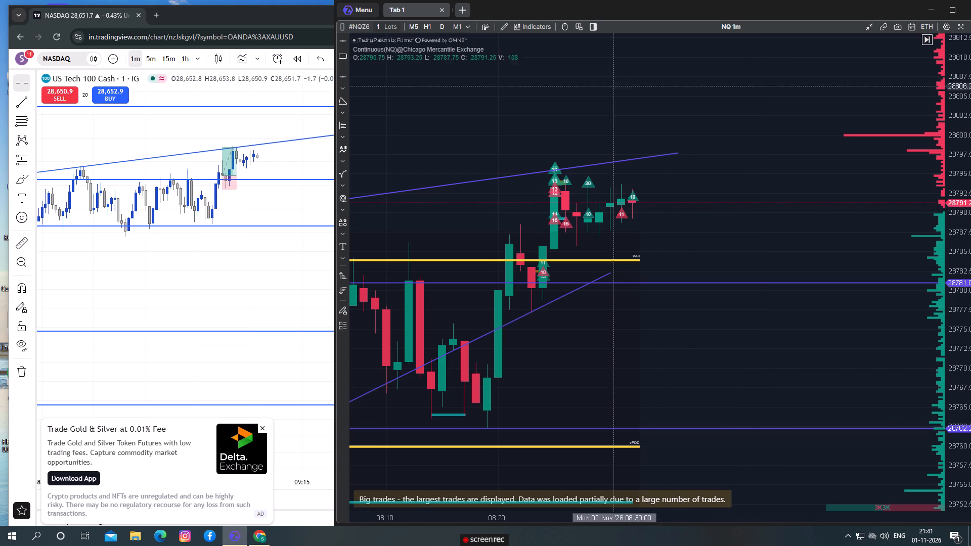
left_click(346, 238)
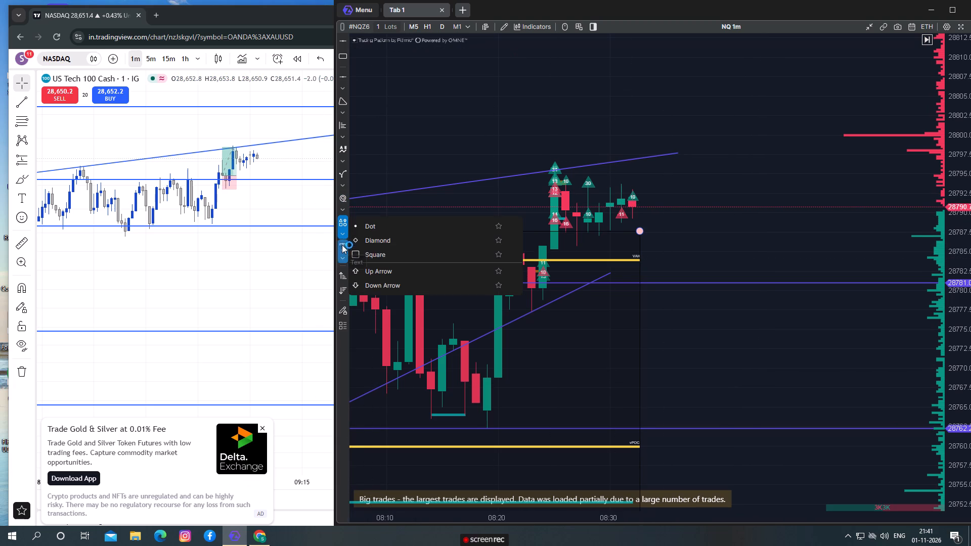
left_click(346, 209)
left_click(368, 213)
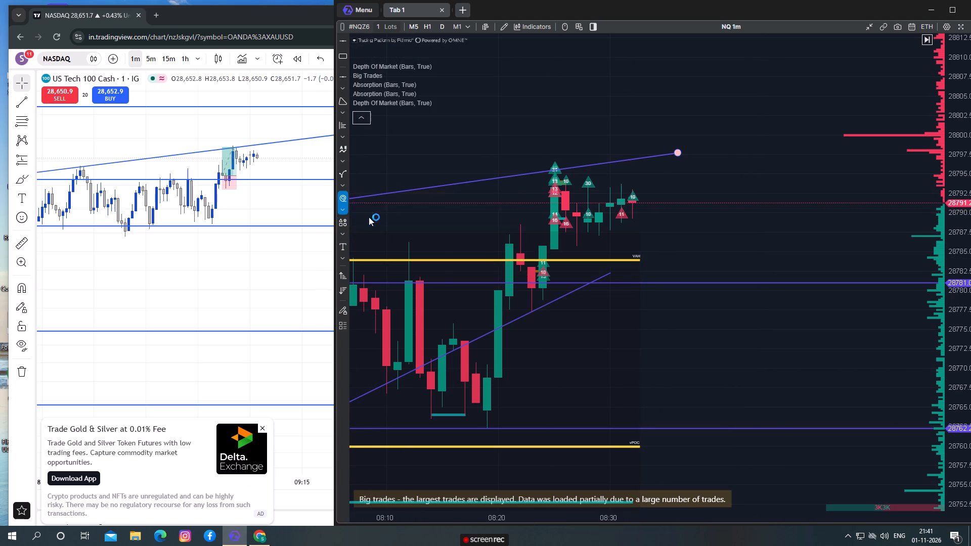
left_click(623, 201)
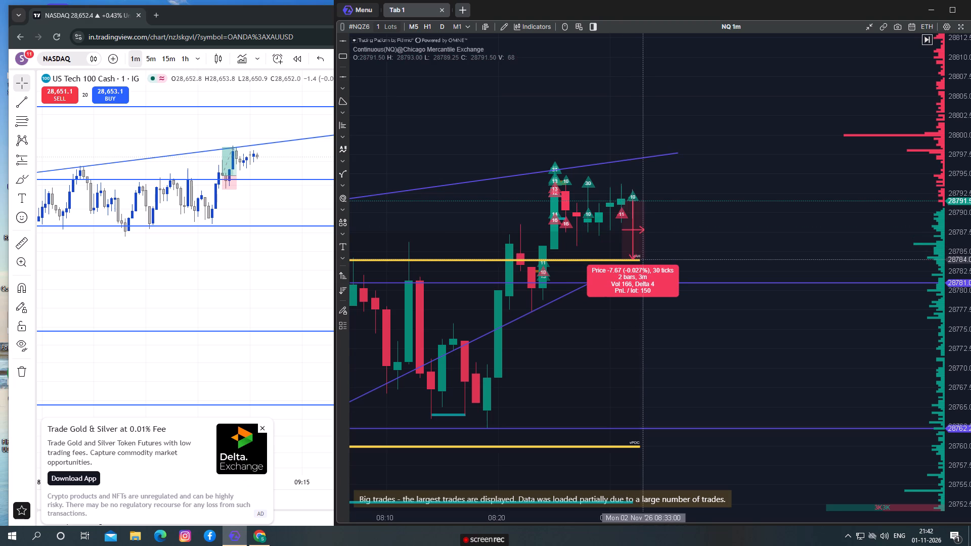
left_click(643, 259)
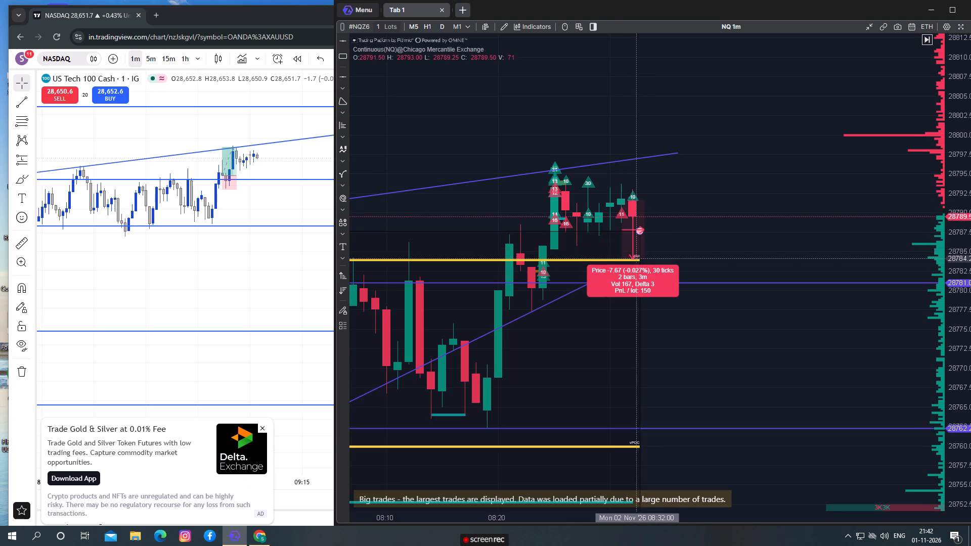
left_click(611, 245)
Return to TradingView's NASDAQ chart and measure from about 28,651 down to the horizontal line at 28,642.4.
left_click(17, 243)
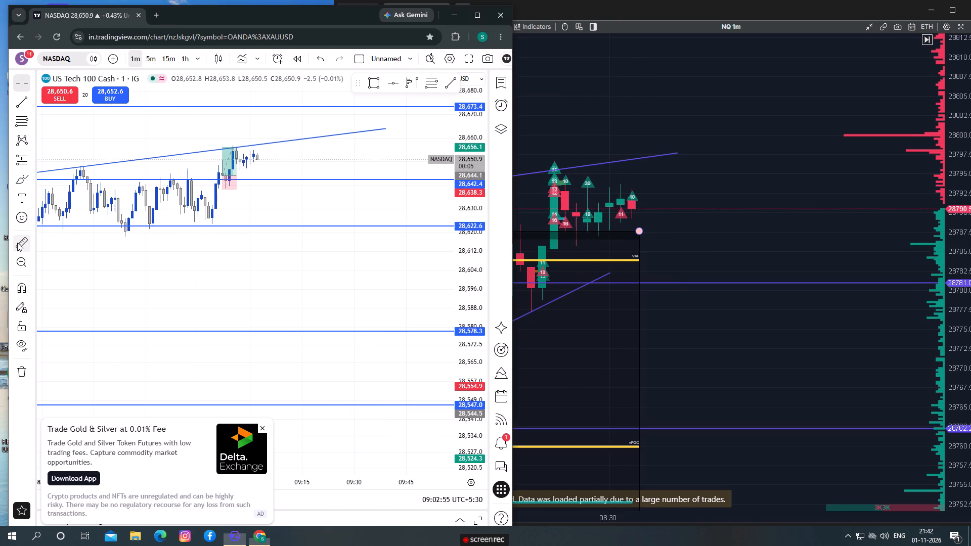
left_click(253, 159)
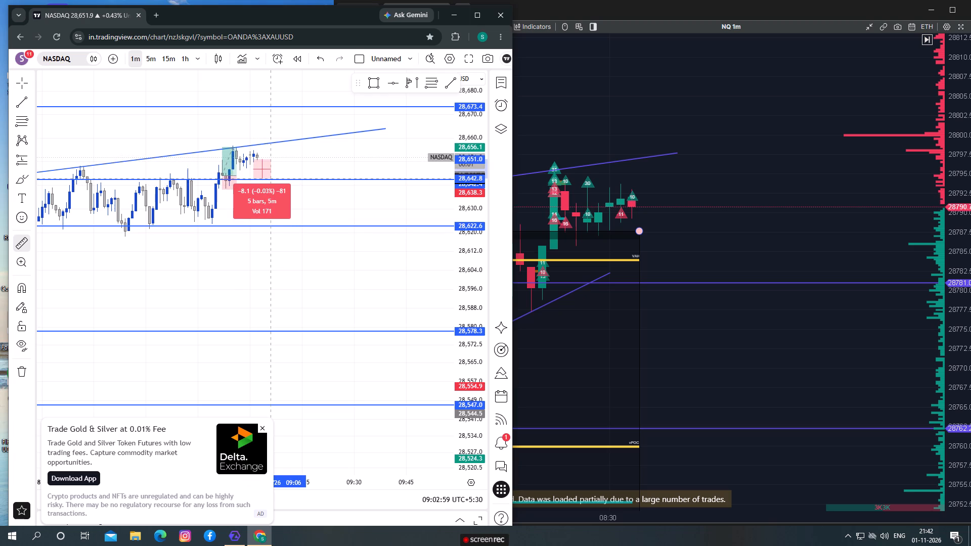
left_click(262, 179)
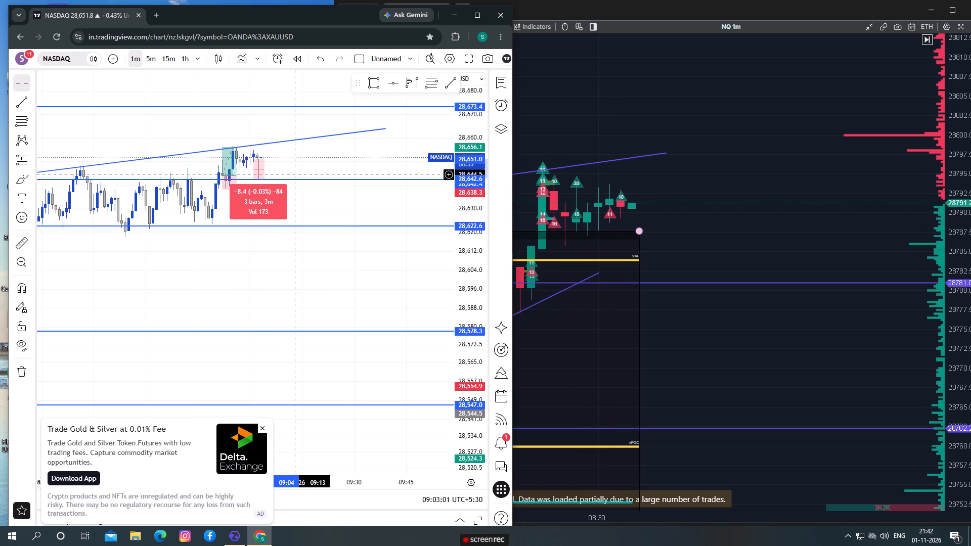
left_click(296, 163)
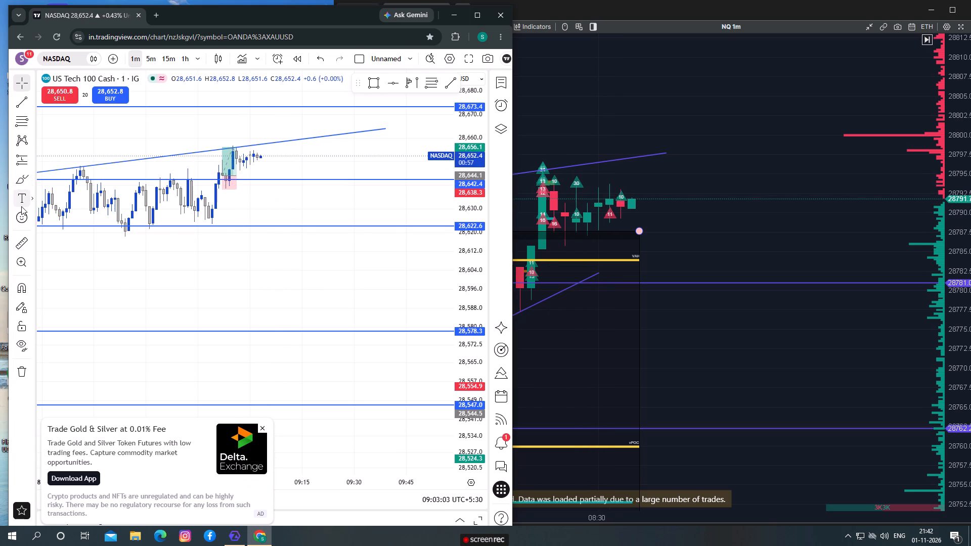
Measure from about 28,654.8, near the tops of the recent NASDAQ candles, down to the horizontal line at 28,642.4.
left_click(24, 245)
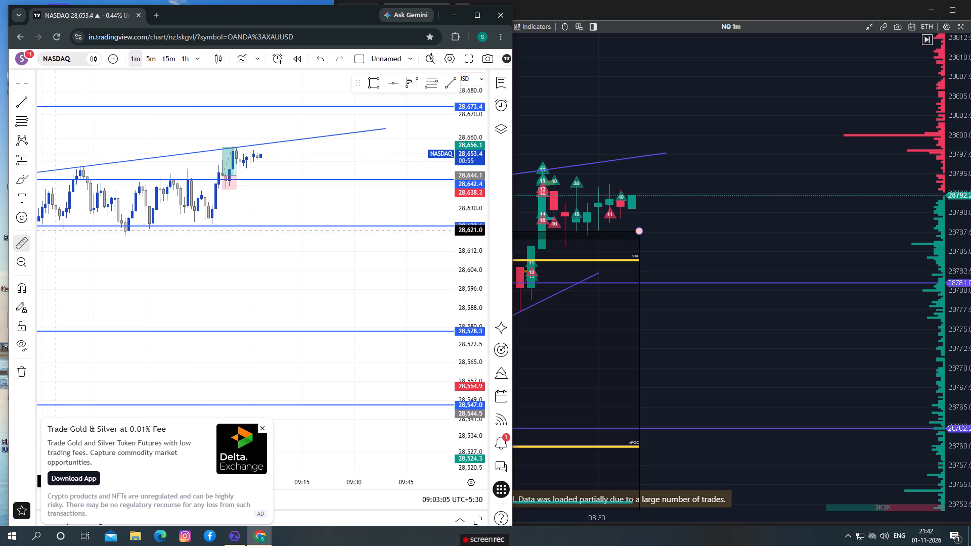
left_click(245, 150)
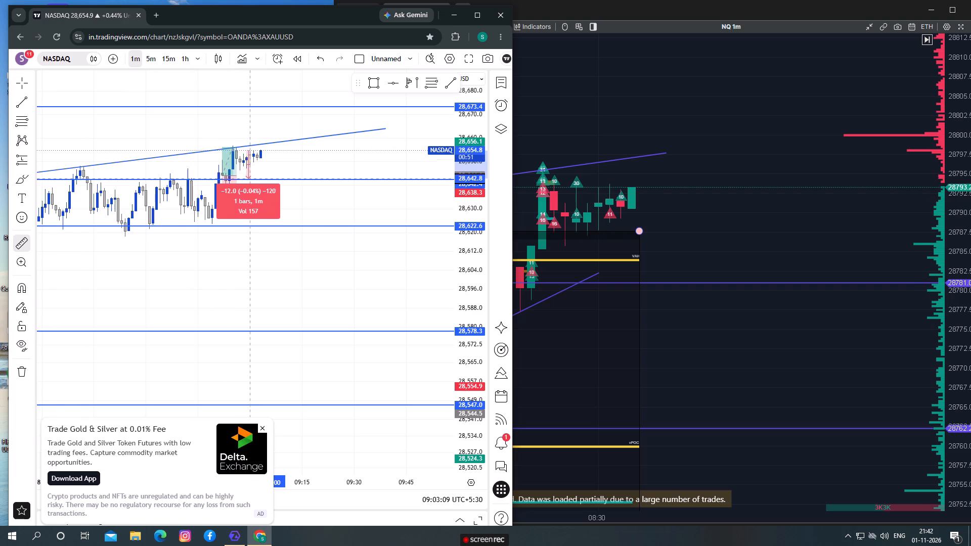
left_click(258, 179)
left_click(282, 172)
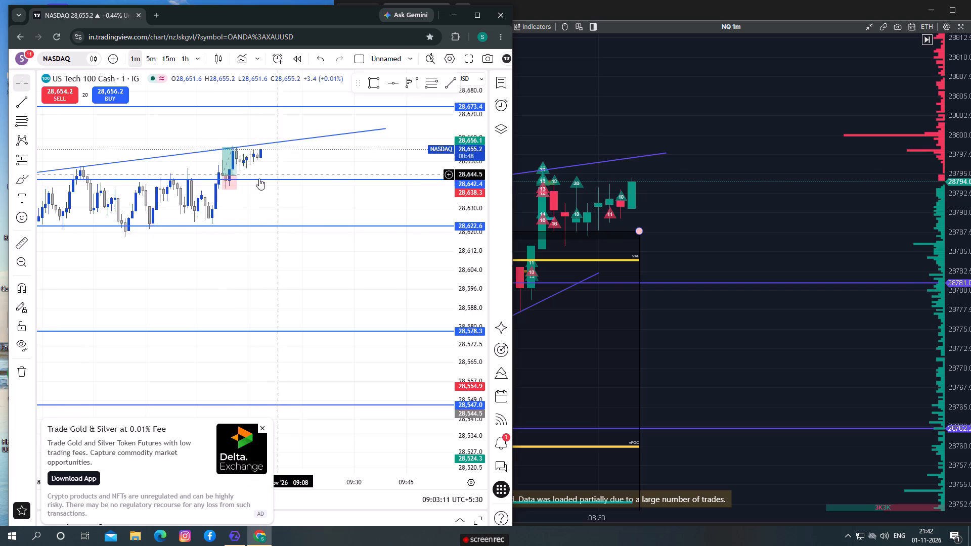
Switch to ATAS X and measure from about 28,793 beside NQ's latest candles down to just above the 28,781 line.
left_click(575, 107)
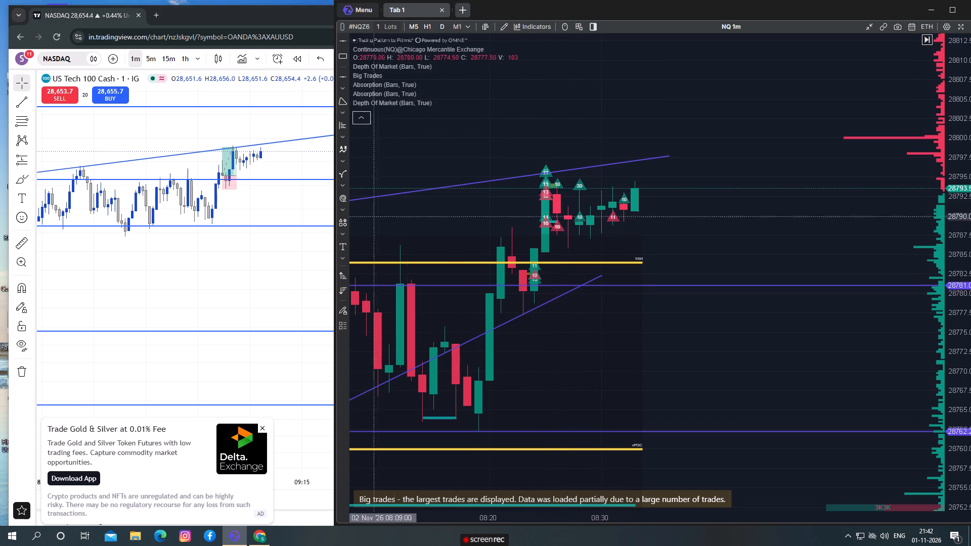
left_click(341, 212)
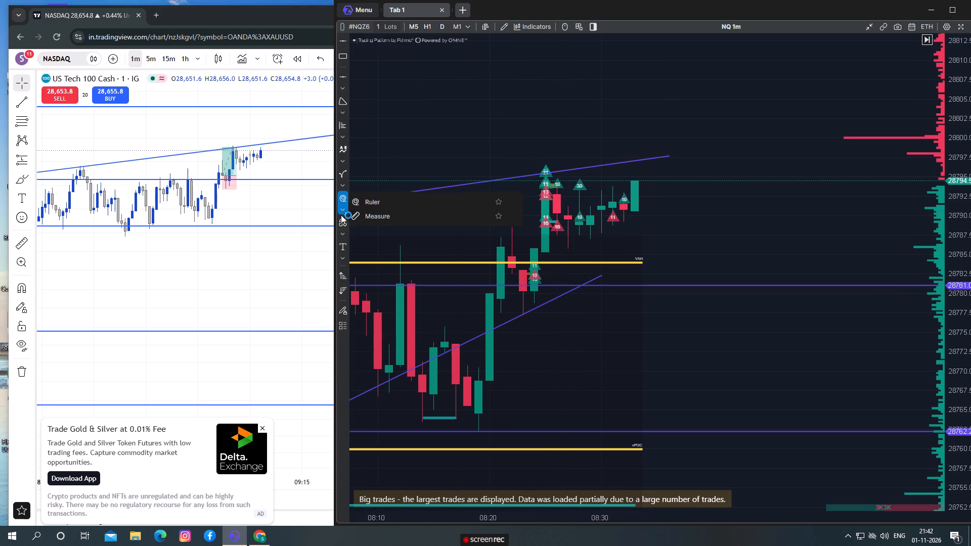
left_click(355, 211)
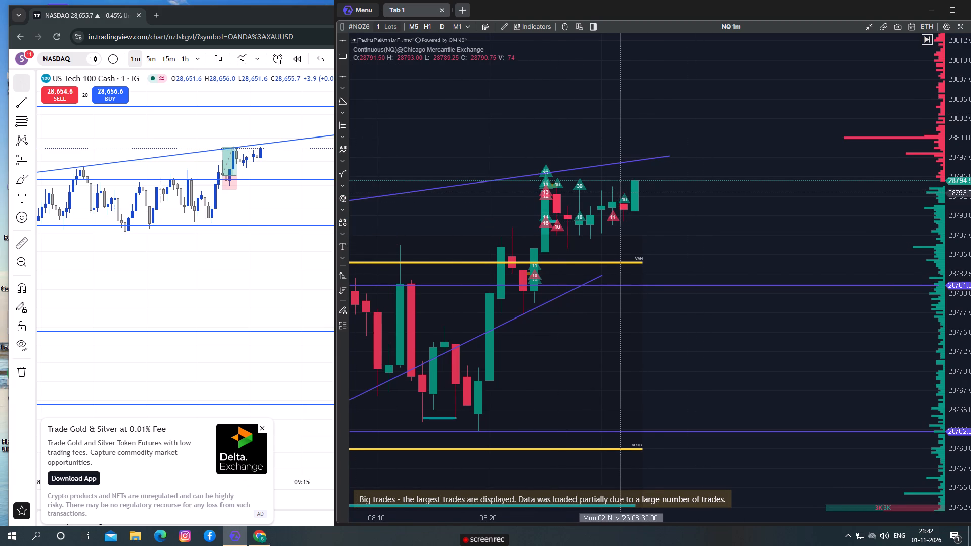
left_click(621, 193)
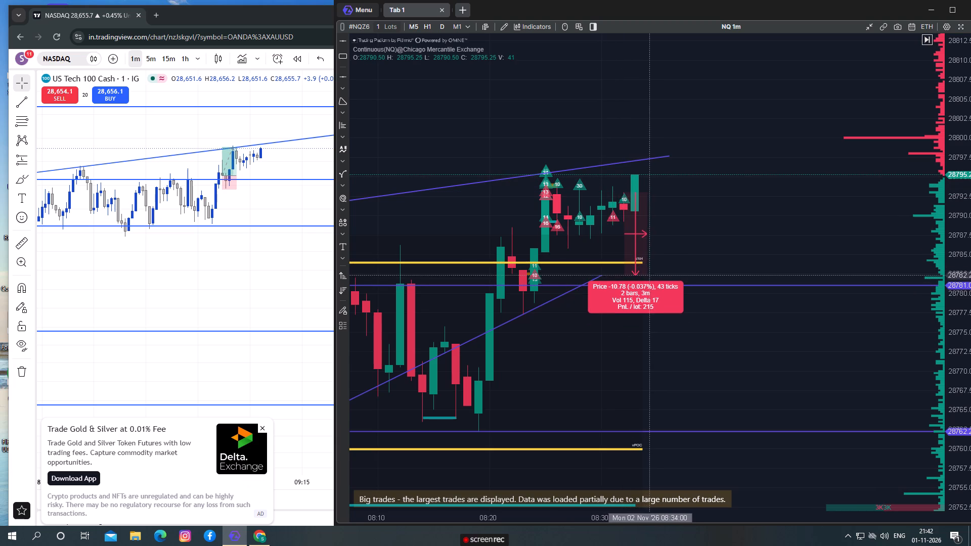
double_click(668, 246)
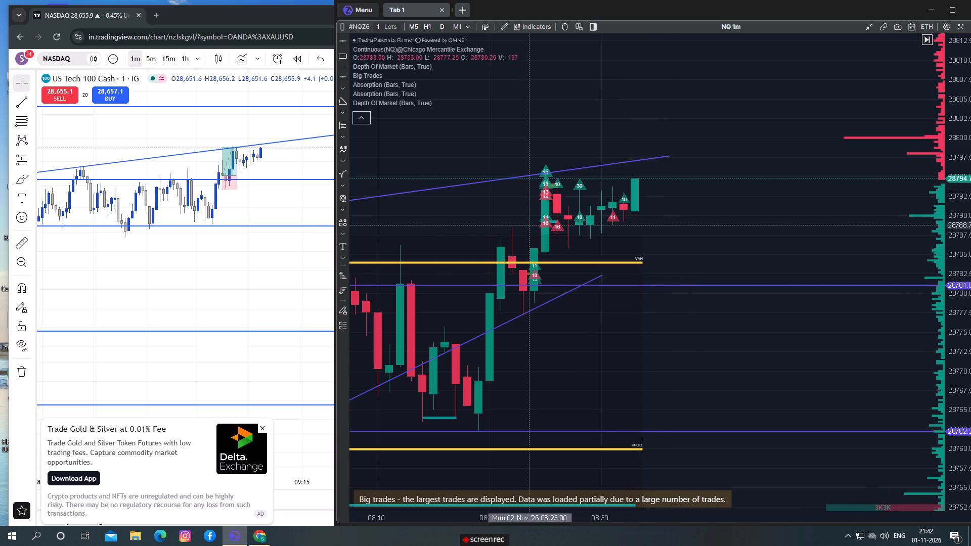
Examine NQ's latest candles against the rising trend lines and surrounding levels, and check the NASDAQ chart in TradingView.
left_click_drag(756, 231, 770, 232)
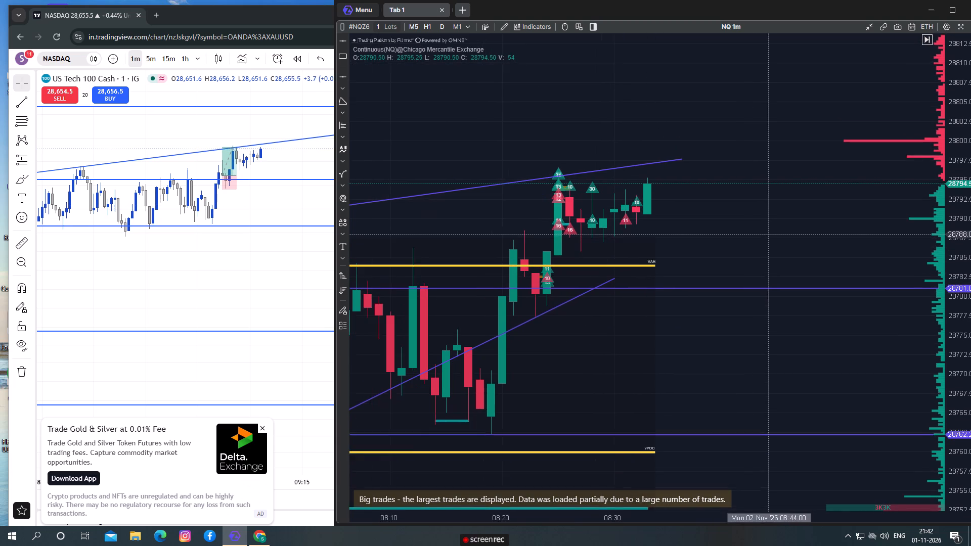
left_click_drag(770, 232, 723, 265)
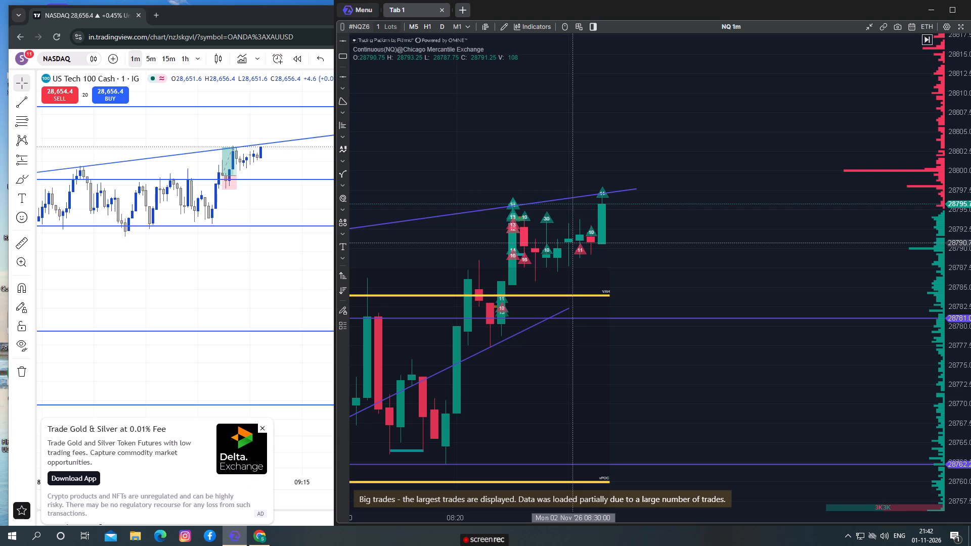
scroll(637, 208, "down", 3)
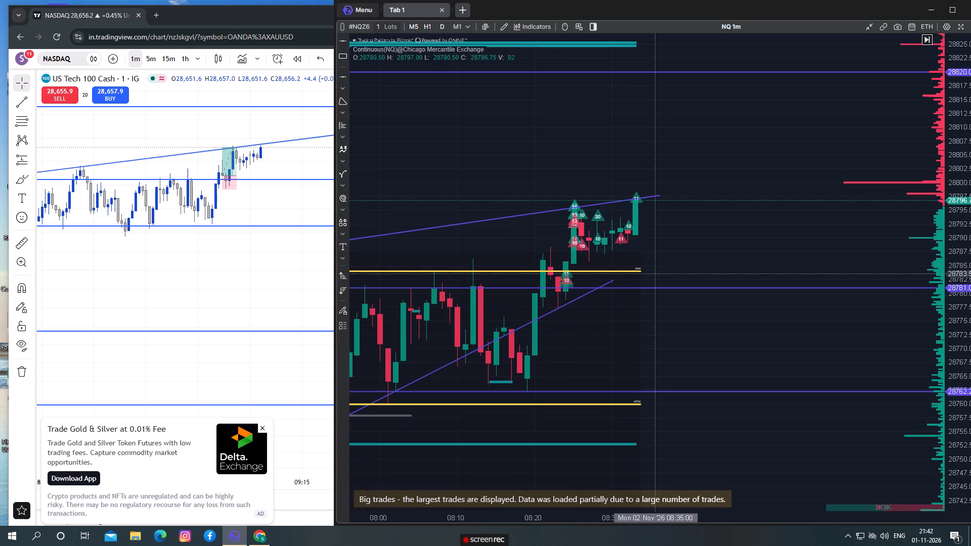
scroll(671, 297, "down", 2)
scroll(717, 230, "down", 2)
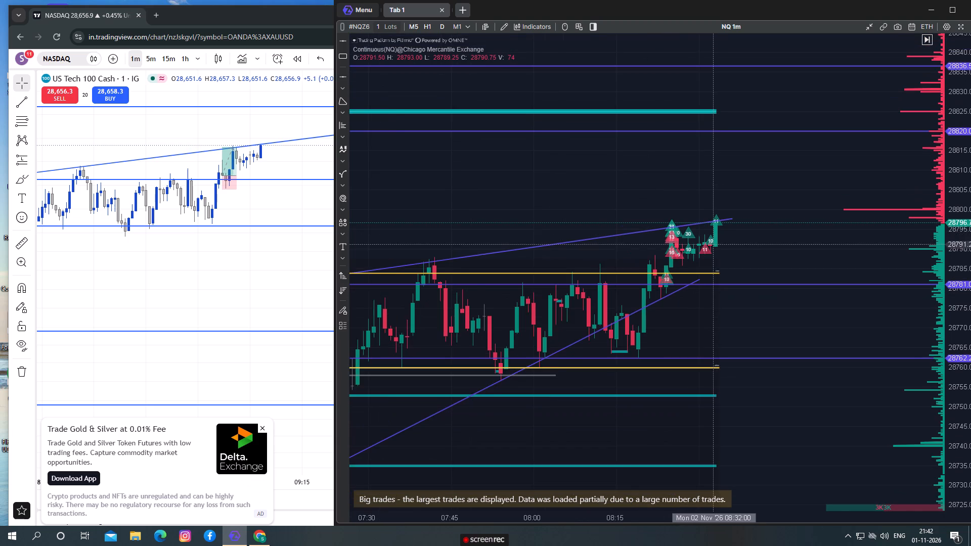
left_click_drag(799, 256, 762, 221)
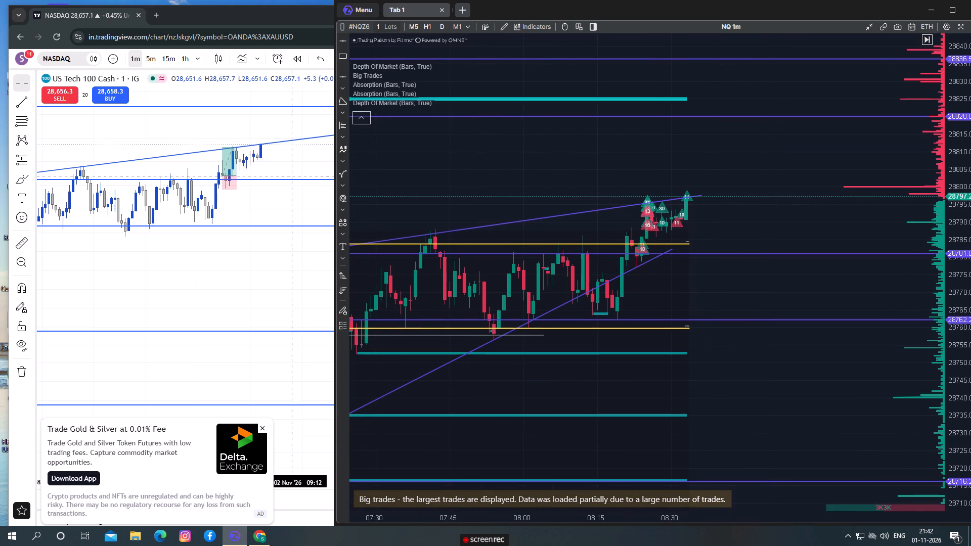
left_click_drag(260, 130, 255, 129)
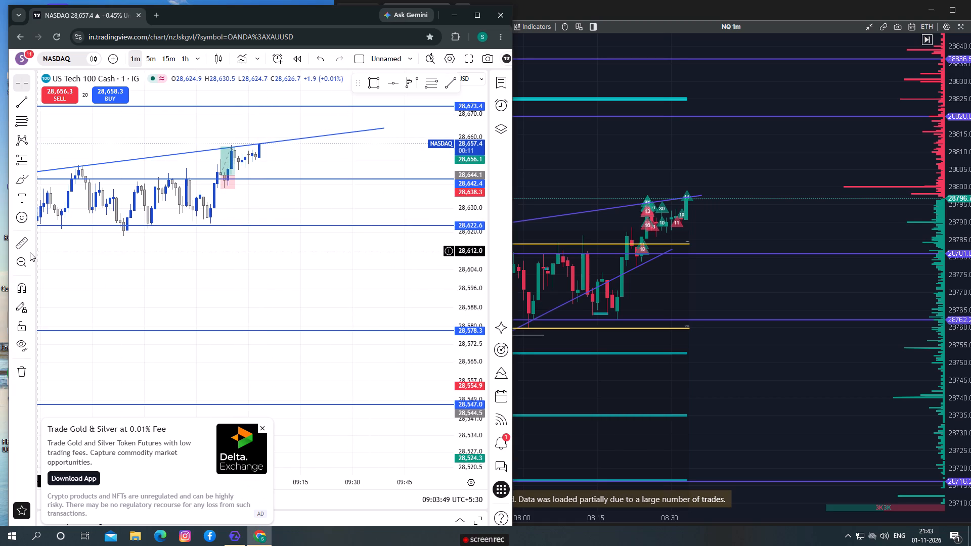
left_click(17, 230)
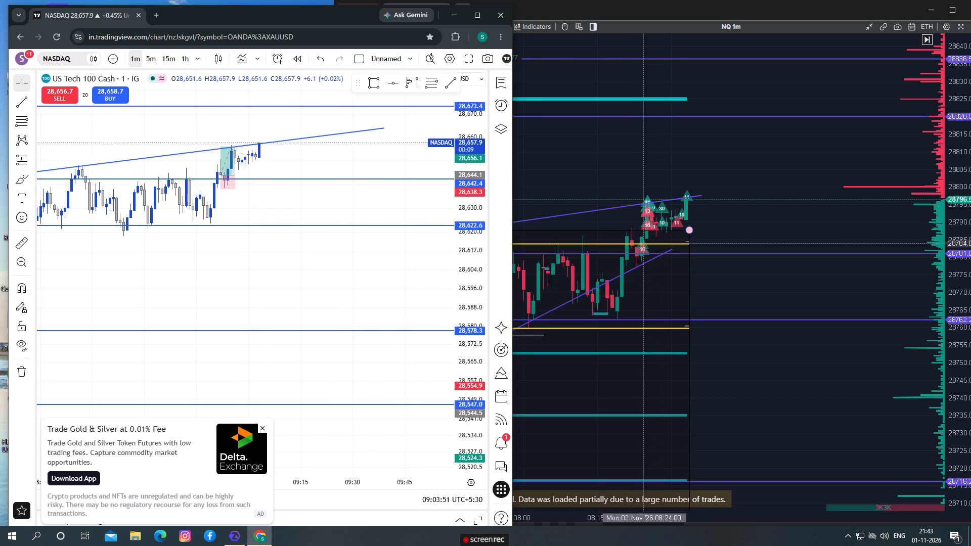
Return to ATAS X and measure the rise from the VAH level at about 28,784 up to the 28,820 line.
left_click(643, 244)
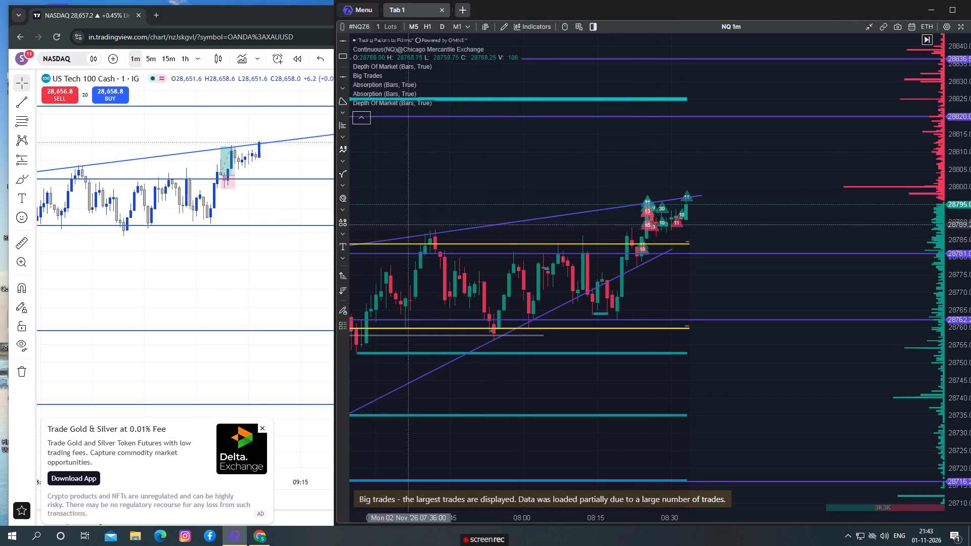
left_click(341, 210)
left_click(357, 216)
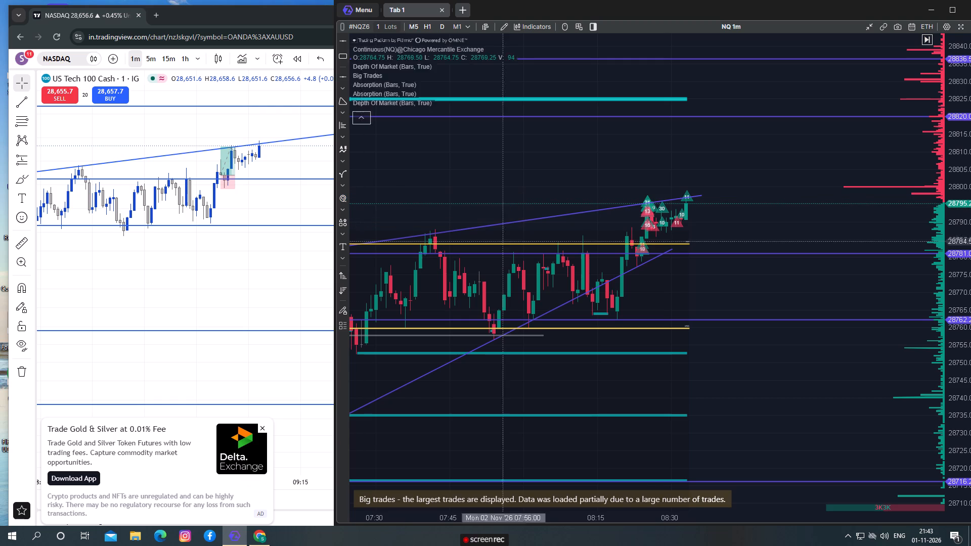
left_click(639, 244)
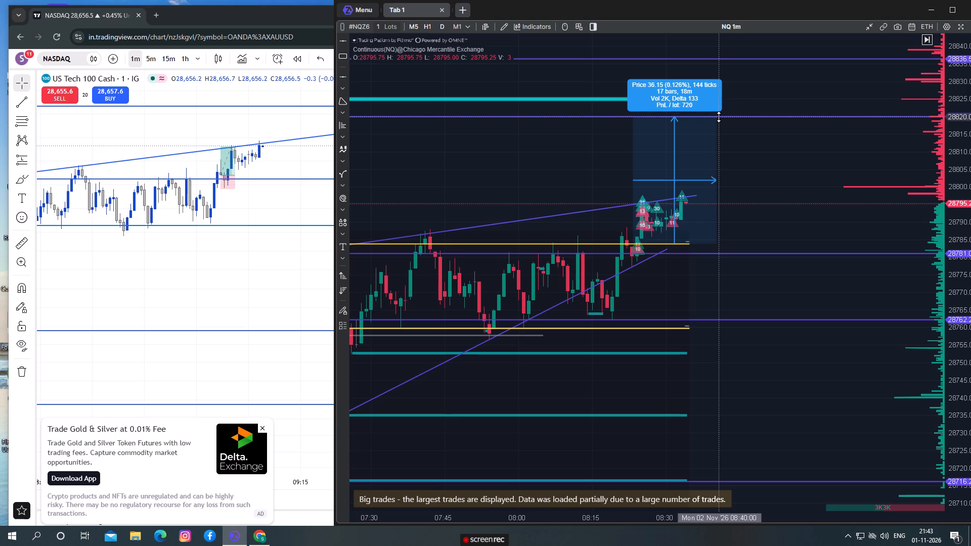
right_click(645, 130)
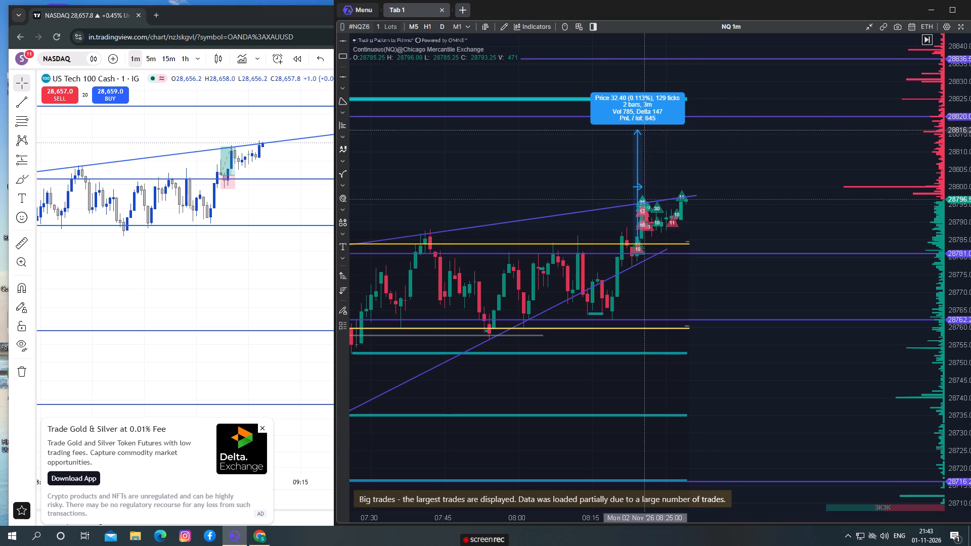
left_click(762, 222)
left_click(834, 166)
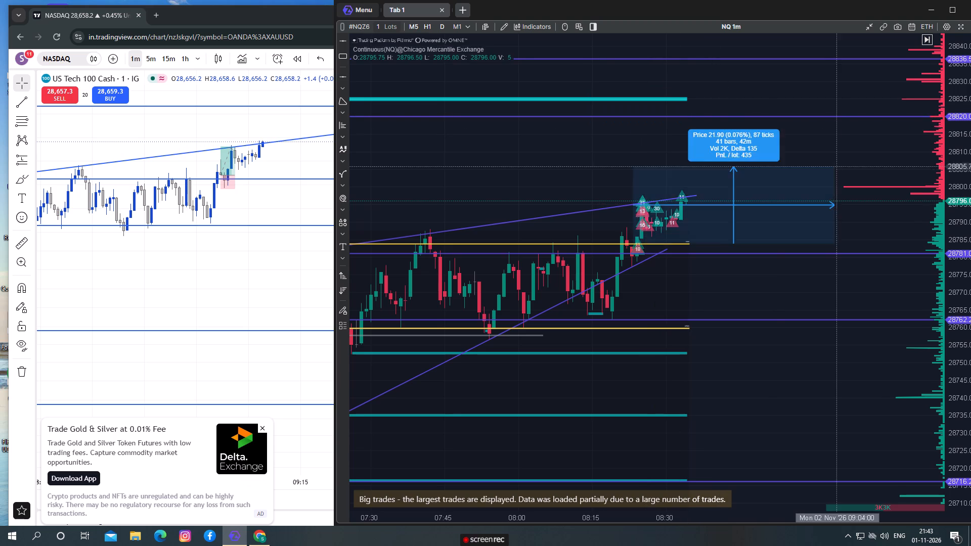
right_click(629, 169)
left_click(618, 169)
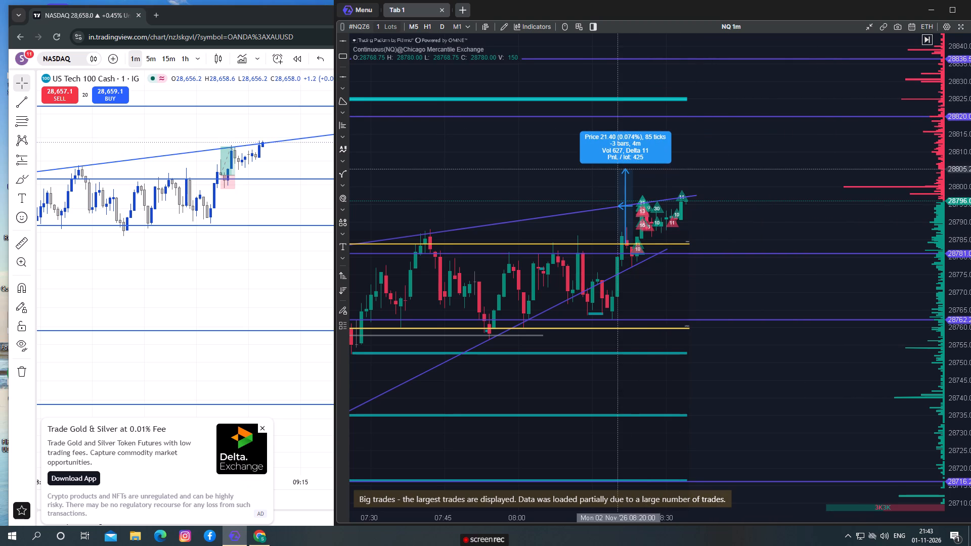
left_click(608, 176)
Extend NQ's upper rising trend line forward to about 28,799 at 08:47, adjusting its slope along the candle highs.
left_click_drag(738, 226, 728, 216)
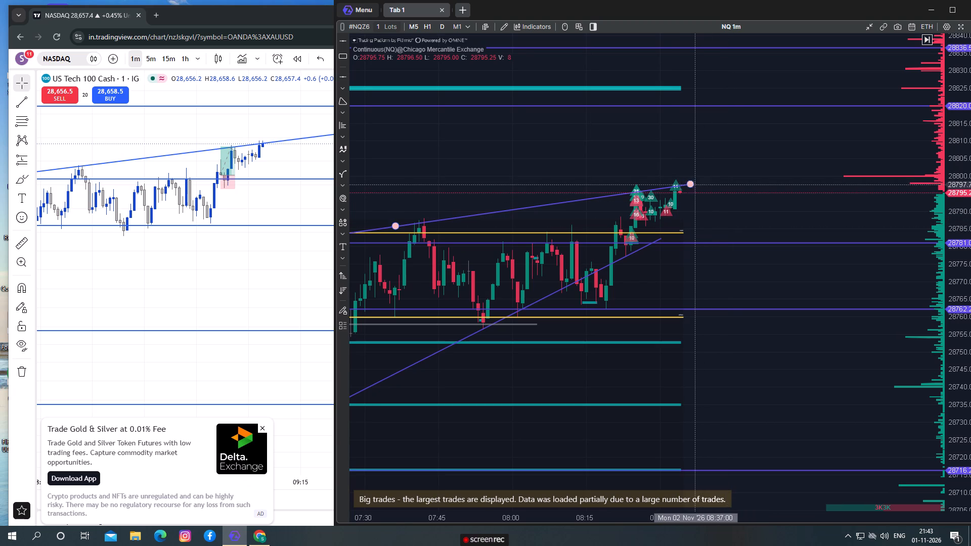
scroll(715, 195, "up", 9)
scroll(743, 218, "down", 1)
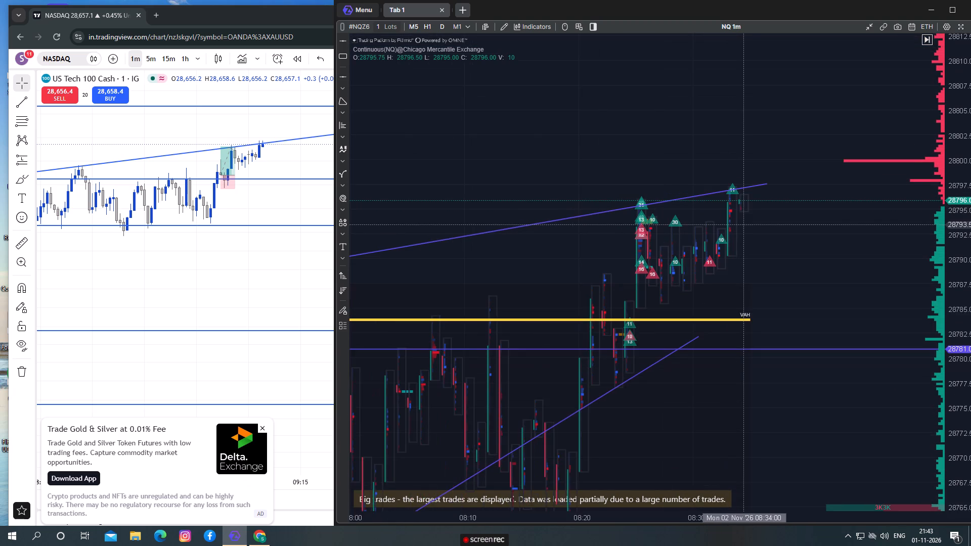
scroll(743, 224, "down", 1)
left_click_drag(770, 187, 779, 184)
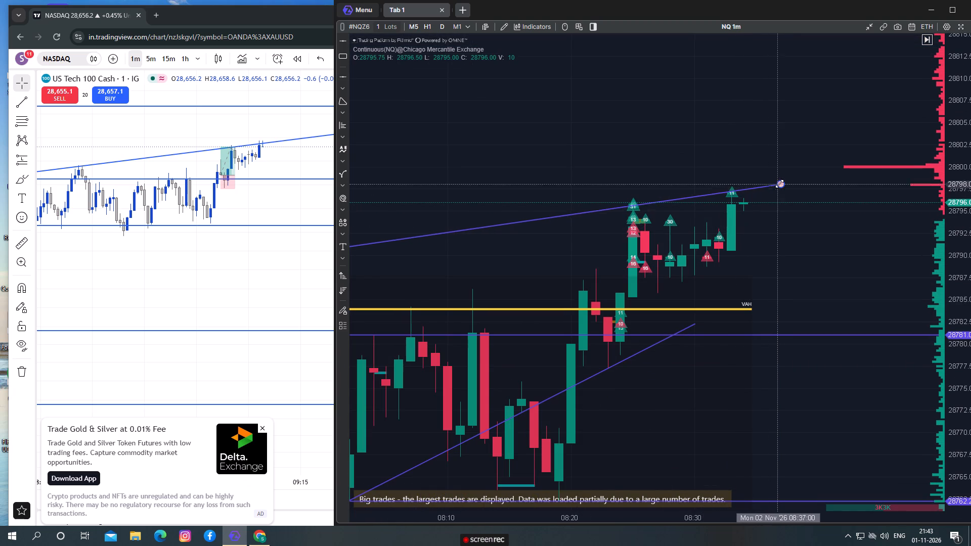
left_click_drag(779, 184, 871, 173)
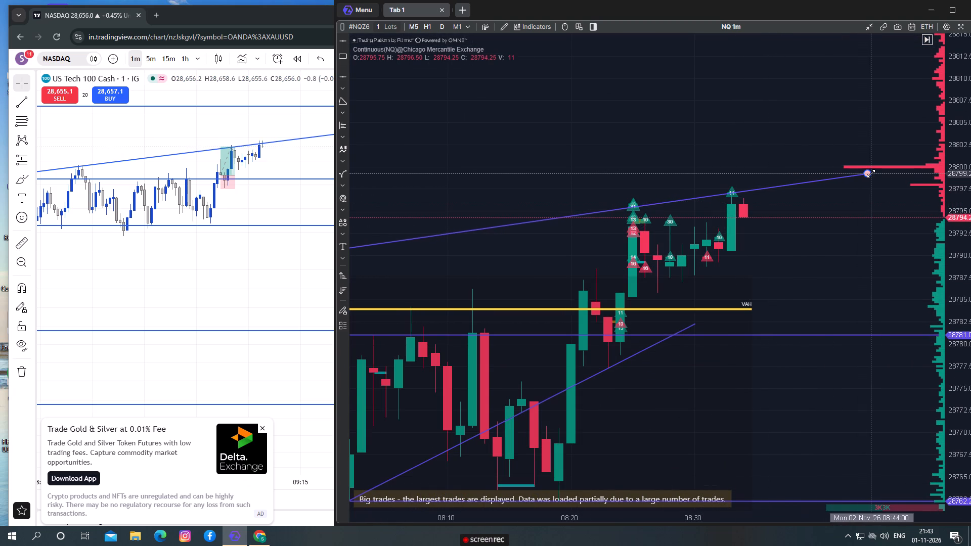
left_click_drag(871, 173, 888, 173)
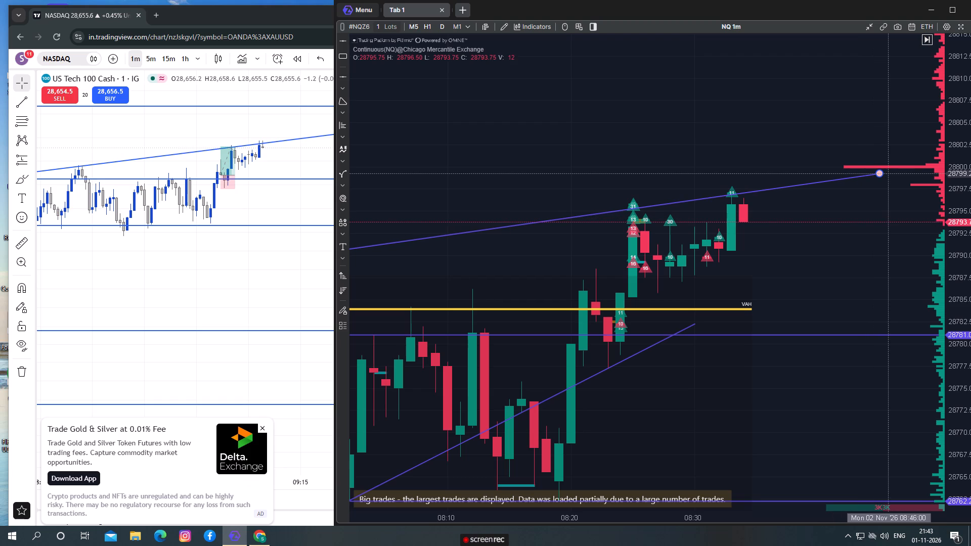
left_click_drag(885, 172, 901, 177)
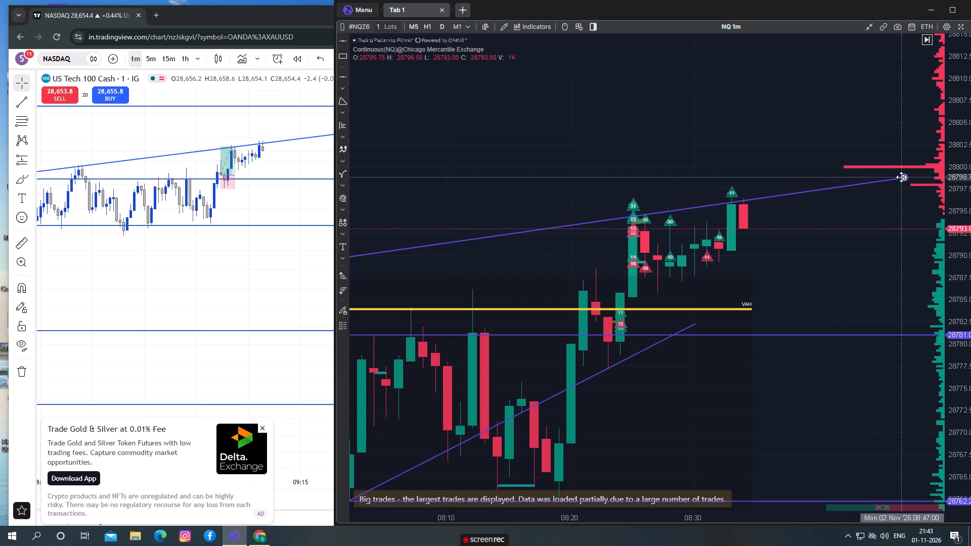
left_click_drag(901, 177, 905, 174)
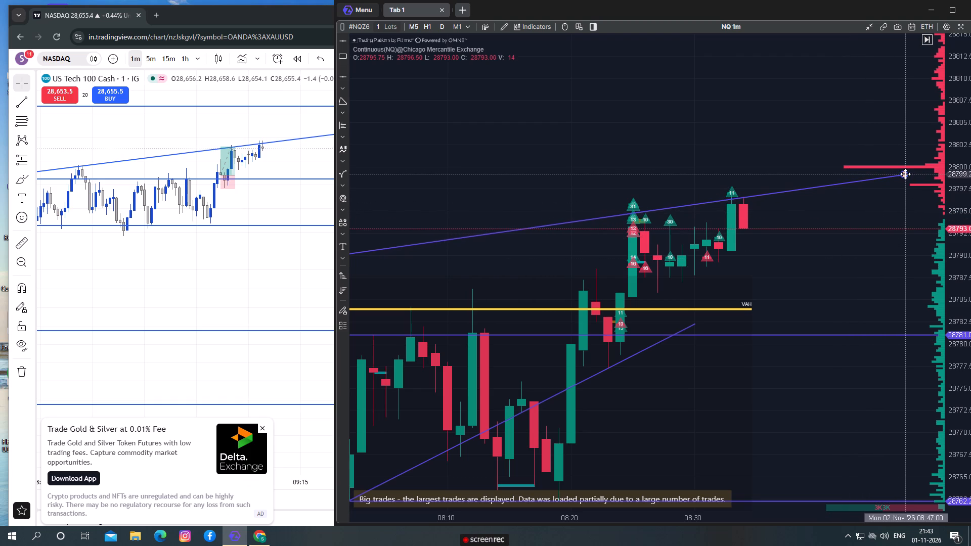
left_click_drag(905, 174, 910, 176)
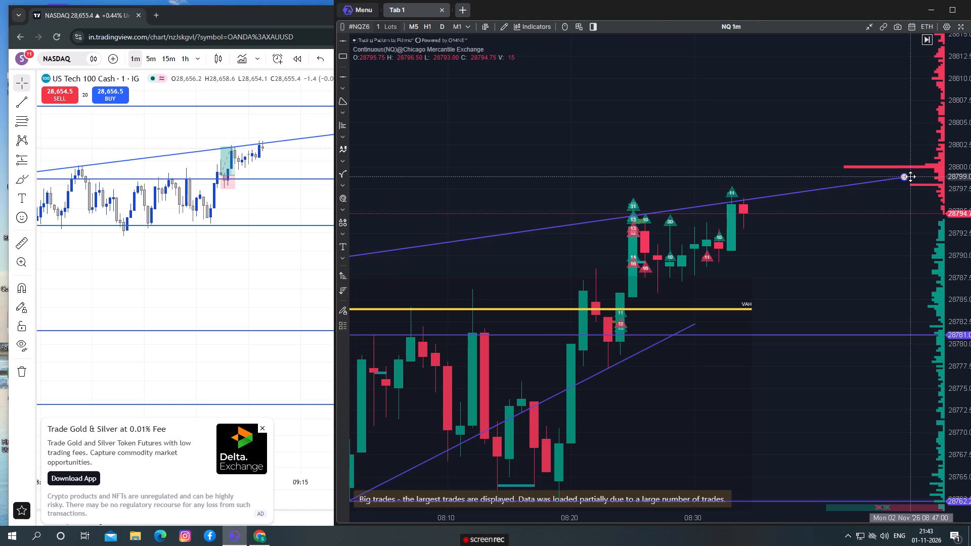
left_click_drag(910, 176, 911, 175)
Switch to TradingView and close the Delta.Exchange advertisement covering the NASDAQ chart.
left_click_drag(815, 265, 693, 196)
scroll(696, 201, "down", 3)
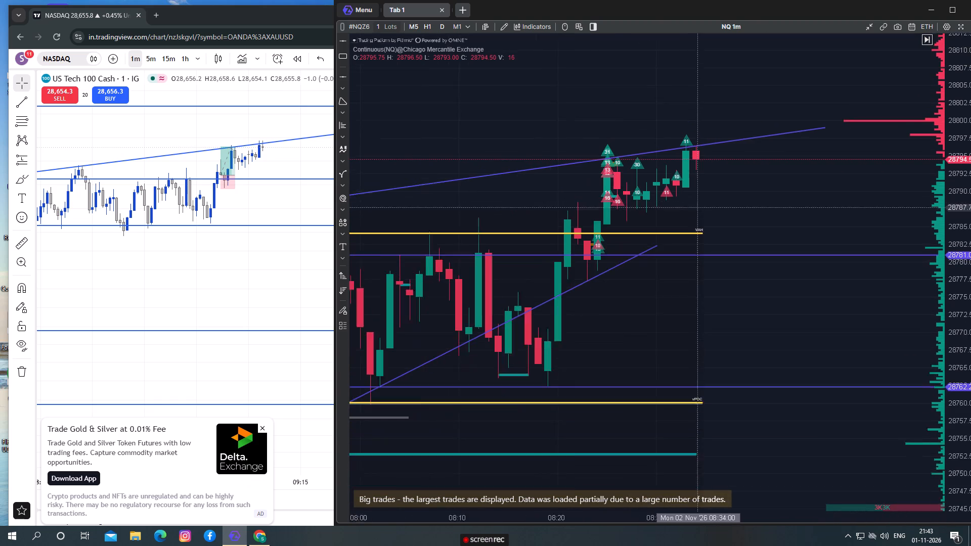
left_click(288, 166)
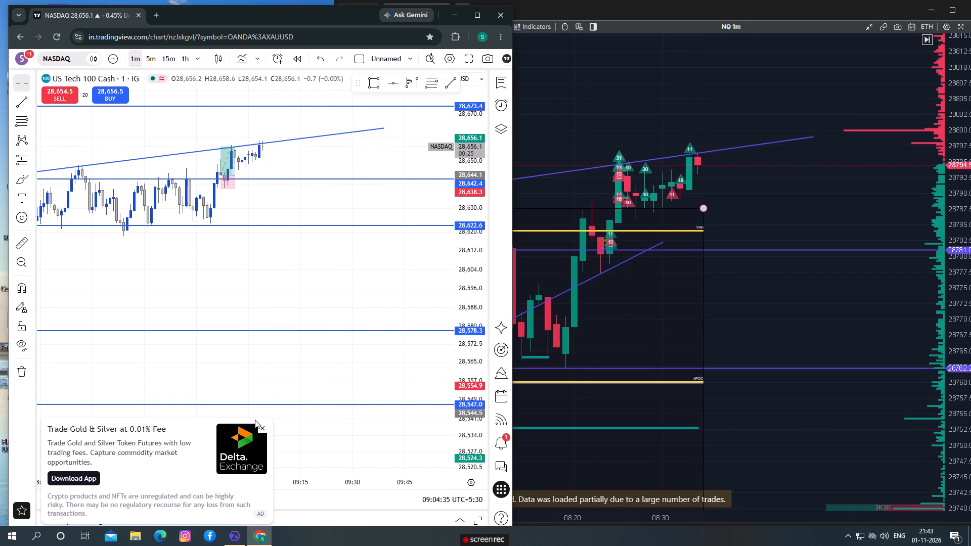
left_click(261, 428)
left_click(242, 303)
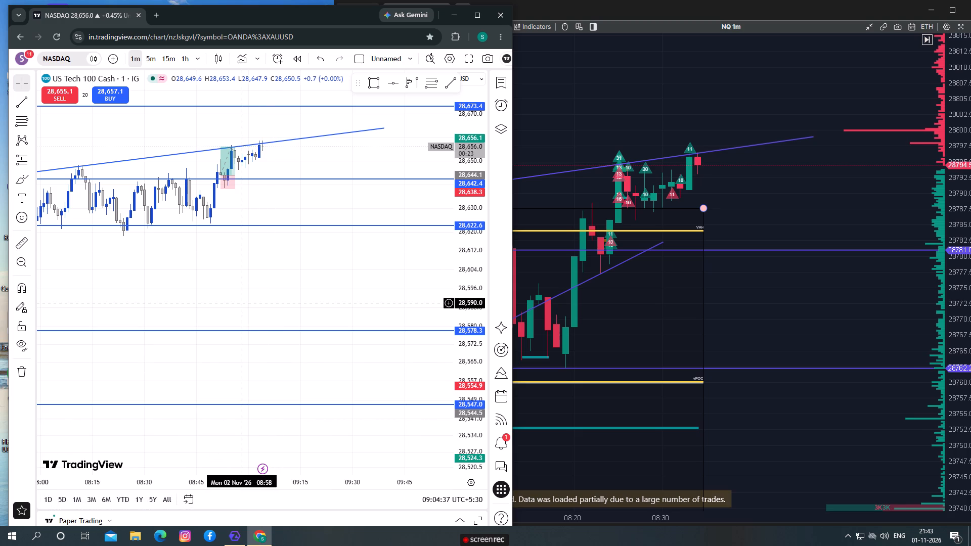
left_click_drag(197, 276, 299, 285)
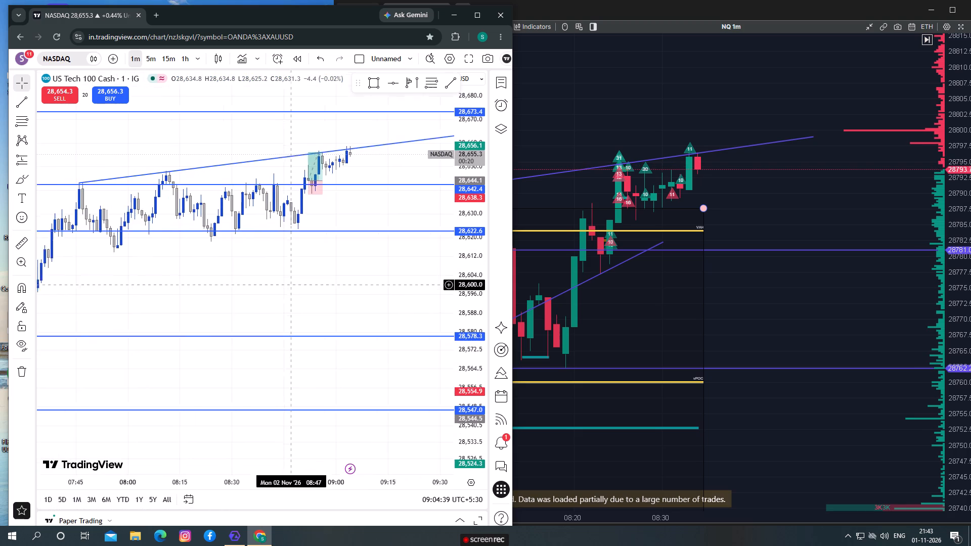
left_click_drag(299, 285, 299, 304)
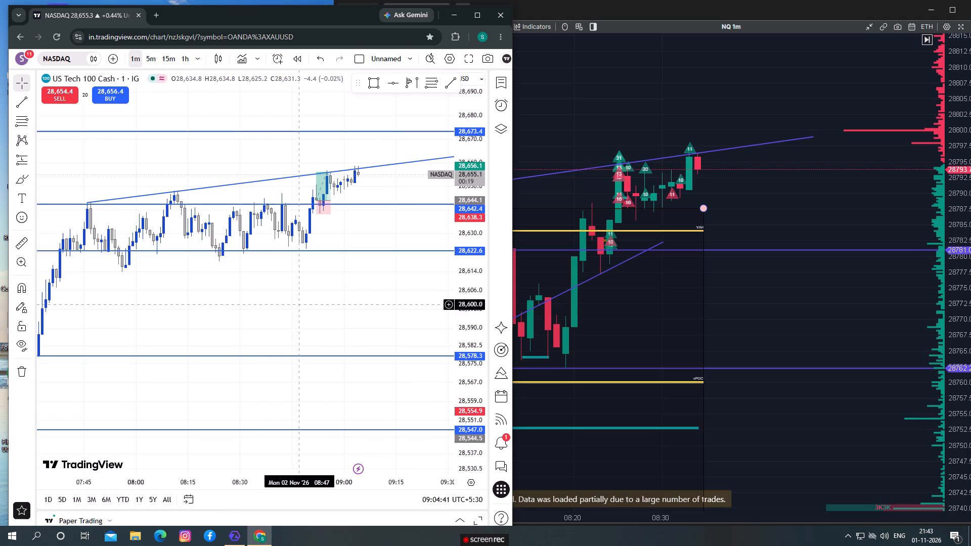
In ATAS X, extend NQ's lower rising trend line forward to about 28,794, ending below the upper trend line's endpoint.
left_click_drag(646, 287, 687, 276)
left_click_drag(703, 234, 706, 233)
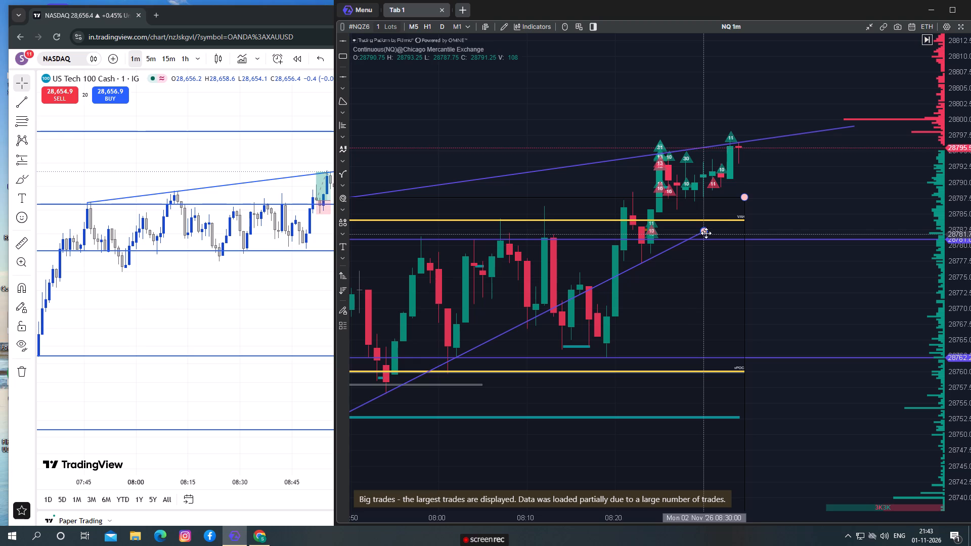
left_click_drag(706, 233, 846, 159)
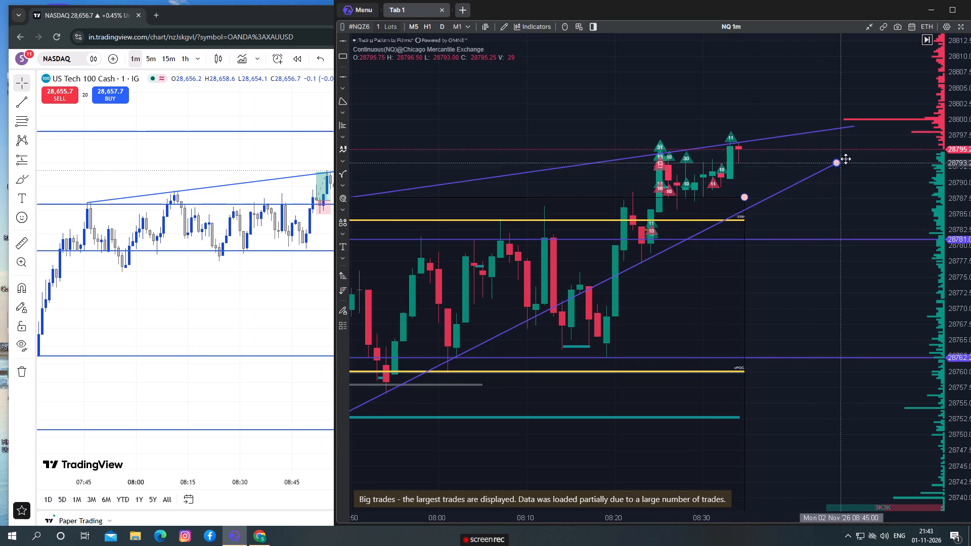
left_click_drag(846, 159, 854, 155)
left_click(776, 289)
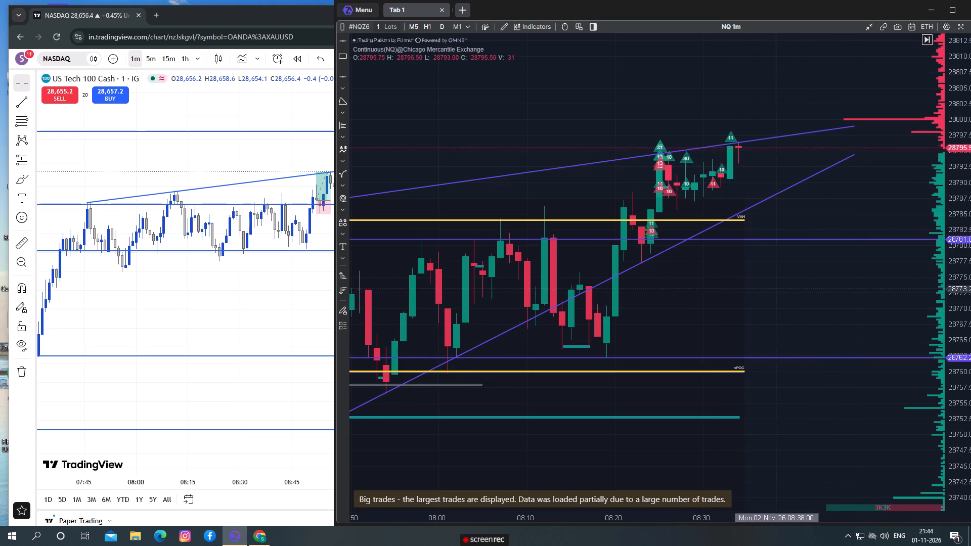
scroll(803, 209, "up", 3)
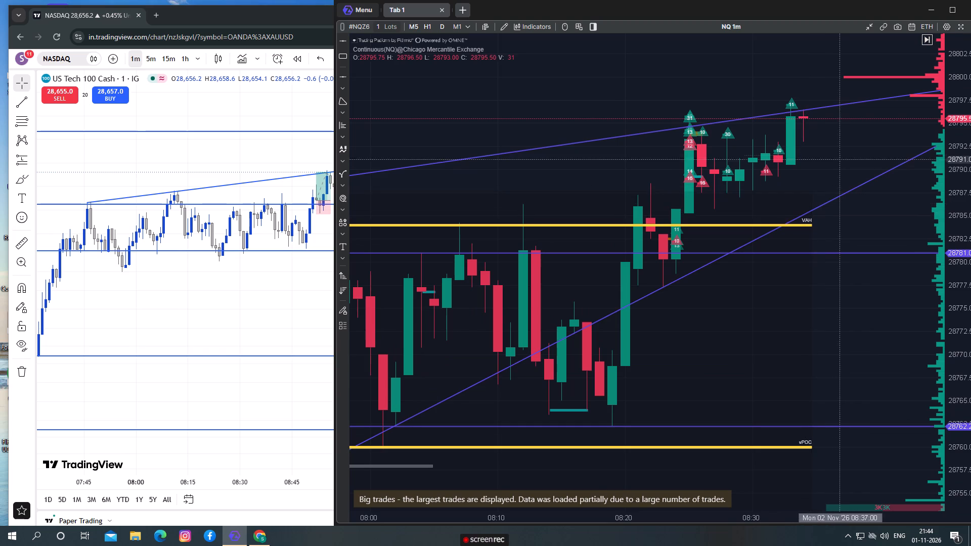
Examine NQ's price action between the rising trend lines, then switch to TradingView and compare it with the NASDAQ chart.
left_click_drag(841, 155, 609, 210)
scroll(707, 264, "down", 5)
scroll(707, 288, "up", 1)
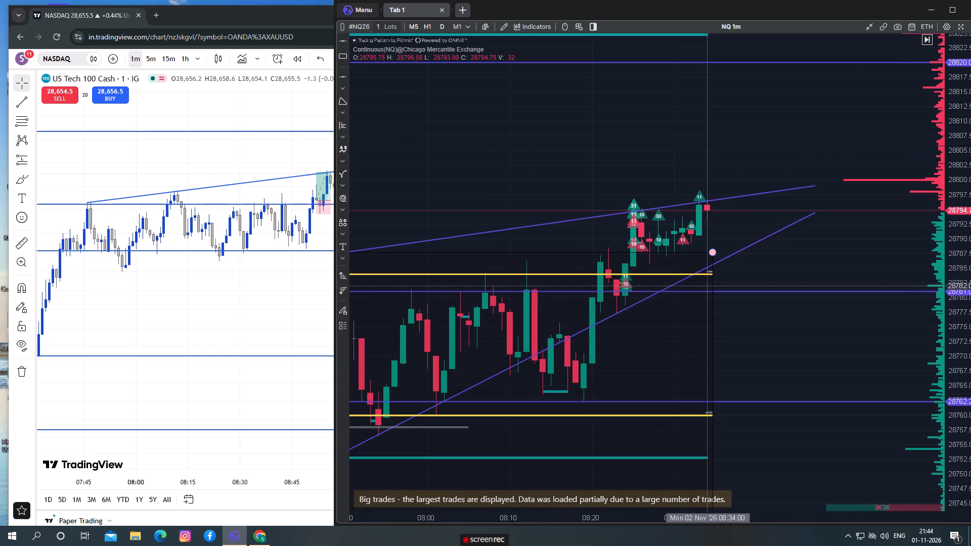
scroll(705, 290, "down", 3)
left_click_drag(813, 347, 811, 281)
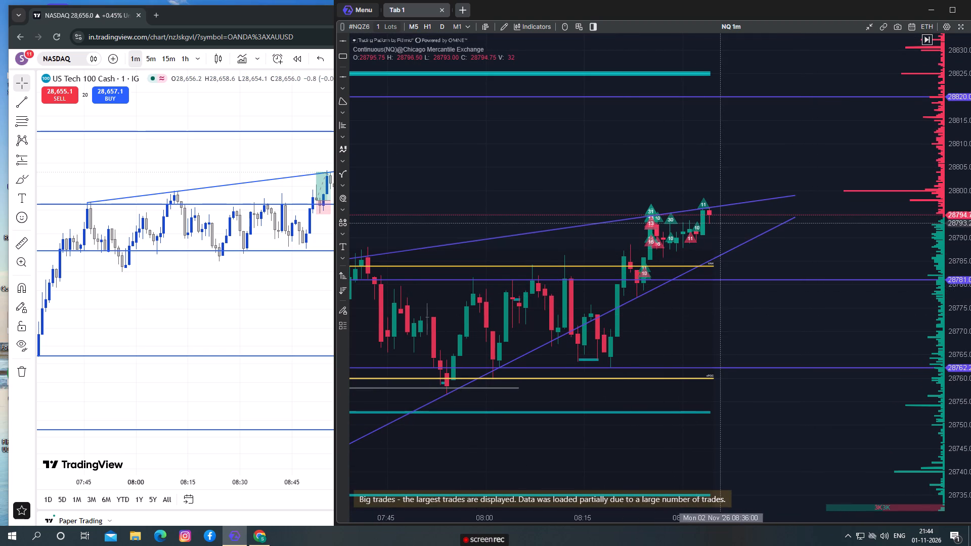
left_click_drag(759, 309, 774, 333)
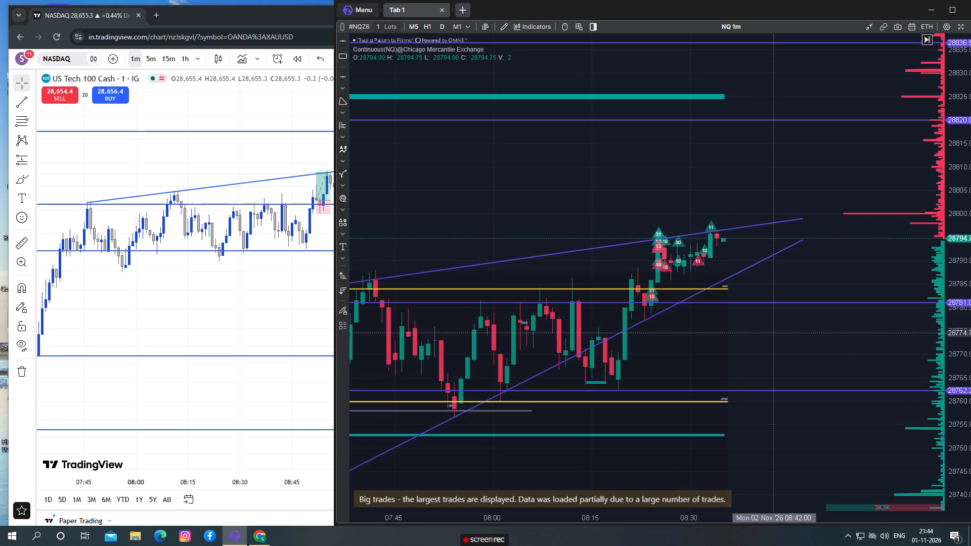
left_click_drag(774, 333, 783, 281)
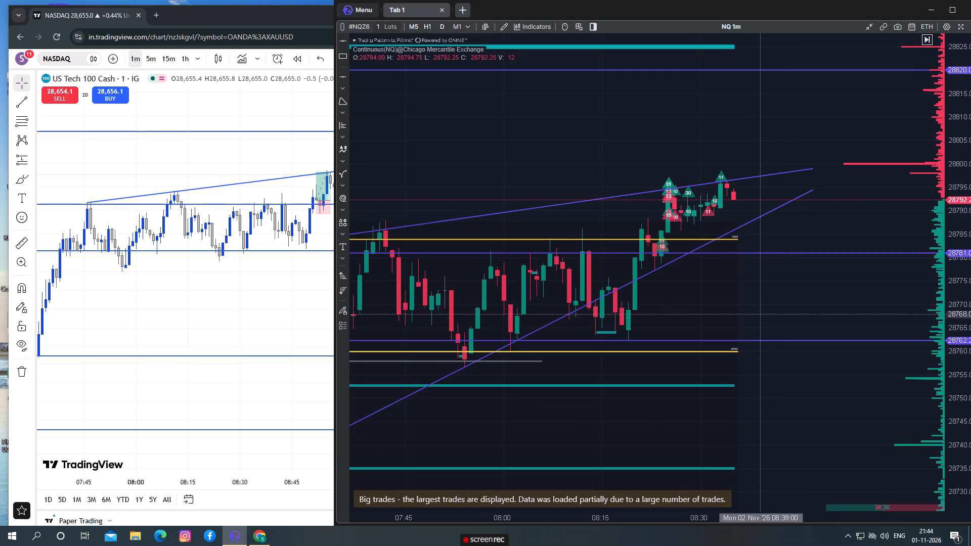
left_click(290, 304)
left_click_drag(290, 303, 226, 303)
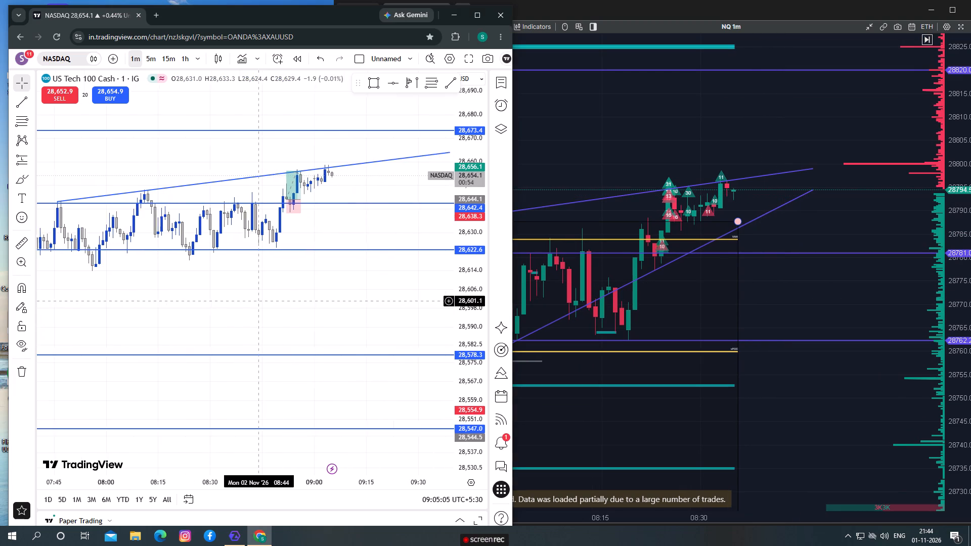
left_click_drag(226, 303, 180, 309)
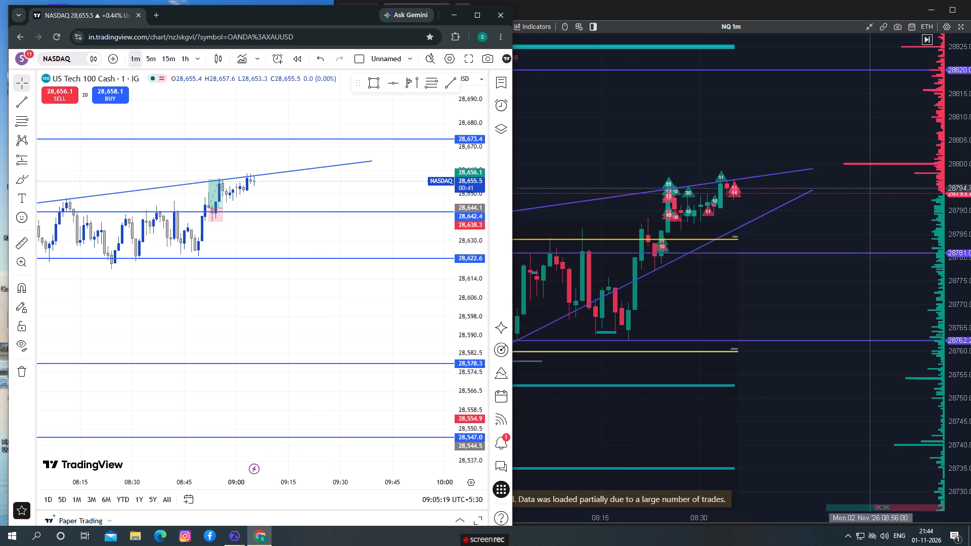
Return to ATAS X and examine the footprint bid and ask volumes of NQ's latest candles around the upper trend line.
scroll(735, 204, "up", 13)
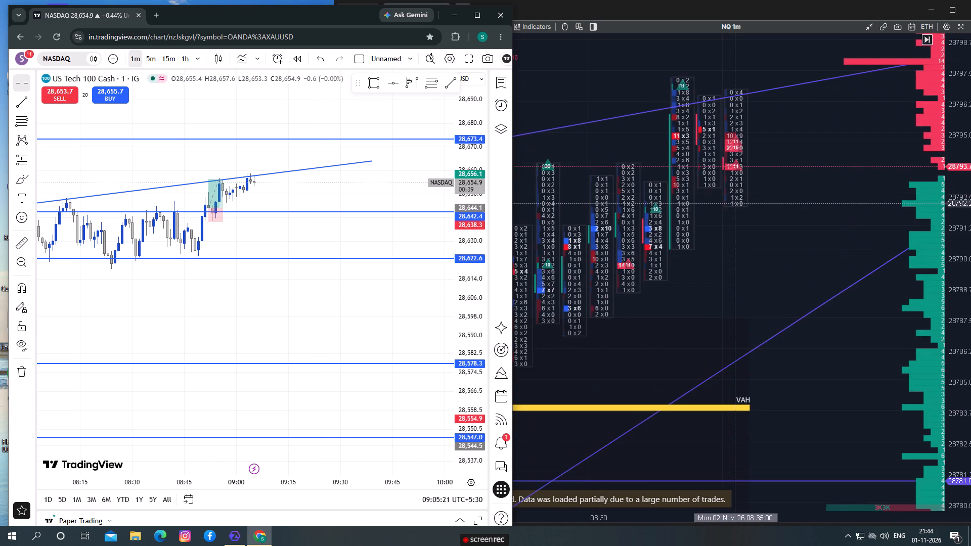
scroll(735, 203, "up", 4)
left_click_drag(803, 168, 725, 352)
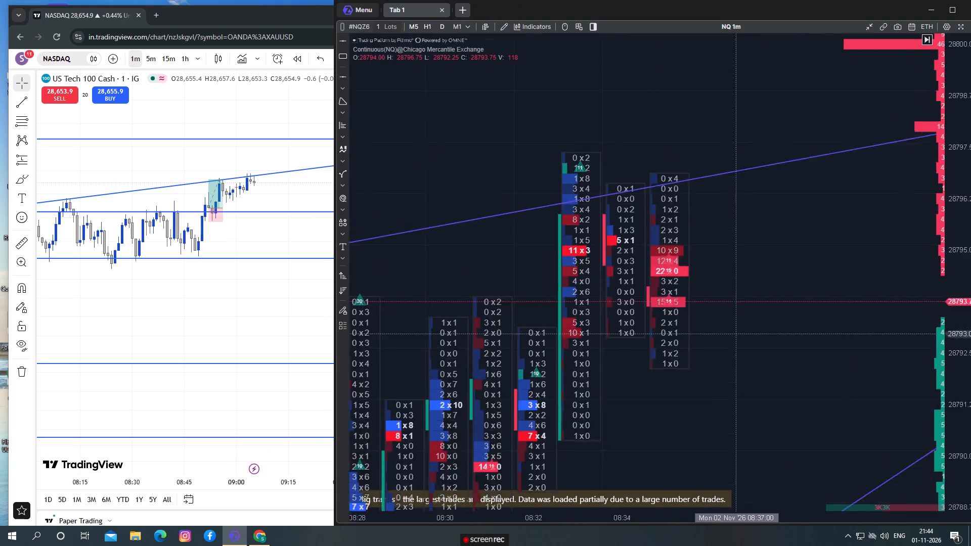
left_click_drag(725, 352, 734, 249)
scroll(732, 249, "down", 1)
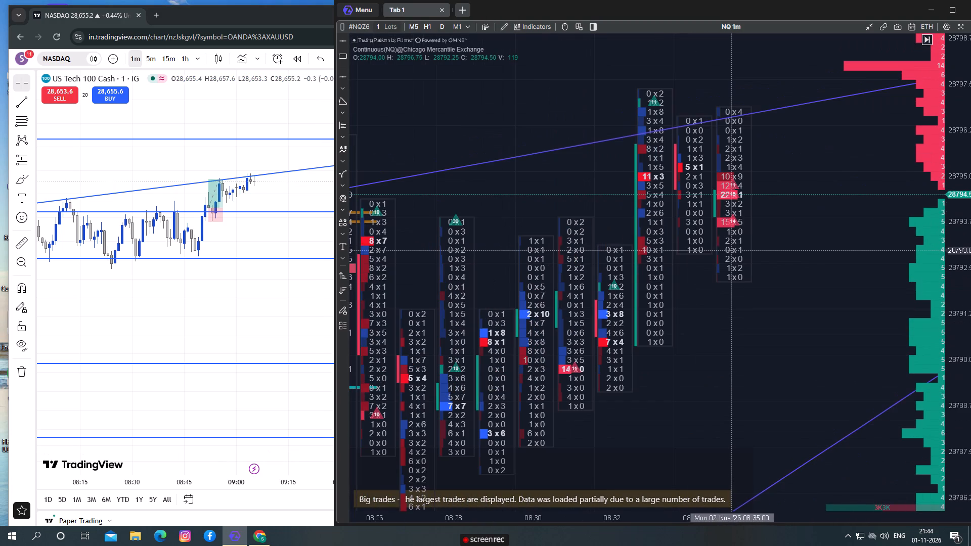
scroll(729, 252, "up", 7)
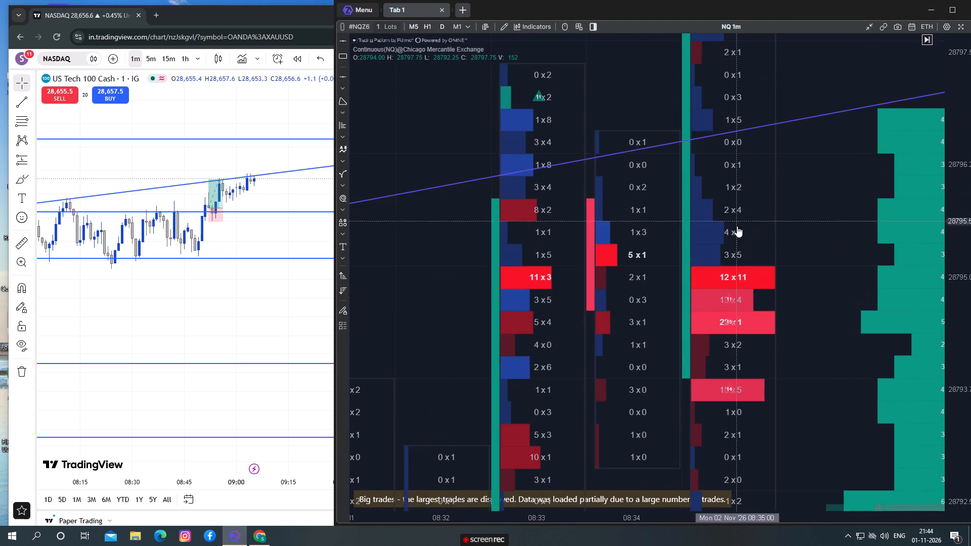
scroll(737, 237, "down", 1)
scroll(737, 239, "up", 1)
scroll(737, 240, "down", 3)
scroll(736, 248, "up", 1)
scroll(736, 248, "down", 9)
scroll(741, 266, "up", 1)
scroll(741, 266, "down", 1)
scroll(741, 267, "up", 1)
scroll(741, 267, "down", 1)
scroll(741, 267, "up", 1)
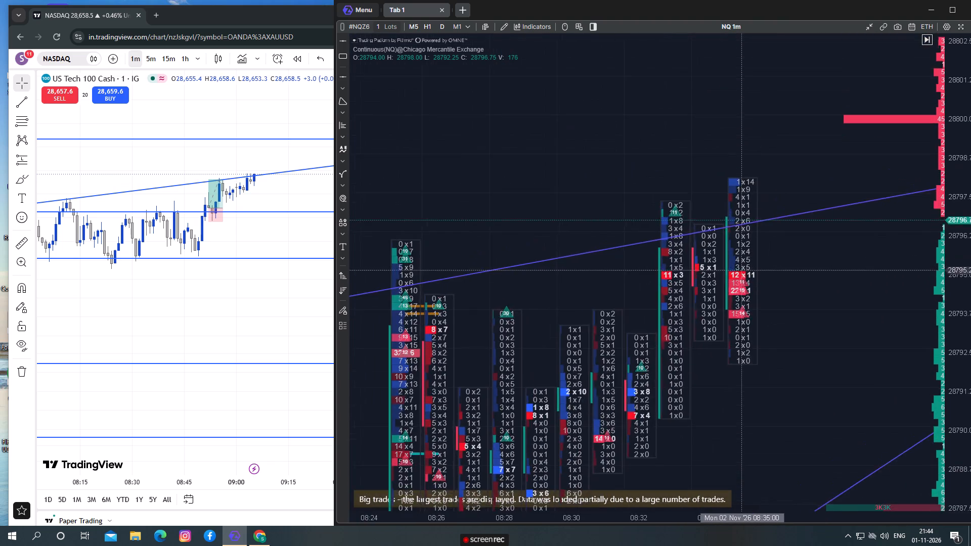
scroll(741, 270, "down", 1)
scroll(741, 271, "up", 1)
scroll(741, 271, "down", 13)
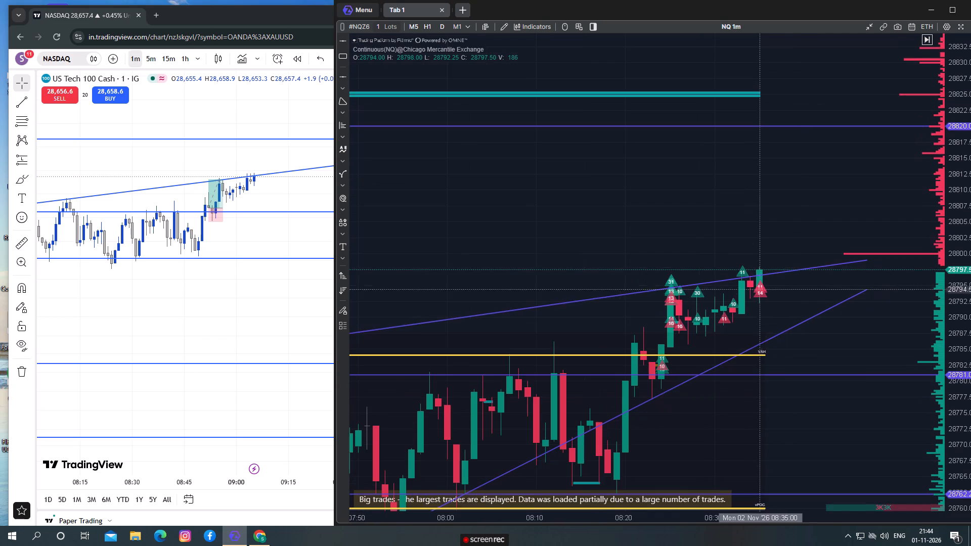
Place a Long Position drawing on the NQ chart with its entry at 28,796.5, on the upper trend line near 08:34.
left_click_drag(811, 290, 773, 290)
left_click_drag(955, 359, 954, 348)
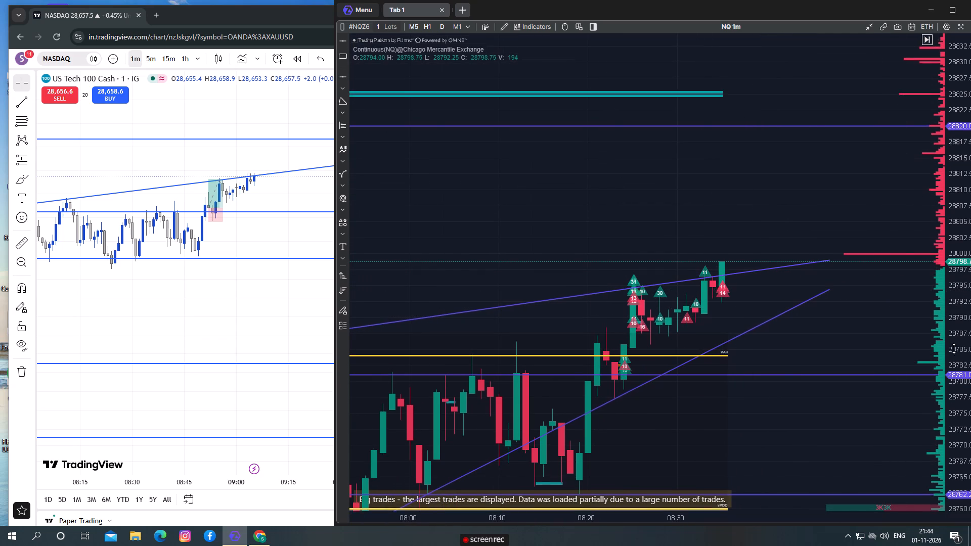
left_click_drag(954, 348, 954, 347)
left_click(346, 234)
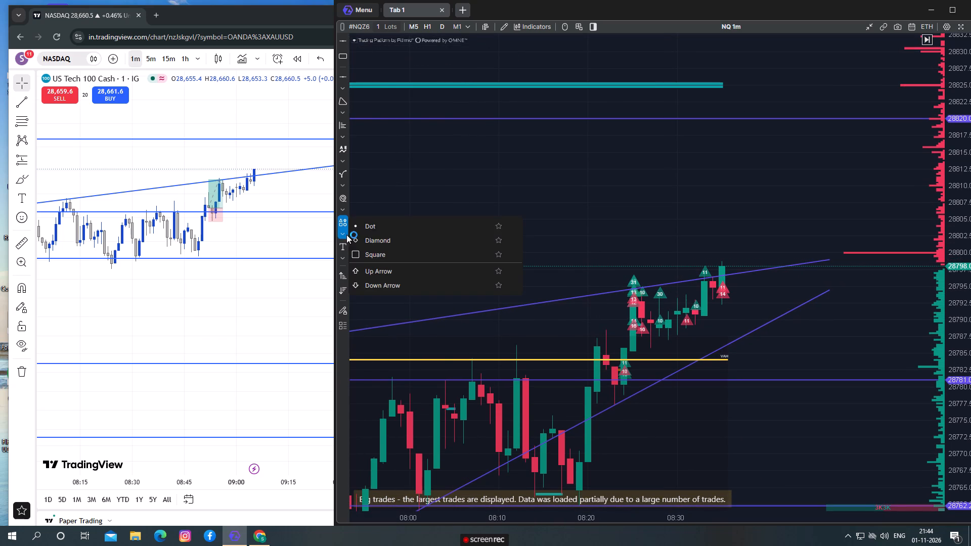
left_click_drag(341, 217, 345, 242)
left_click(339, 269)
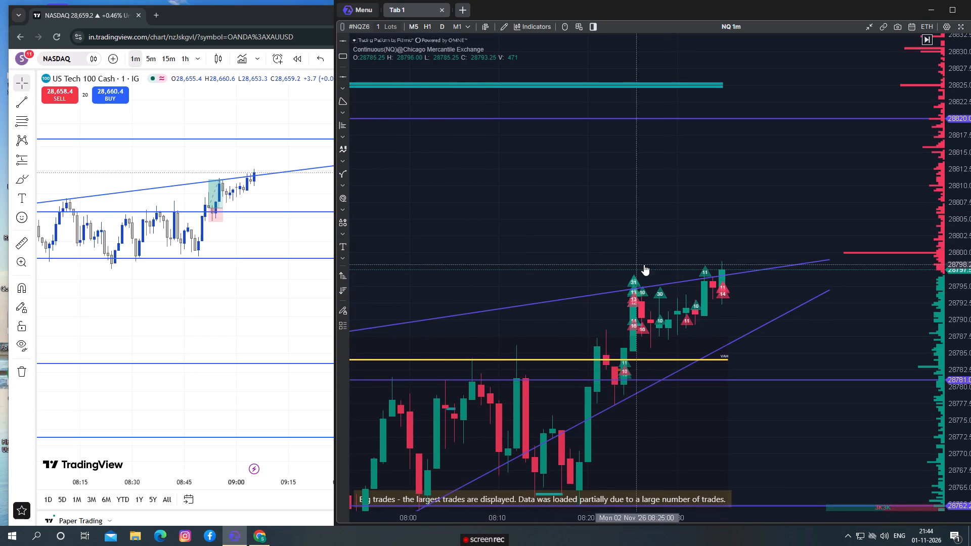
left_click(717, 276)
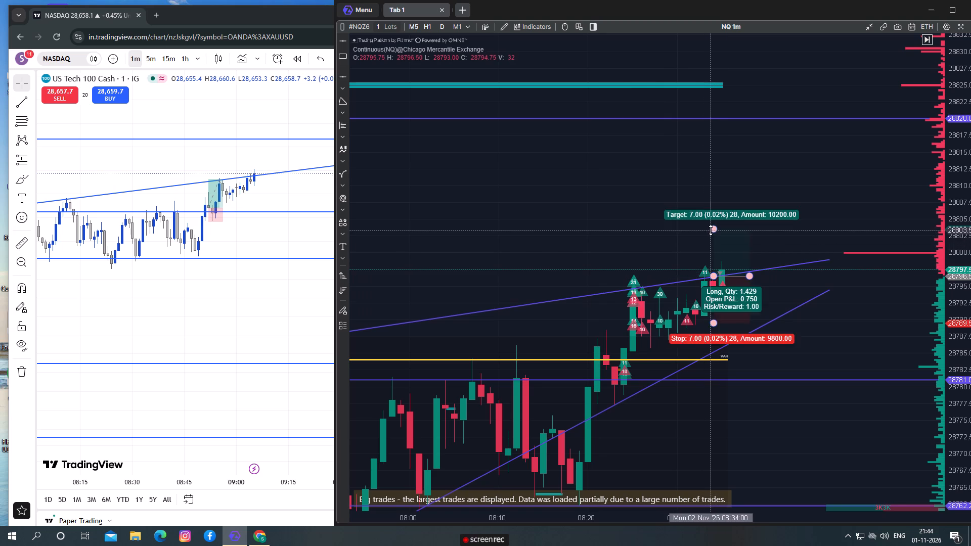
Lower the area transparency value in the Long Position drawing's settings and apply the change.
right_click(713, 230)
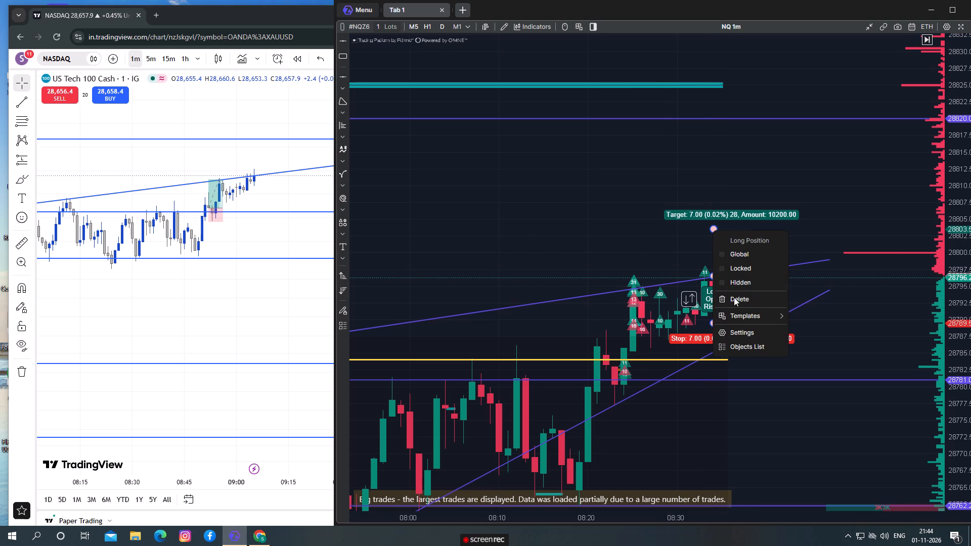
left_click(739, 330)
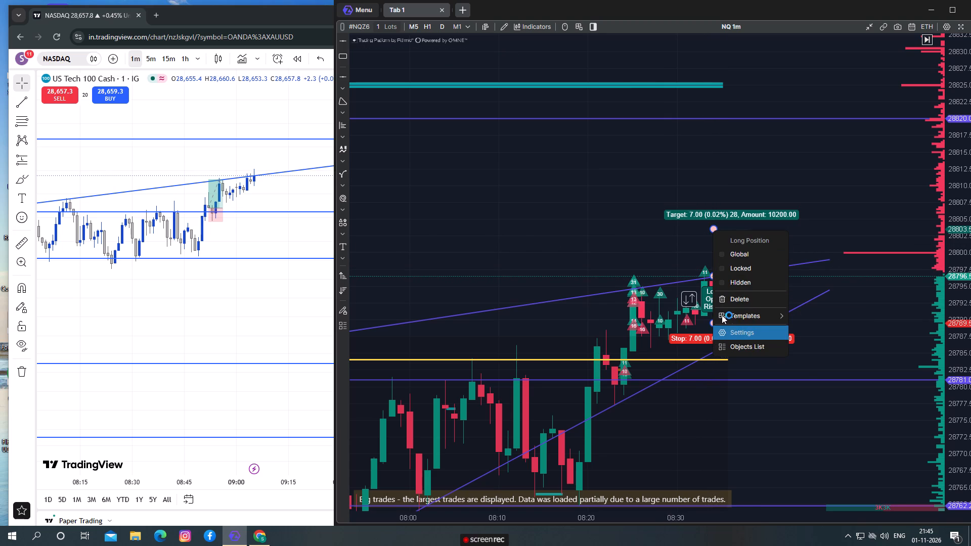
scroll(728, 325, "down", 4)
scroll(727, 328, "up", 1)
scroll(727, 330, "down", 3)
scroll(720, 344, "up", 1)
scroll(720, 344, "down", 1)
scroll(700, 352, "up", 1)
scroll(700, 352, "down", 1)
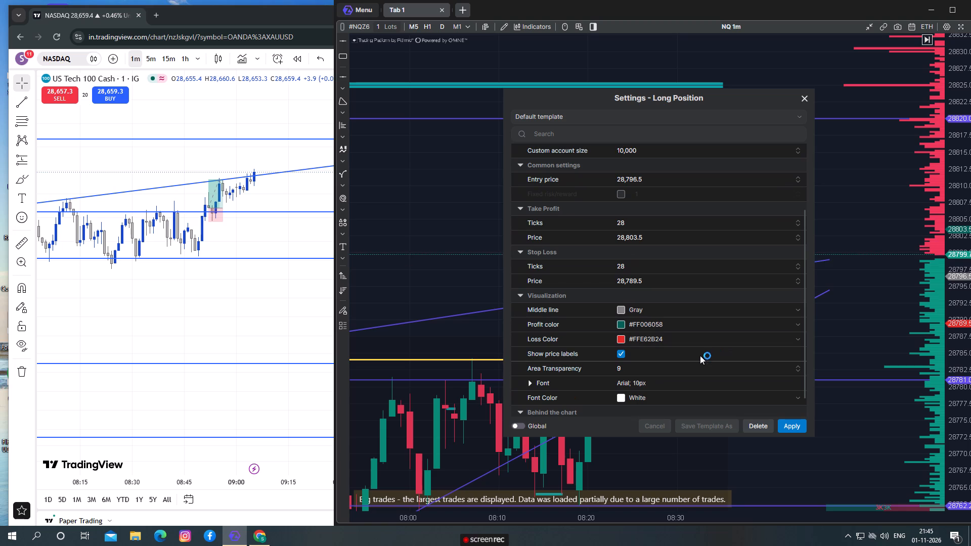
left_click(798, 371)
left_click(798, 371)
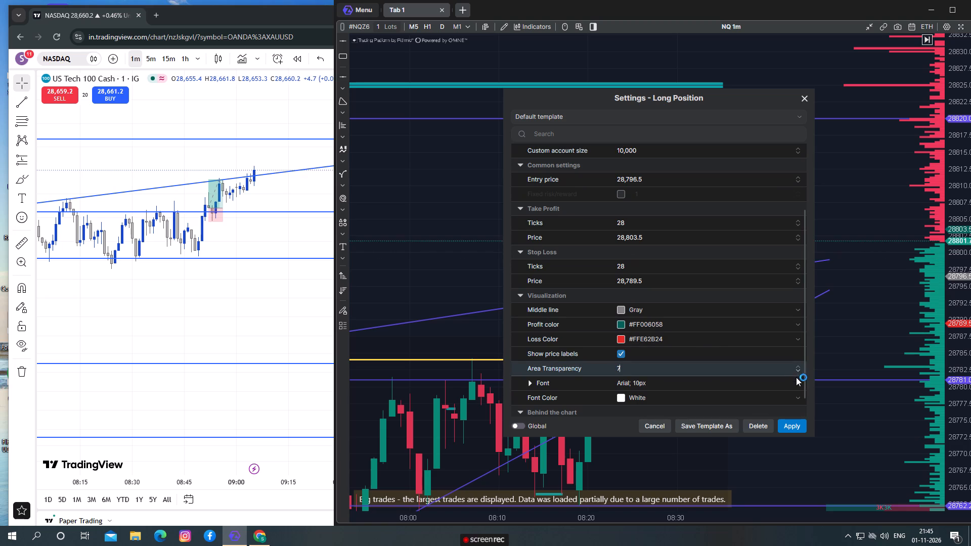
left_click(797, 372)
left_click(790, 422)
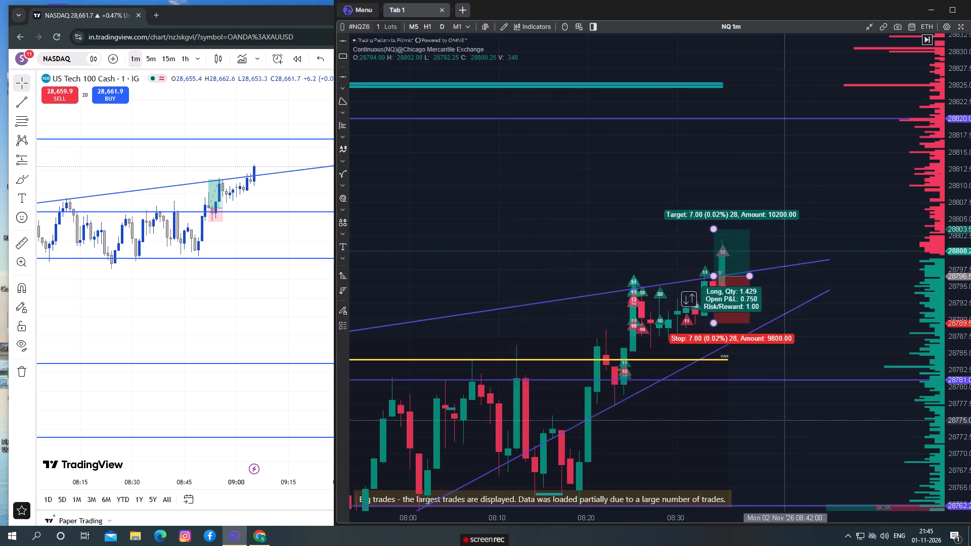
Raise the long position's target to the 28,820 line and widen its box forward in time.
left_click_drag(712, 229, 755, 186)
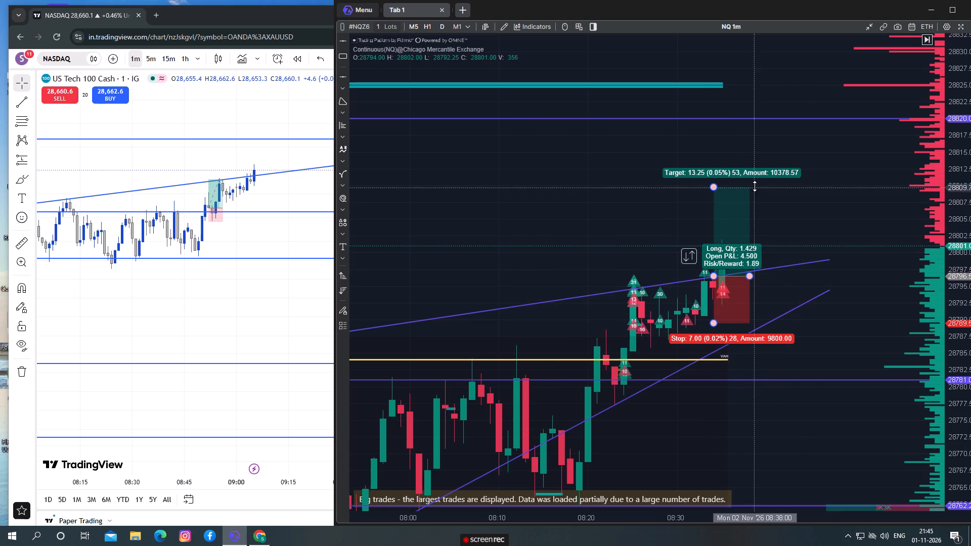
left_click_drag(755, 186, 756, 191)
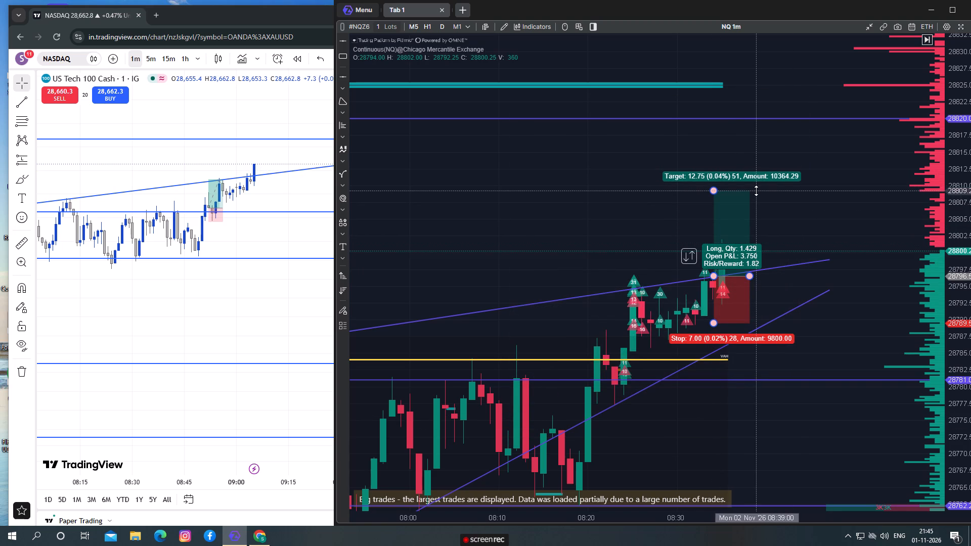
left_click_drag(756, 191, 762, 127)
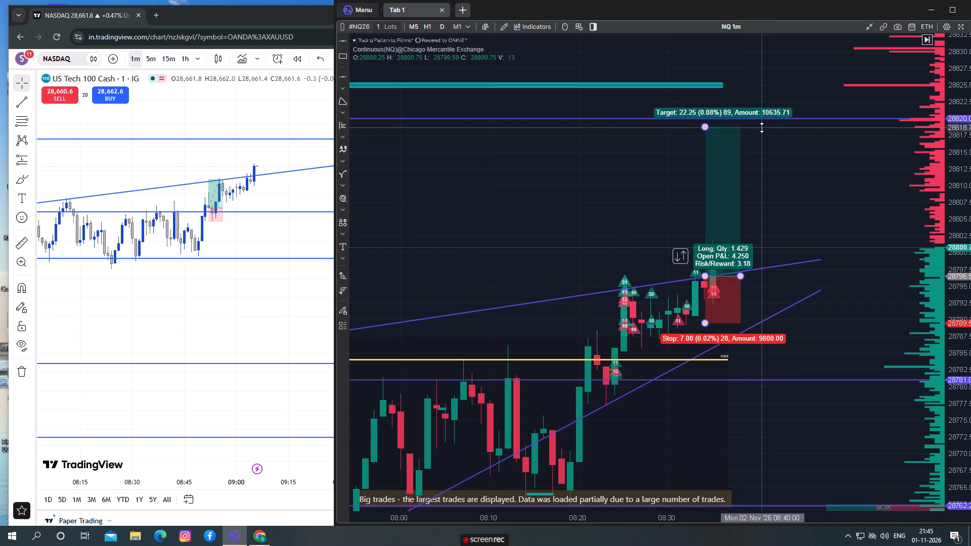
left_click_drag(762, 127, 767, 119)
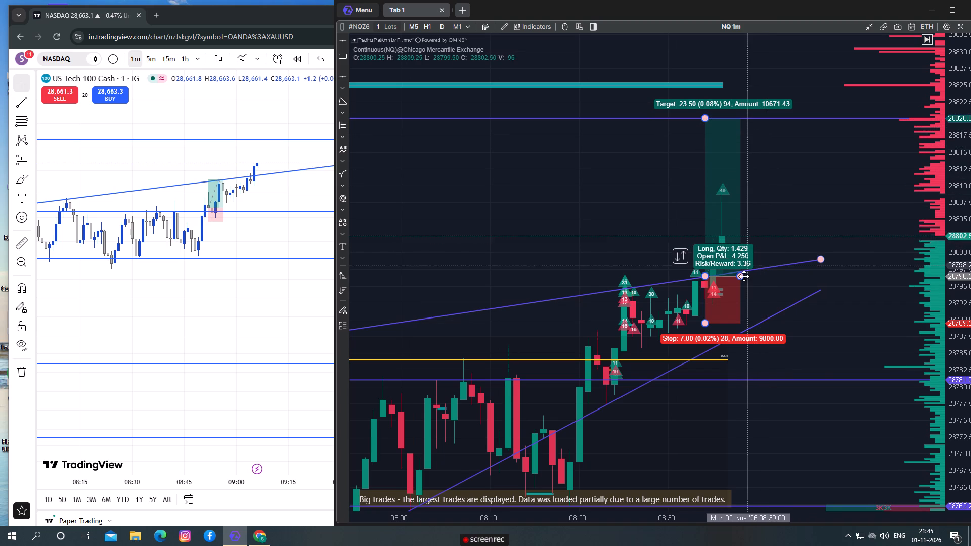
left_click_drag(742, 276, 768, 270)
left_click(624, 215)
left_click_drag(579, 250, 592, 225)
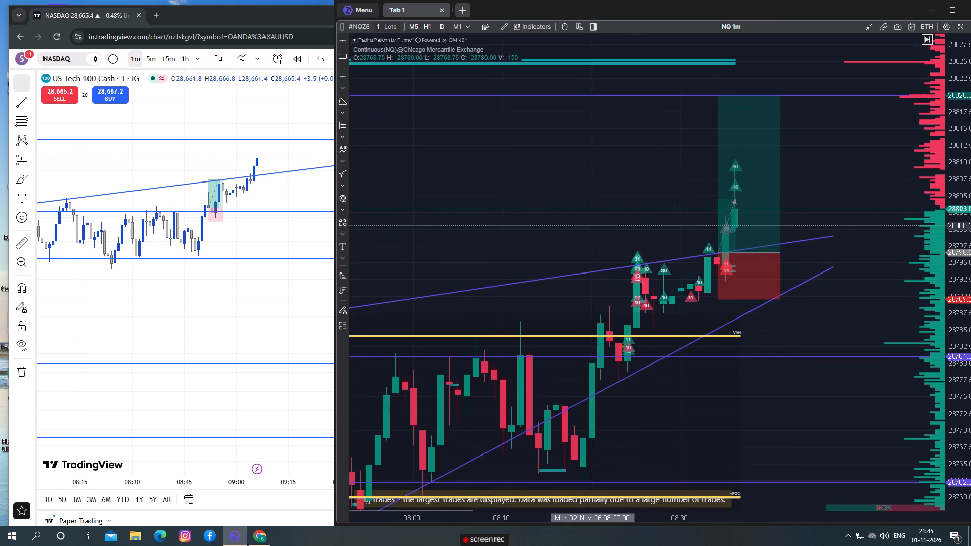
left_click_drag(592, 225, 570, 244)
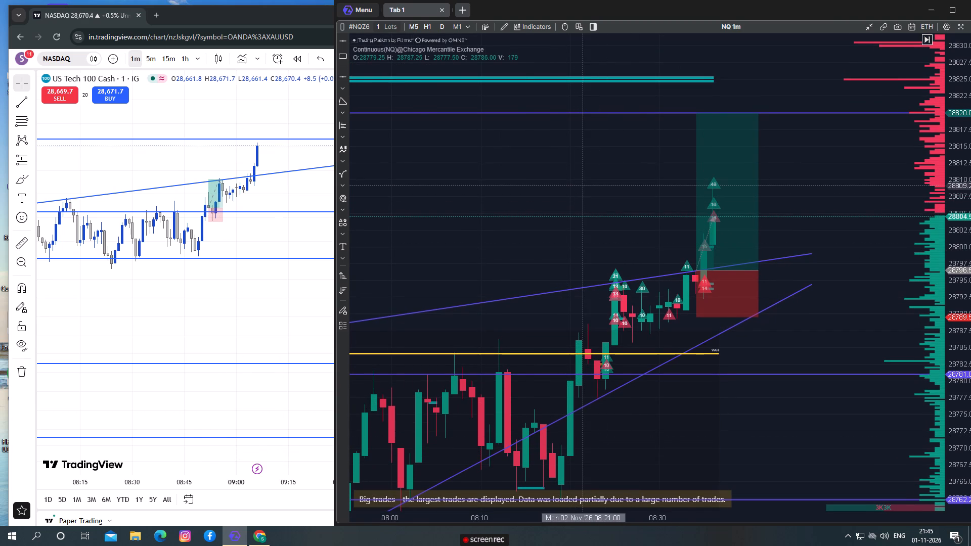
left_click_drag(583, 191, 568, 194)
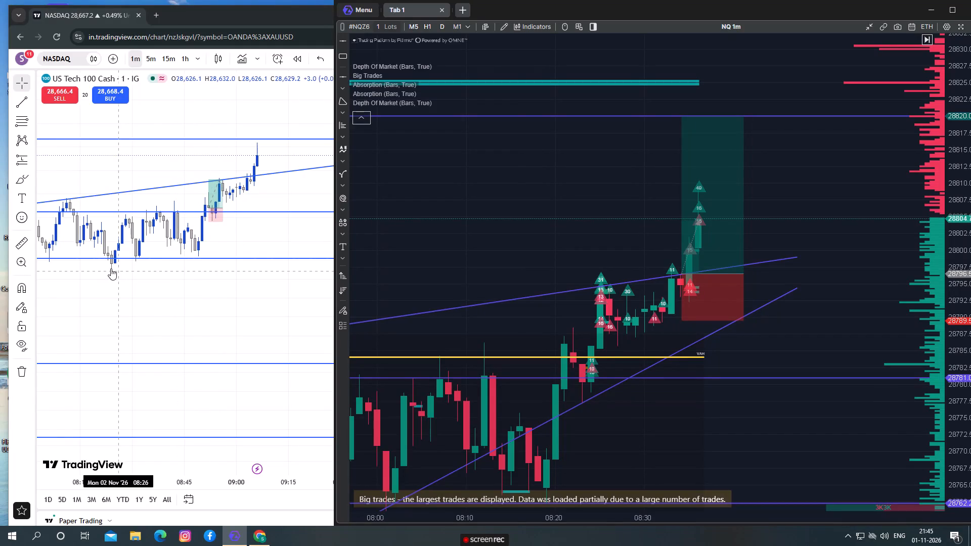
Switch to TradingView and measure the NASDAQ rise from the 28,642.4 line up to the 28,673.4 line.
left_click(18, 242)
left_click(216, 212)
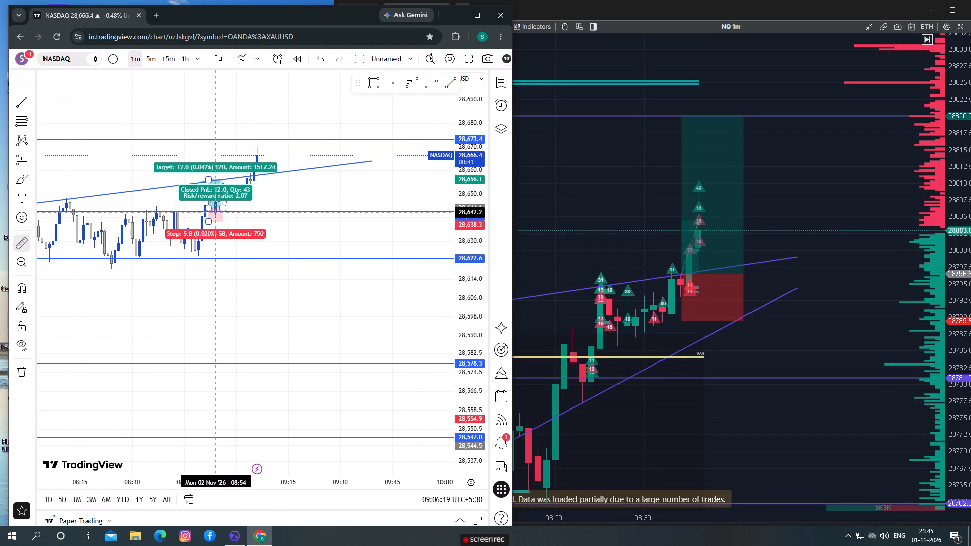
left_click(241, 139)
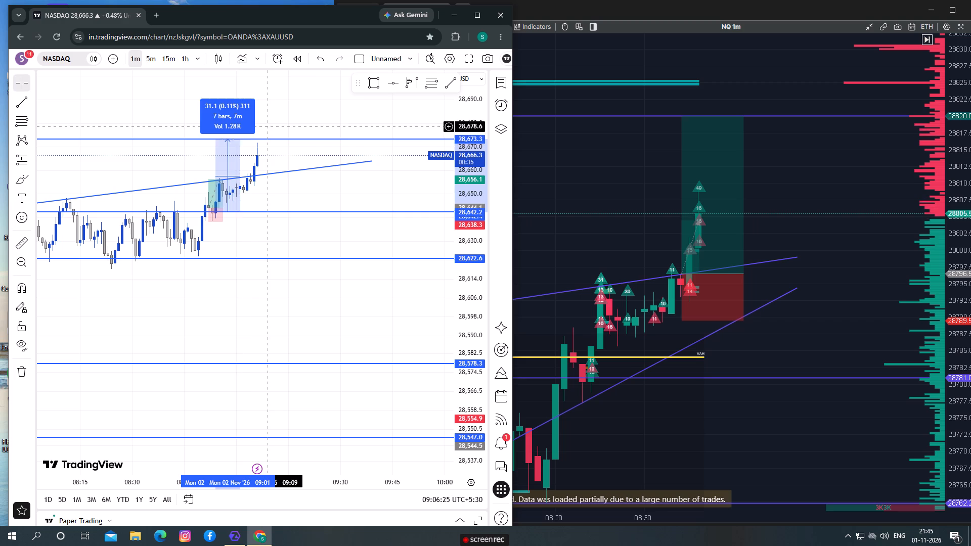
left_click(268, 126)
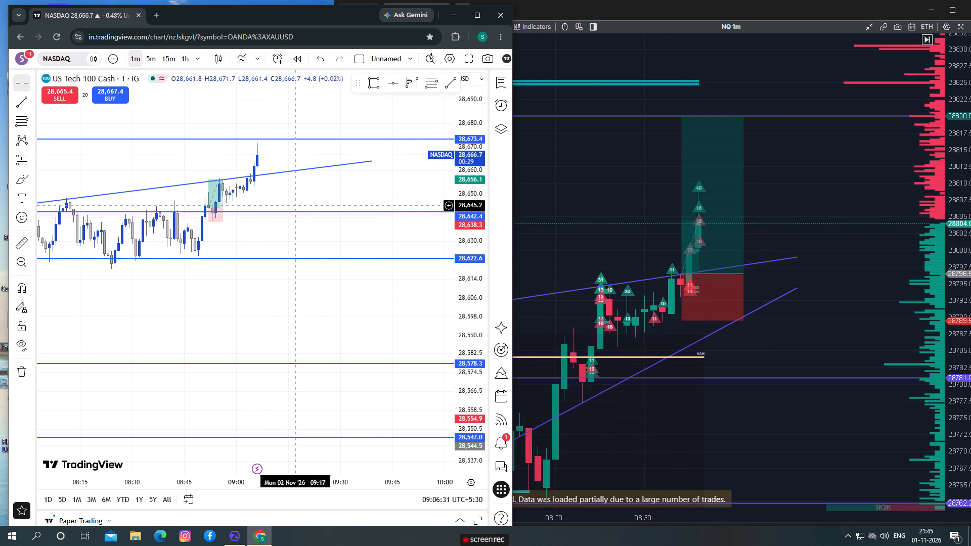
Measure the NASDAQ rise from the rising trend line near 09:05 up to the 28,673.4 line.
left_click(18, 242)
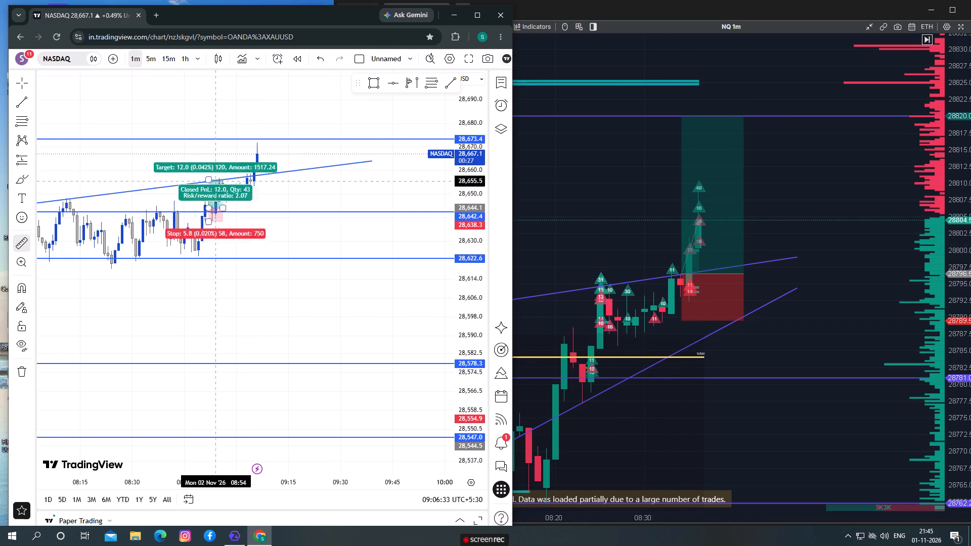
left_click(249, 175)
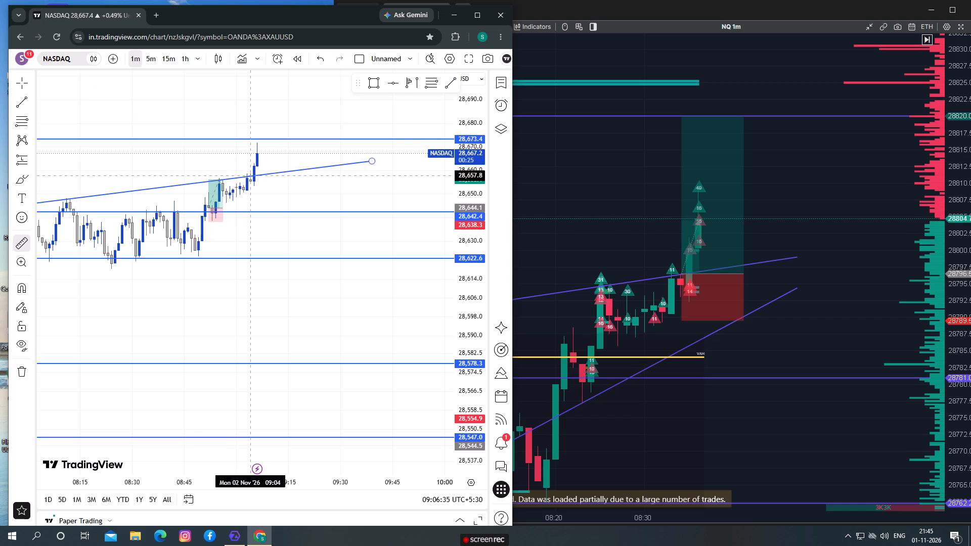
left_click(253, 139)
left_click(326, 118)
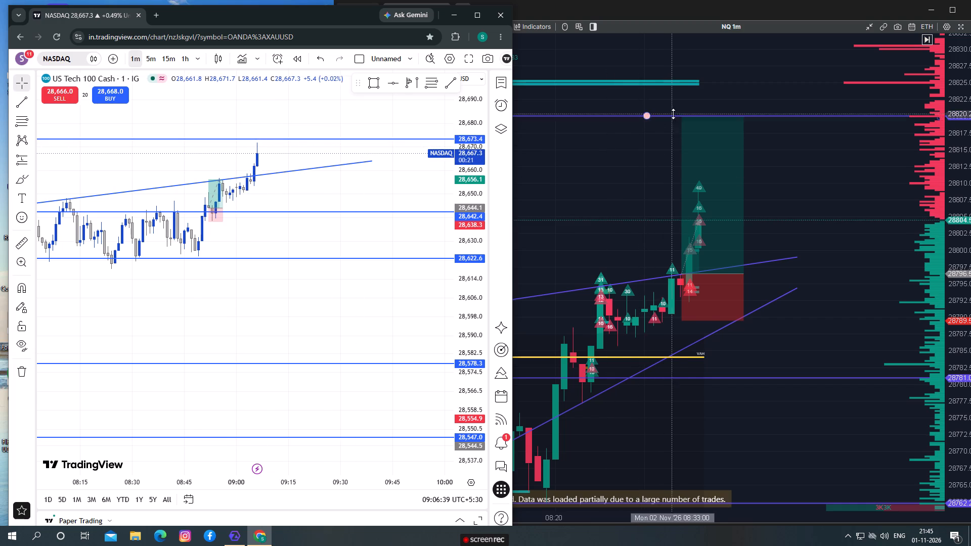
Switch to ATAS X and lower the long position's target to about 28,811.5, 15 points above its entry.
left_click_drag(681, 117, 682, 161)
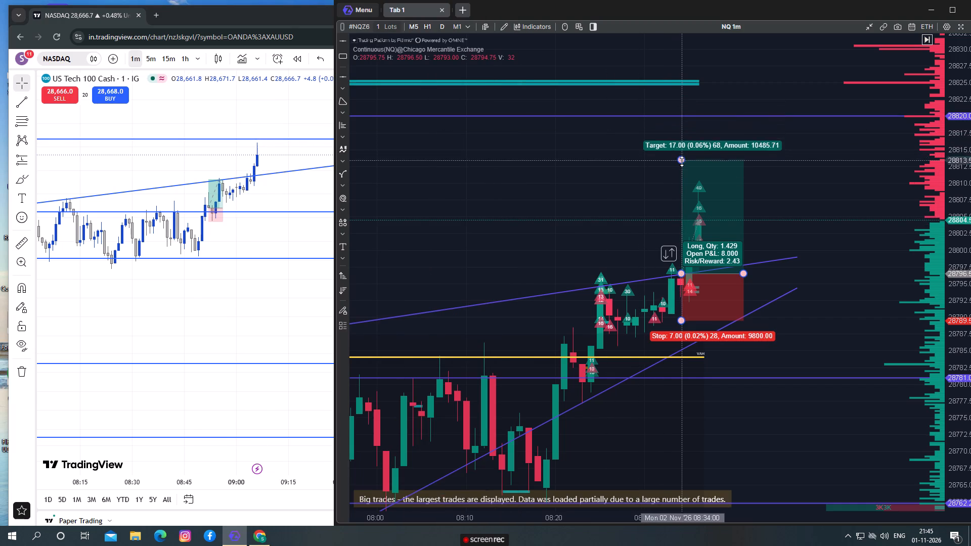
left_click_drag(682, 161, 686, 174)
left_click(617, 213)
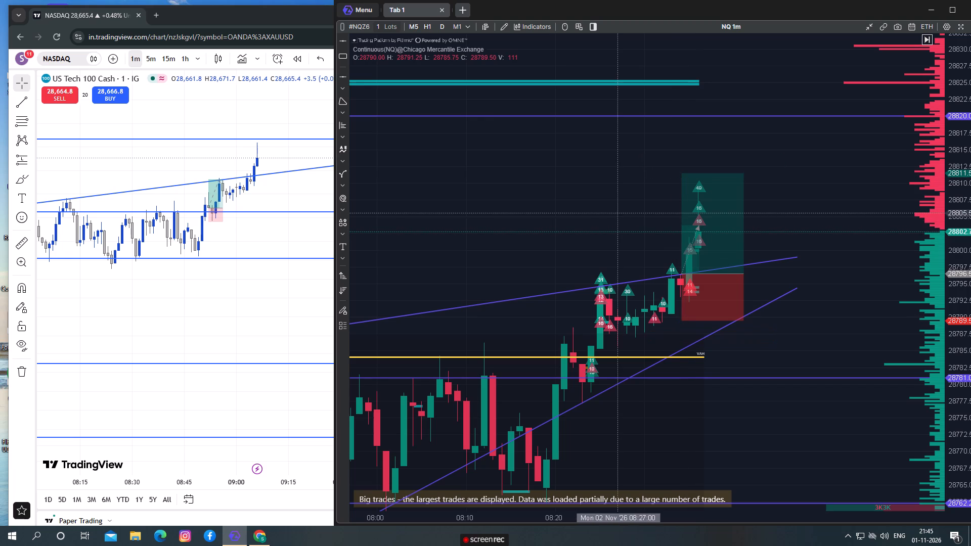
Raise the long position's stop to about 28,792.25, narrowing the risk to 4.25 points.
left_click_drag(622, 238, 573, 187)
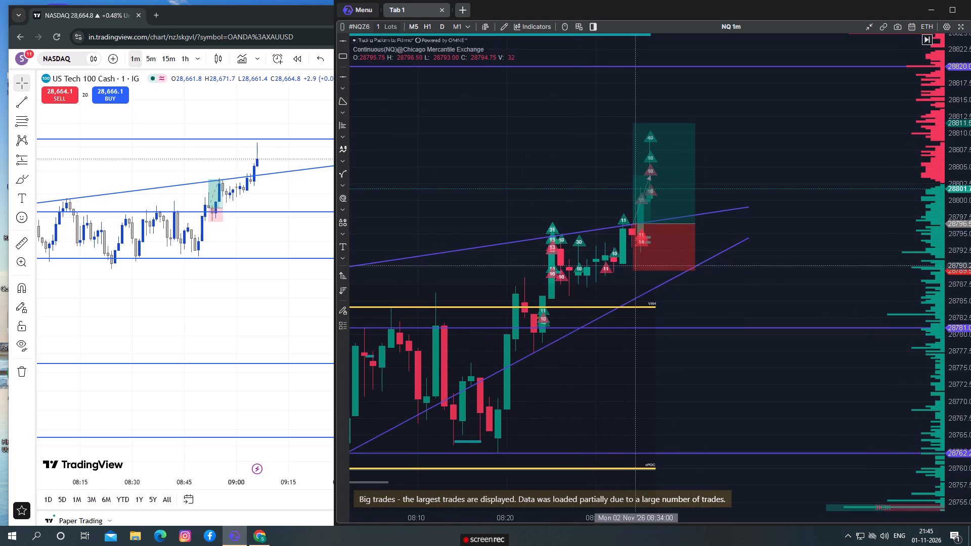
left_click_drag(632, 271, 643, 258)
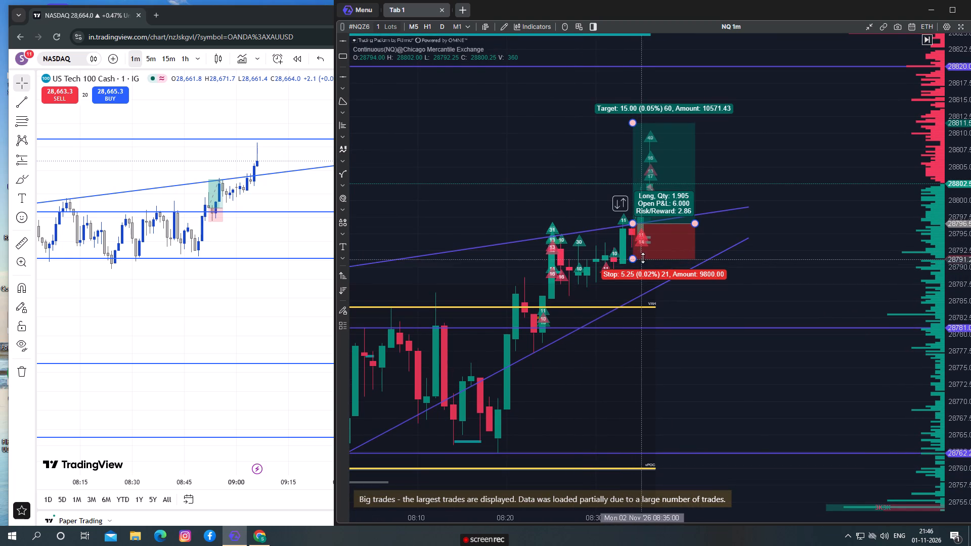
left_click_drag(643, 258, 657, 252)
left_click(792, 197)
Widen the long position's box slightly further forward in time and deselect the drawing.
scroll(795, 248, "up", 2)
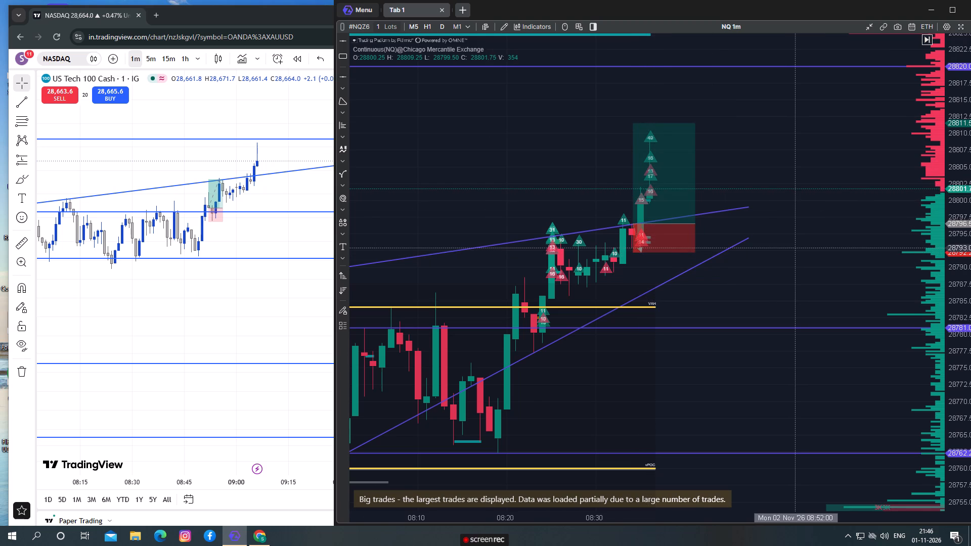
scroll(795, 248, "up", 2)
scroll(693, 200, "down", 2)
left_click_drag(682, 181, 603, 178)
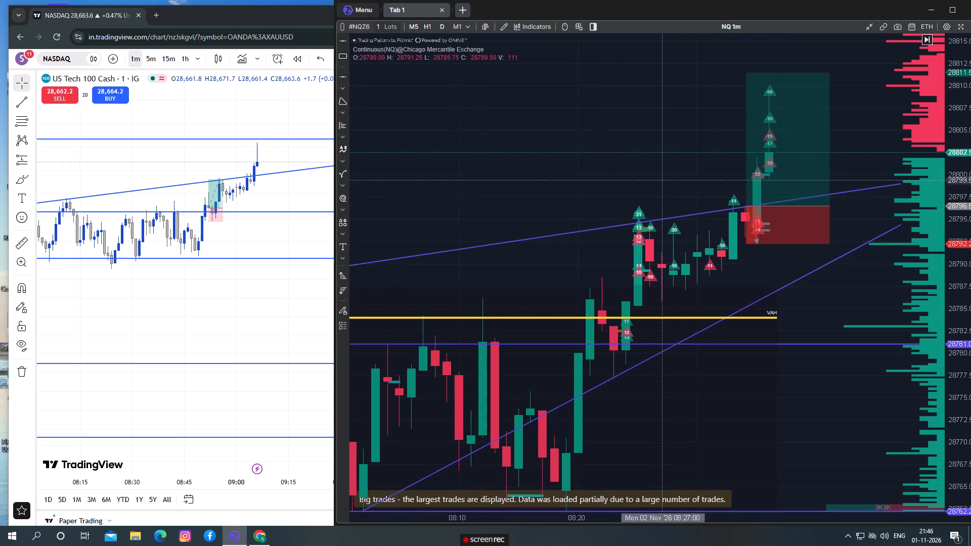
left_click_drag(603, 178, 517, 177)
left_click_drag(510, 160, 503, 193)
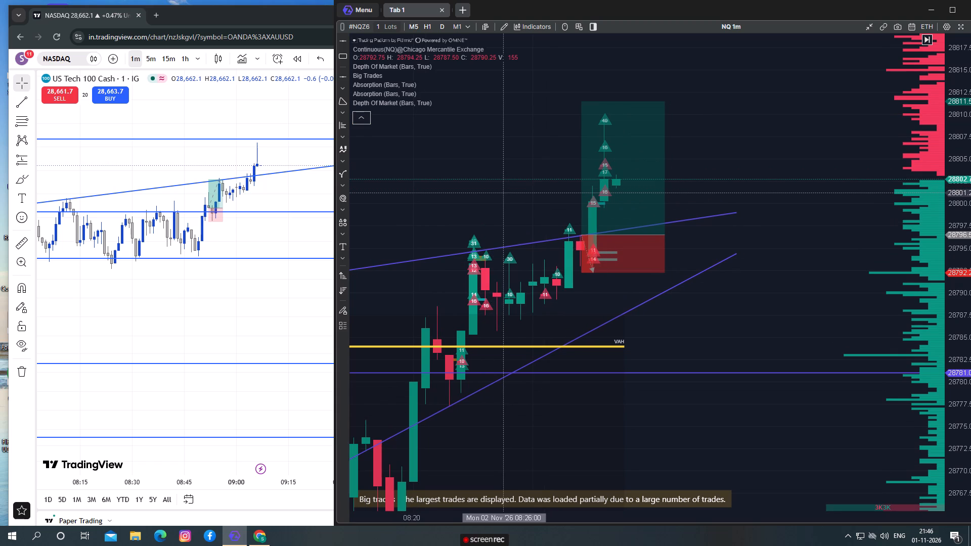
left_click_drag(666, 236, 675, 237)
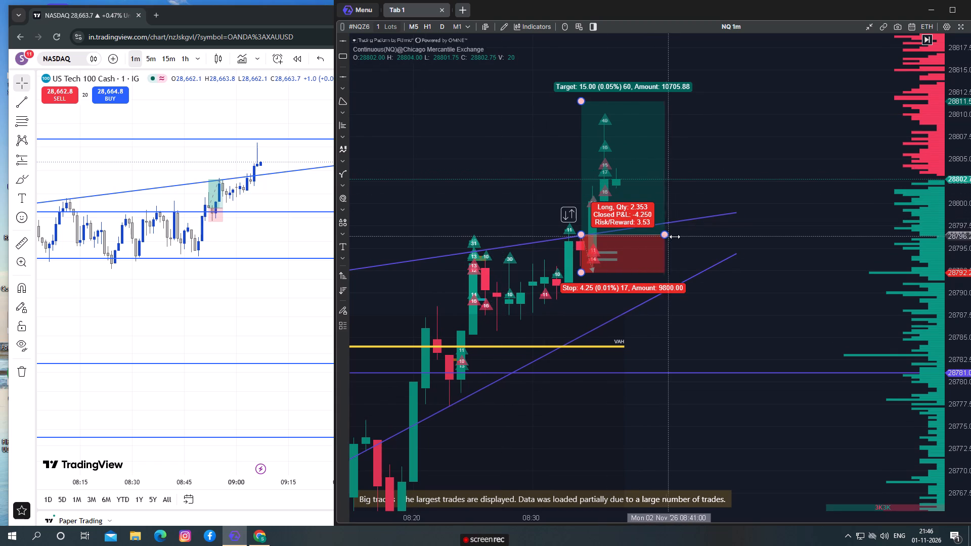
left_click_drag(675, 237, 675, 237)
left_click(543, 178)
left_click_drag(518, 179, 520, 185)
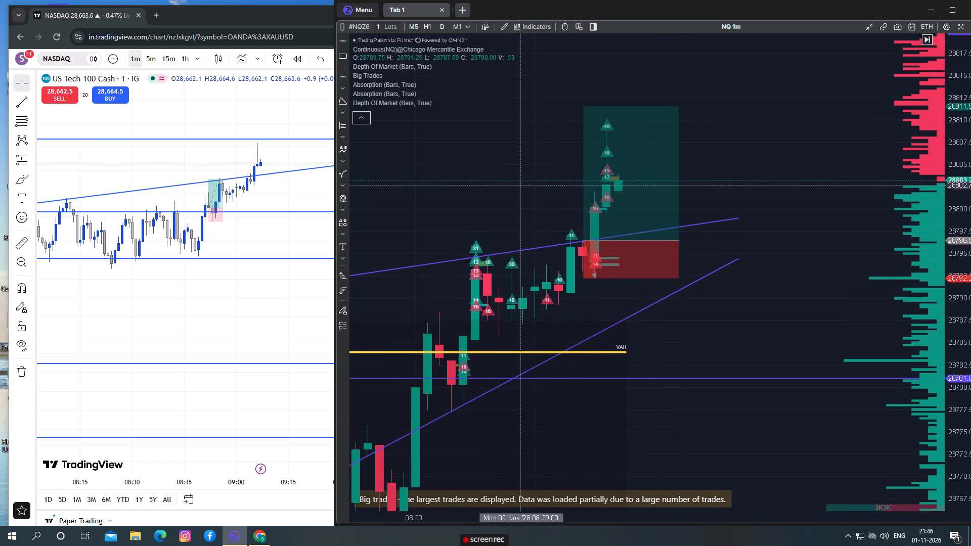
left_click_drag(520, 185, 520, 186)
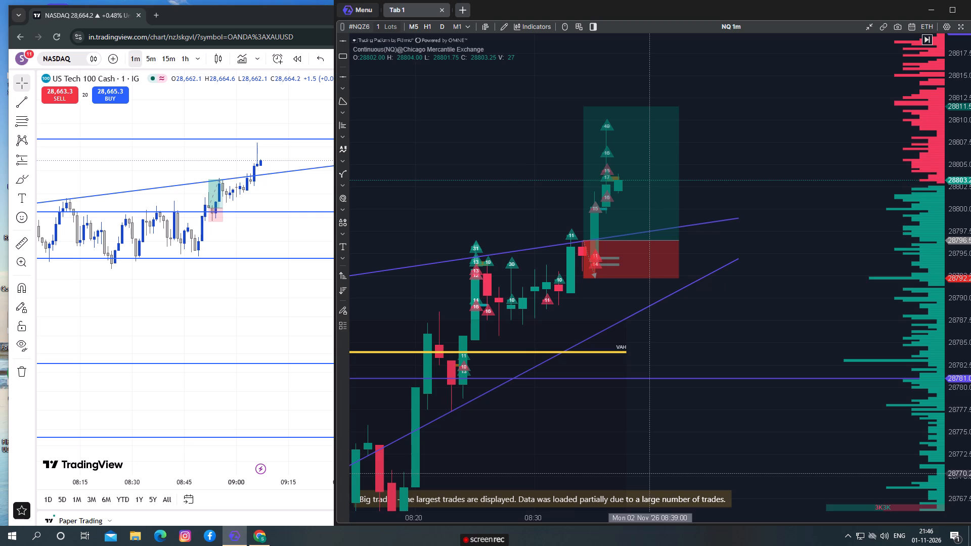
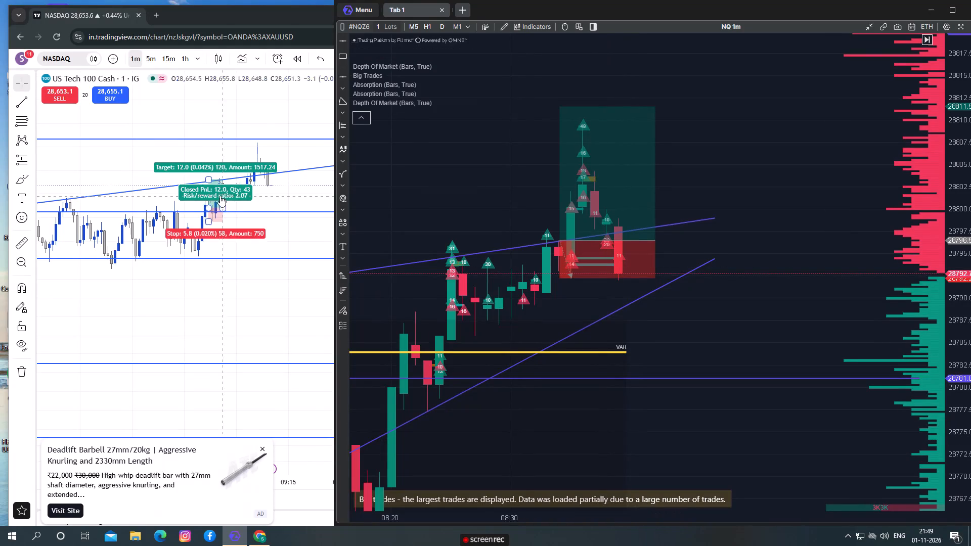
Switch to TradingView and lower the uppermost horizontal line on the NASDAQ chart to about 28,672.0, at the latest spike's high.
left_click(260, 225)
scroll(325, 238, "down", 2)
scroll(325, 238, "up", 1)
scroll(325, 238, "down", 1)
scroll(325, 238, "up", 1)
scroll(325, 238, "down", 1)
scroll(325, 238, "up", 1)
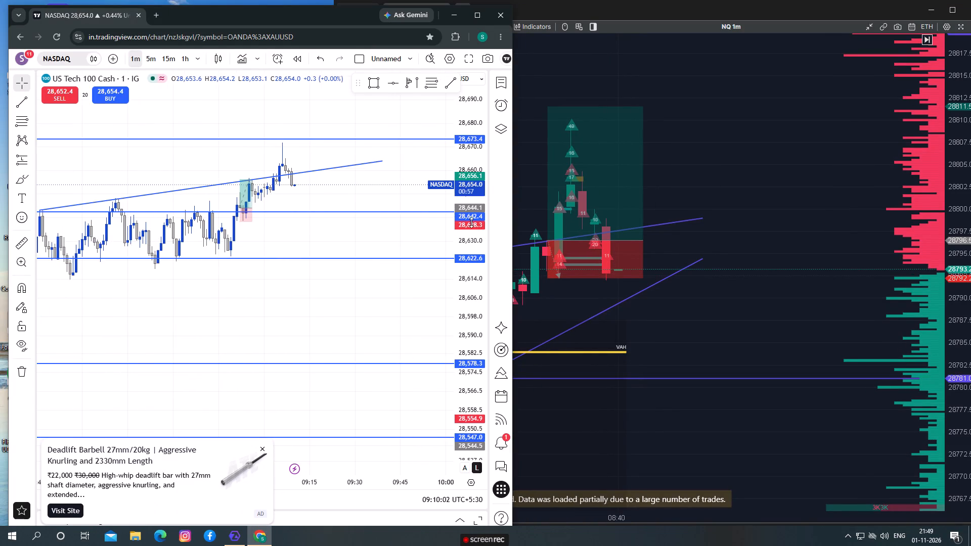
left_click_drag(373, 139, 388, 143)
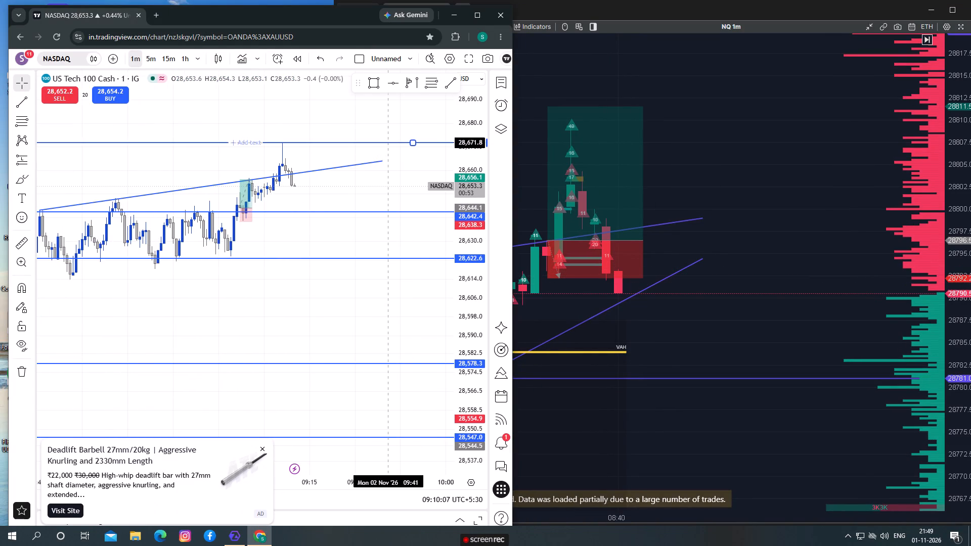
left_click_drag(388, 143, 388, 142)
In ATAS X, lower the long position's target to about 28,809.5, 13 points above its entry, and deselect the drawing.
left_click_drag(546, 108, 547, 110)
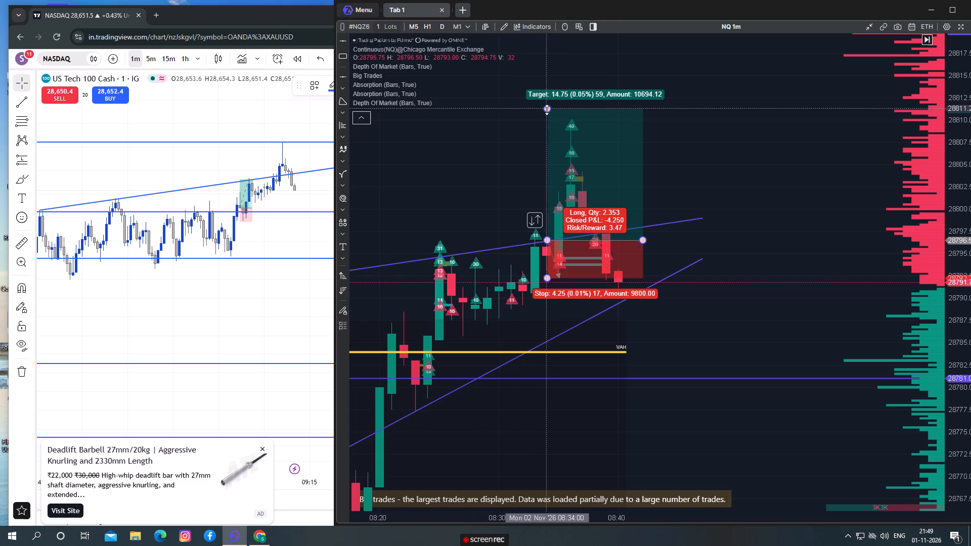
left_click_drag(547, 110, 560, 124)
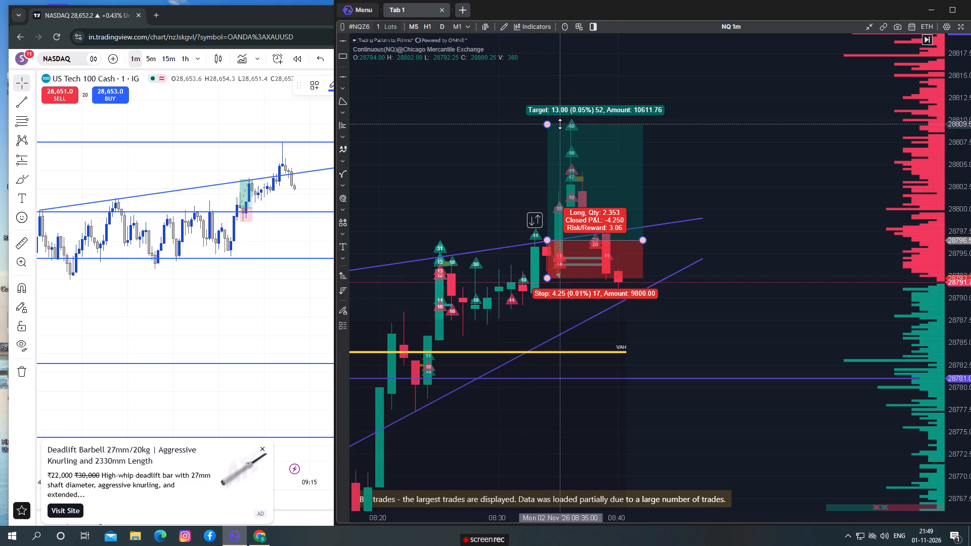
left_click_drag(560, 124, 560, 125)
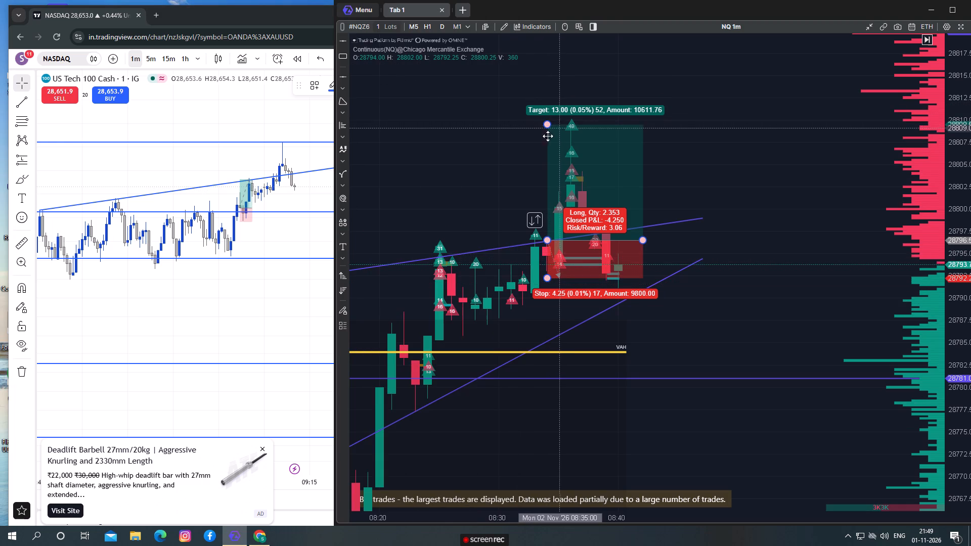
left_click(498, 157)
On TradingView's NASDAQ chart, measure the rise from the upper trend line at the breakout up to the 28,672.0 line.
left_click_drag(264, 159, 210, 153)
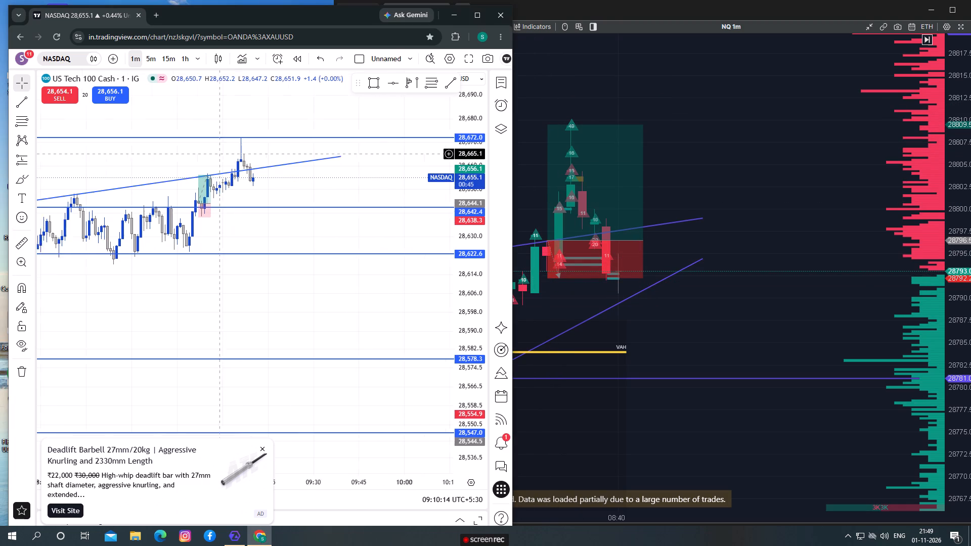
left_click_drag(210, 153, 210, 153)
left_click(24, 243)
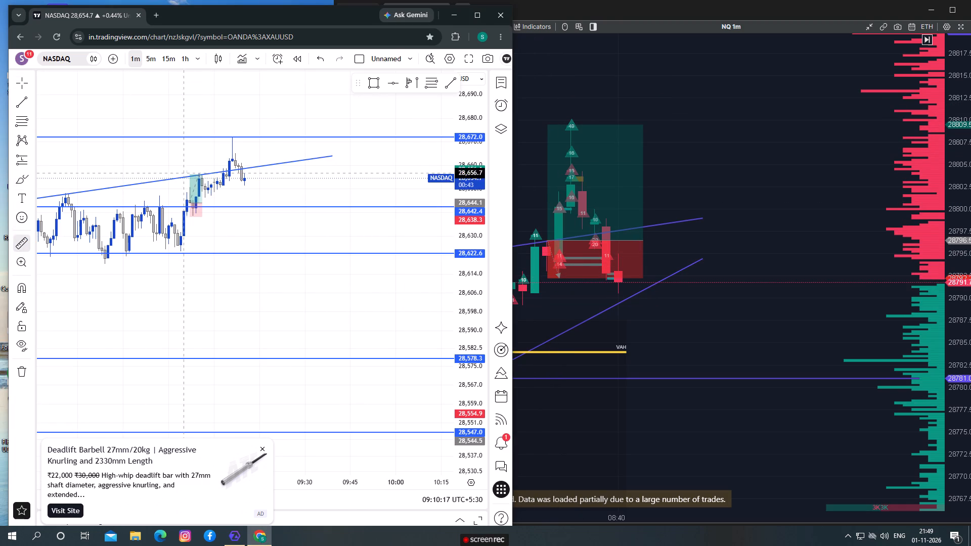
left_click(224, 171)
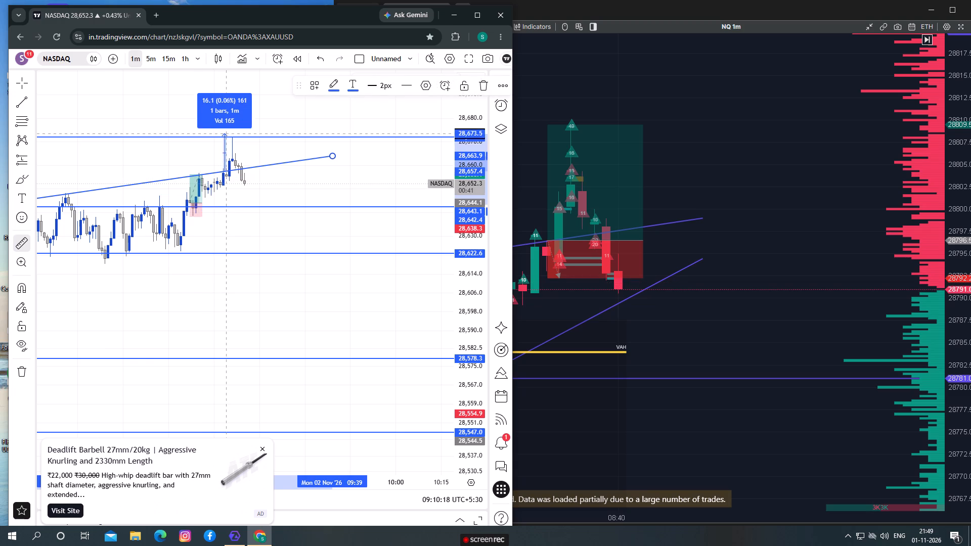
left_click(230, 137)
left_click(214, 158)
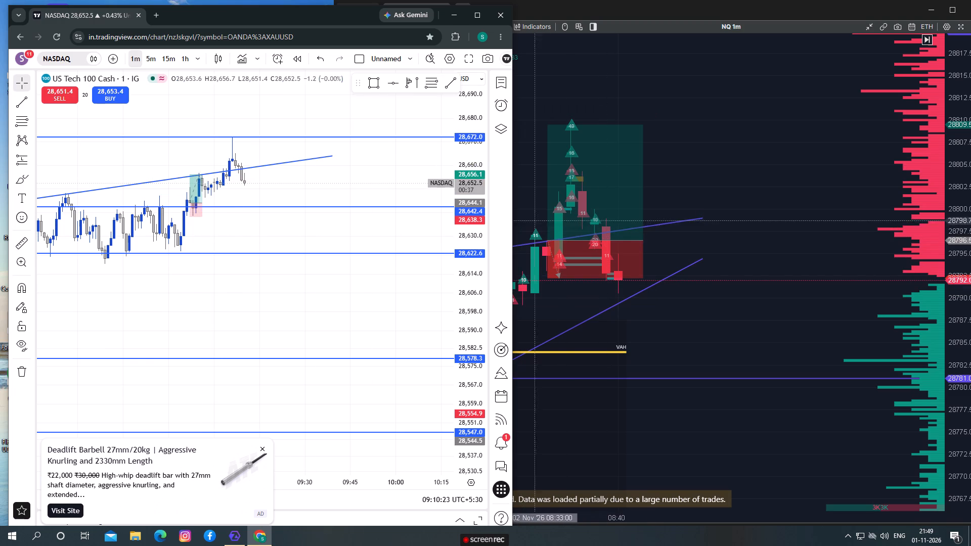
Compare with the ATAS X breakout, and remeasure the NASDAQ rise from about 28,658.9 at the trend line to the 28,672.0 line.
left_click_drag(533, 210, 547, 202)
scroll(531, 245, "up", 1)
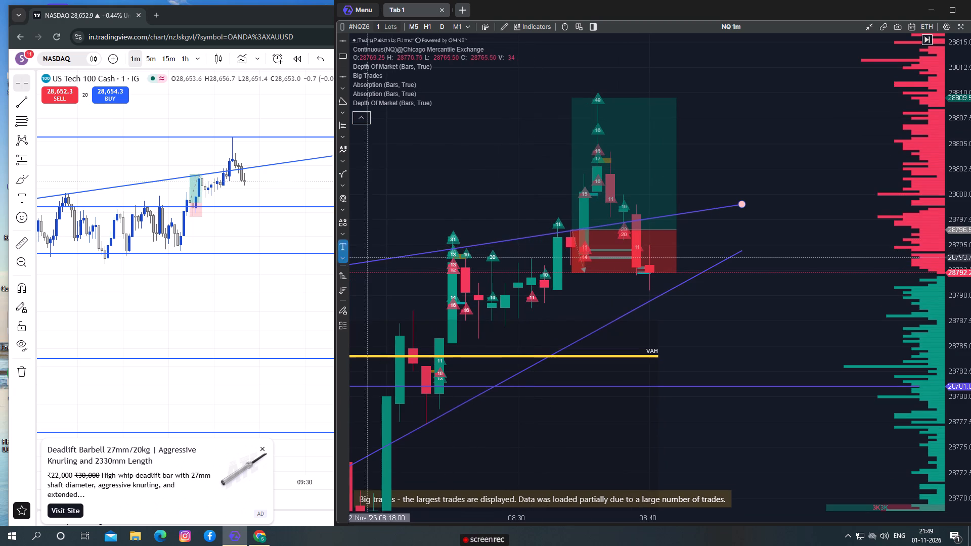
left_click(28, 238)
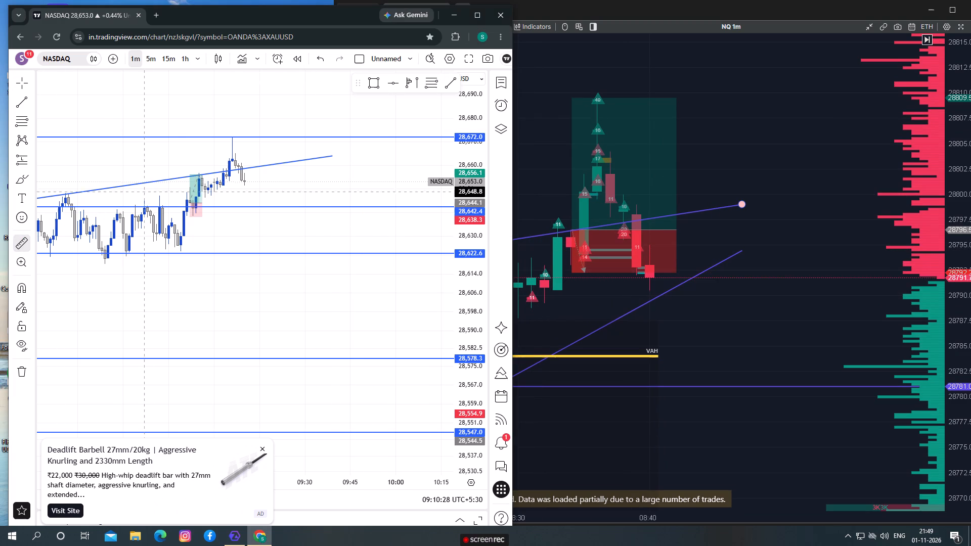
left_click(232, 168)
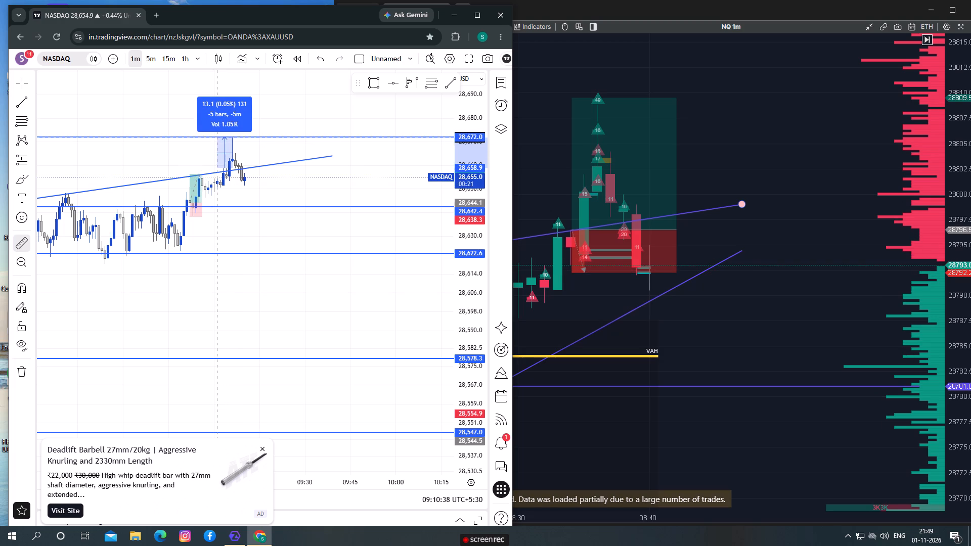
left_click(217, 137)
left_click(201, 148)
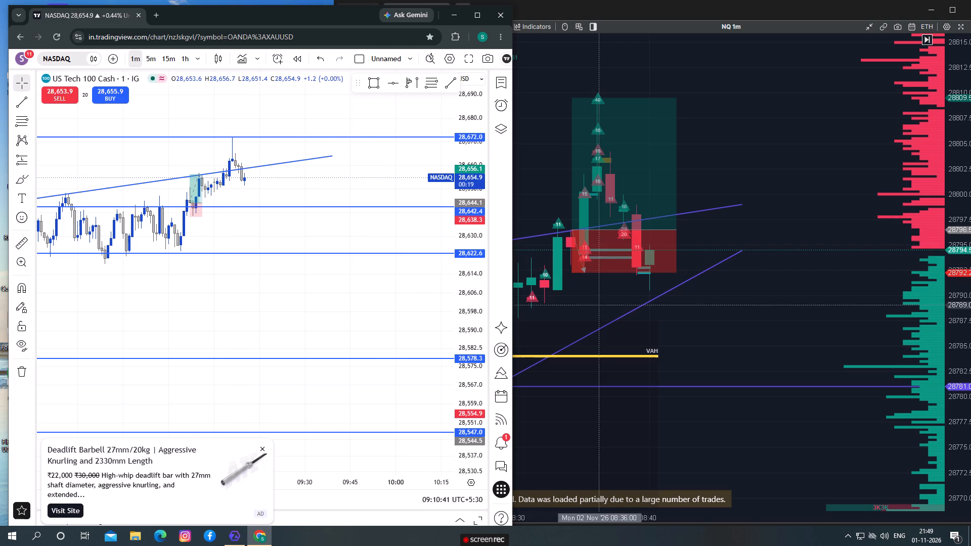
Delete the long position drawing from the NQ chart in ATAS X.
left_click_drag(581, 305, 627, 292)
left_click_drag(610, 300, 615, 293)
left_click(625, 260)
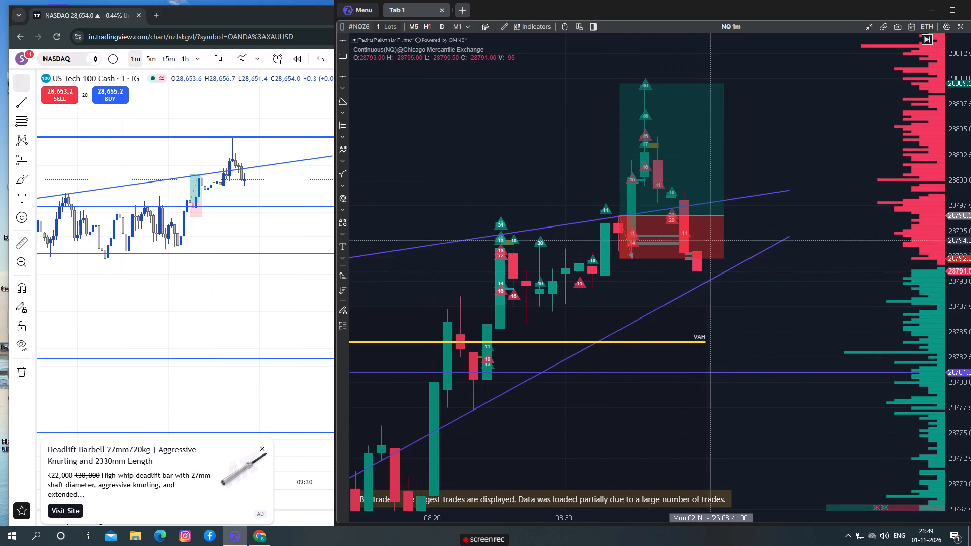
left_click(721, 215)
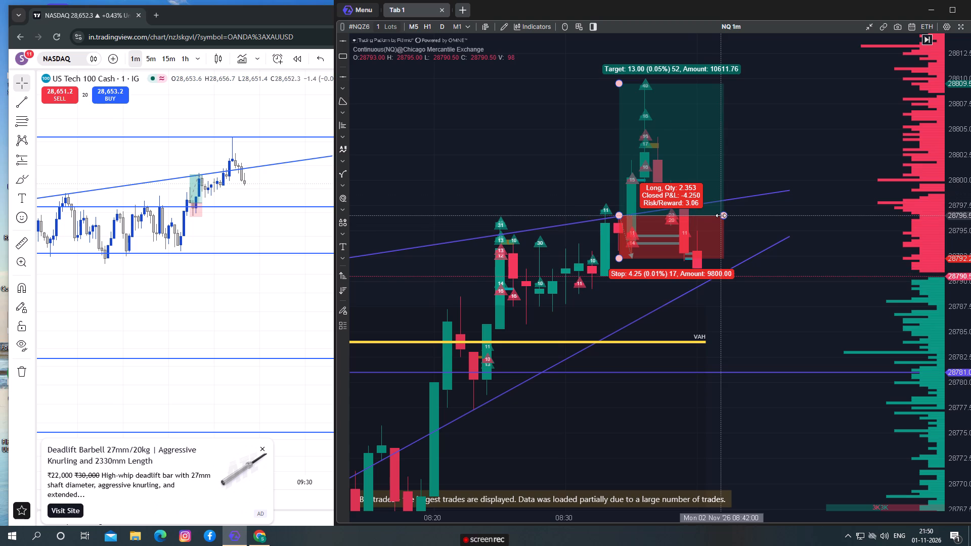
right_click(721, 215)
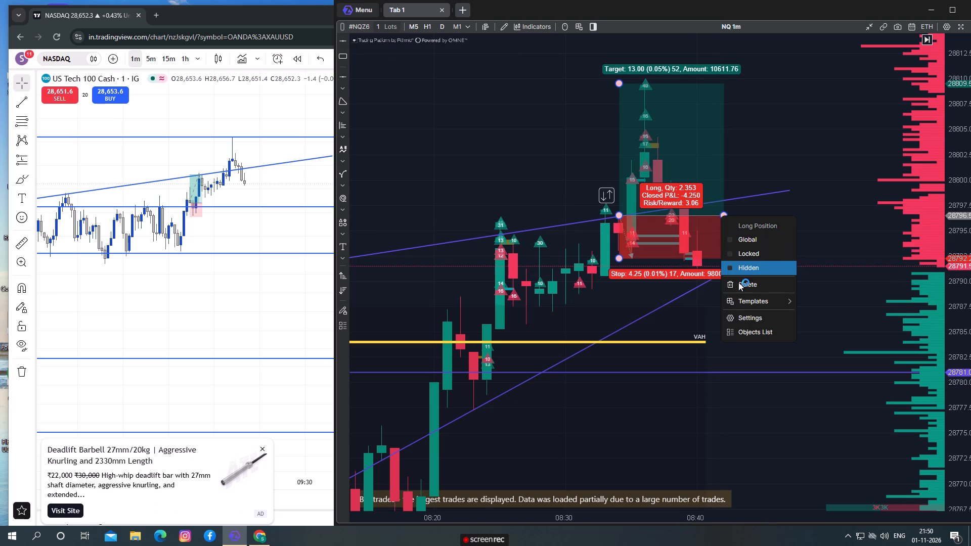
left_click(739, 283)
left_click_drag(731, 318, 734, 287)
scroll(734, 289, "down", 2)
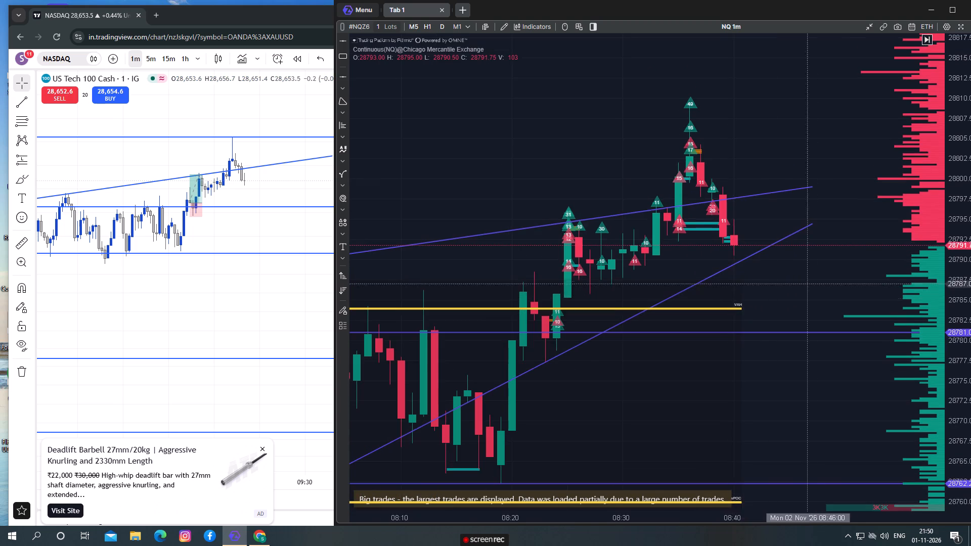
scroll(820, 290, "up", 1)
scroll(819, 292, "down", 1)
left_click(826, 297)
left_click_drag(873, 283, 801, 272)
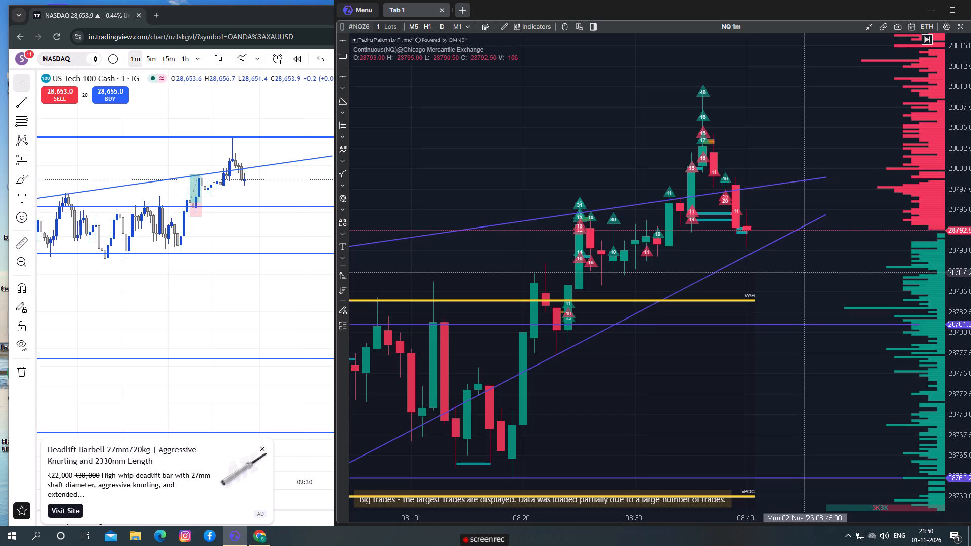
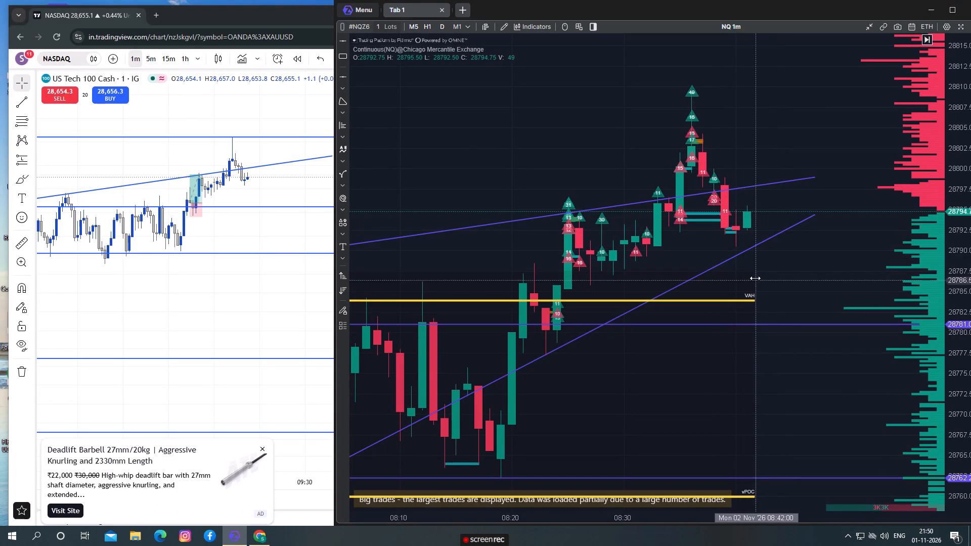
On the ATAS X NQ chart, extend the volume profile's upper end corner to about 08:45 and about 28,810.
left_click_drag(752, 269, 760, 134)
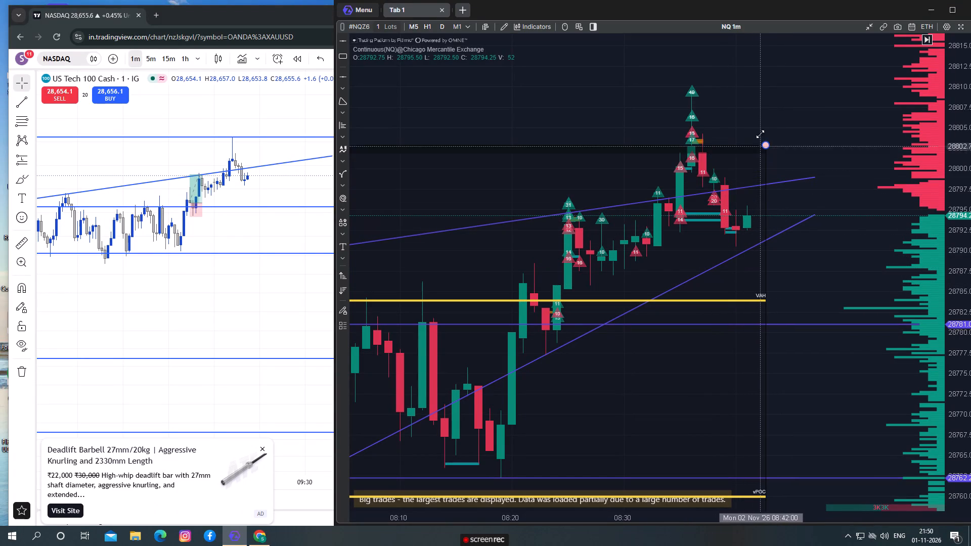
left_click_drag(760, 134, 758, 90)
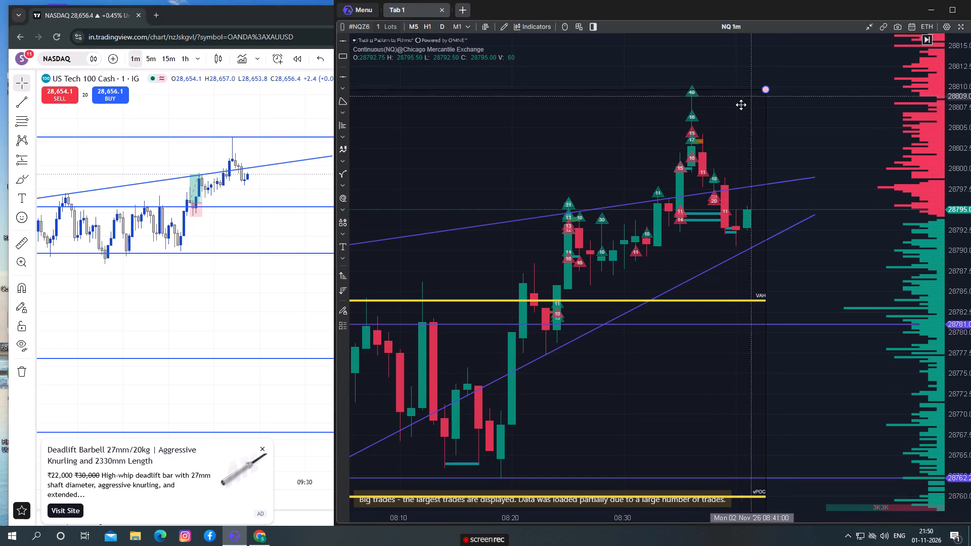
scroll(731, 109, "up", 10)
left_click_drag(730, 110, 726, 171)
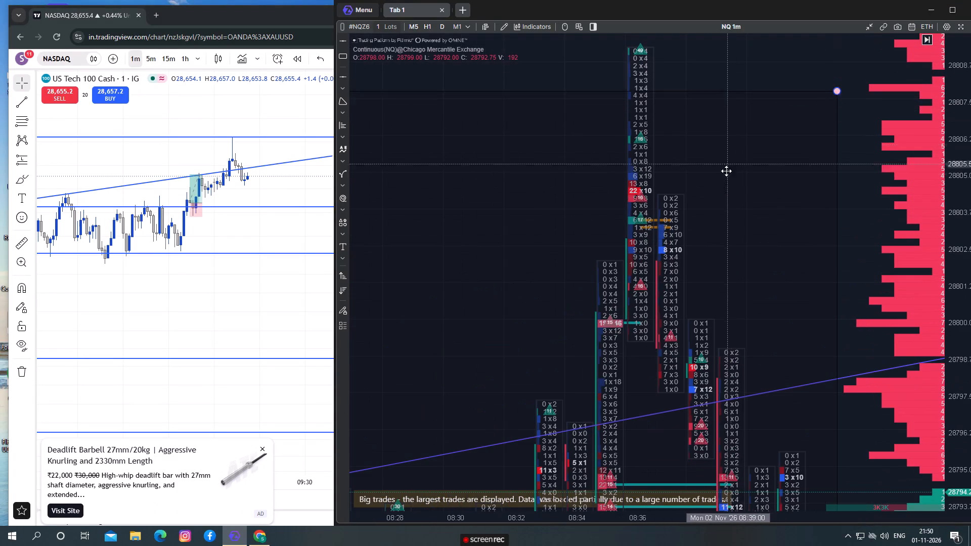
left_click_drag(726, 171, 786, 48)
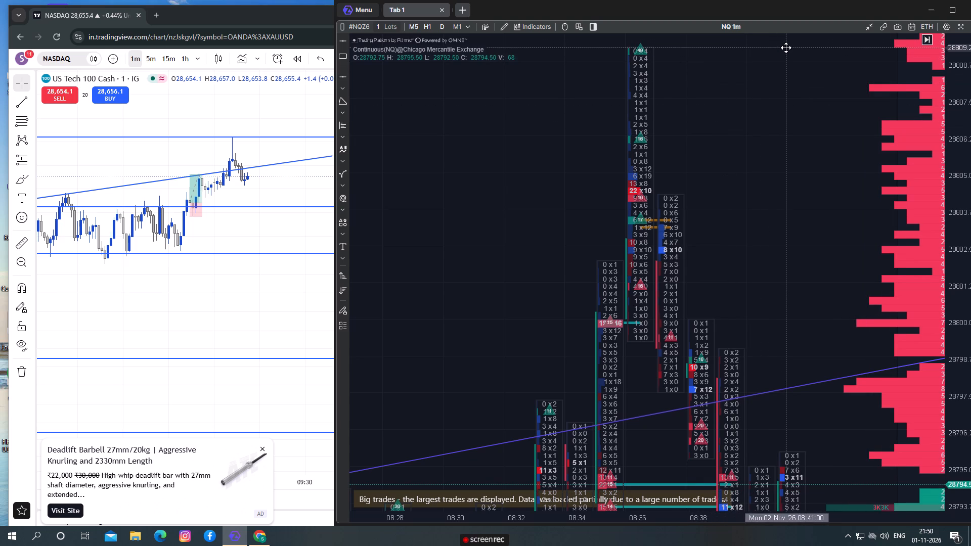
left_click_drag(786, 48, 787, 49)
scroll(741, 121, "up", 1)
scroll(740, 122, "down", 3)
scroll(731, 143, "up", 1)
scroll(731, 145, "down", 3)
scroll(728, 158, "up", 1)
scroll(728, 159, "down", 6)
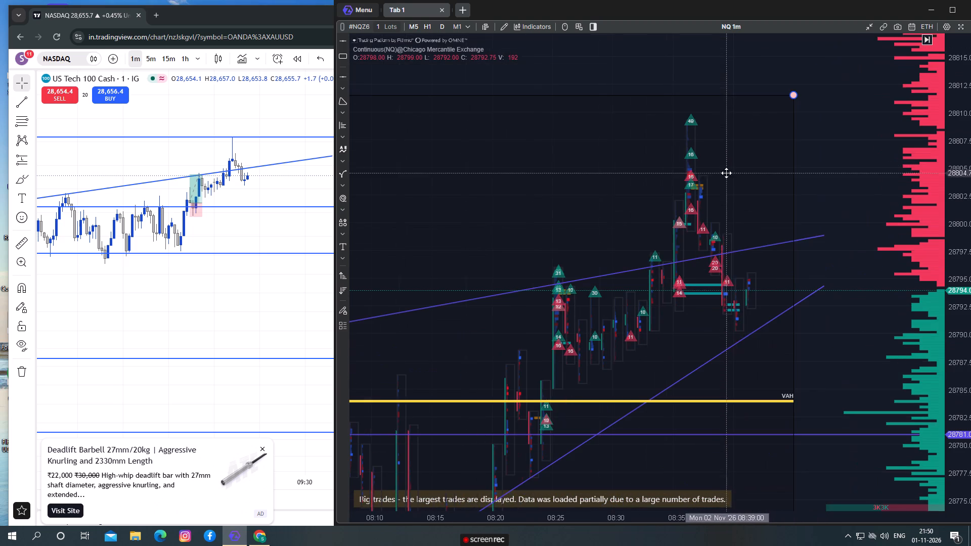
left_click_drag(792, 97, 800, 114)
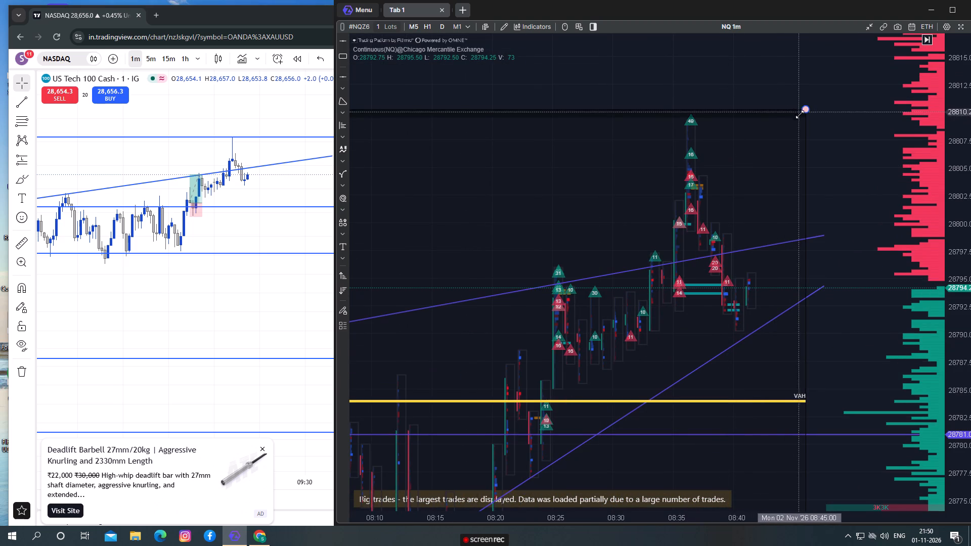
left_click_drag(800, 114, 803, 116)
Examine NQ's candles, big trades and volume profile levels around the two rising trend lines after the breakout.
scroll(764, 198, "down", 1)
scroll(764, 199, "up", 1)
scroll(764, 199, "down", 1)
scroll(762, 199, "up", 1)
scroll(762, 199, "down", 1)
scroll(762, 199, "up", 1)
scroll(762, 199, "down", 1)
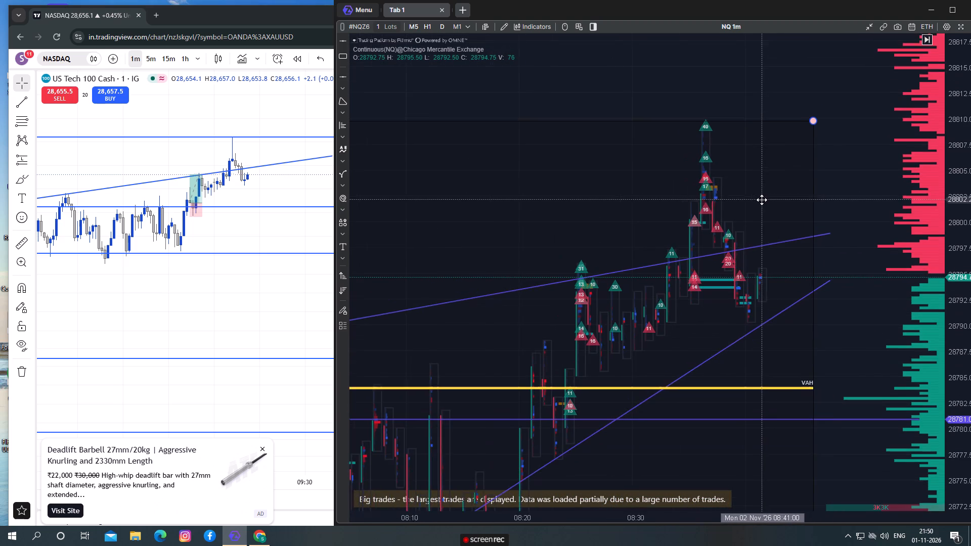
scroll(760, 230, "up", 1)
scroll(760, 241, "down", 2)
left_click_drag(859, 350, 860, 350)
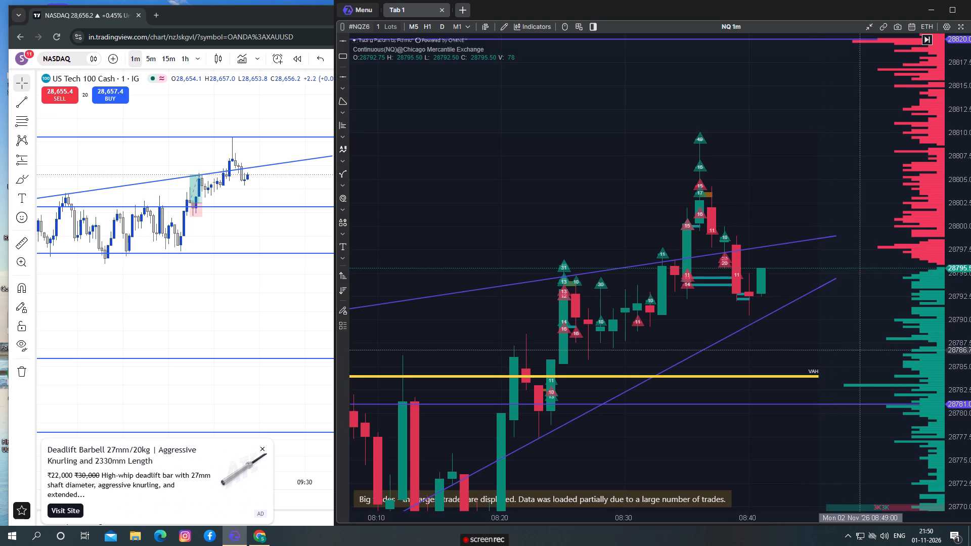
left_click_drag(860, 350, 815, 266)
scroll(814, 268, "down", 3)
scroll(833, 373, "down", 3)
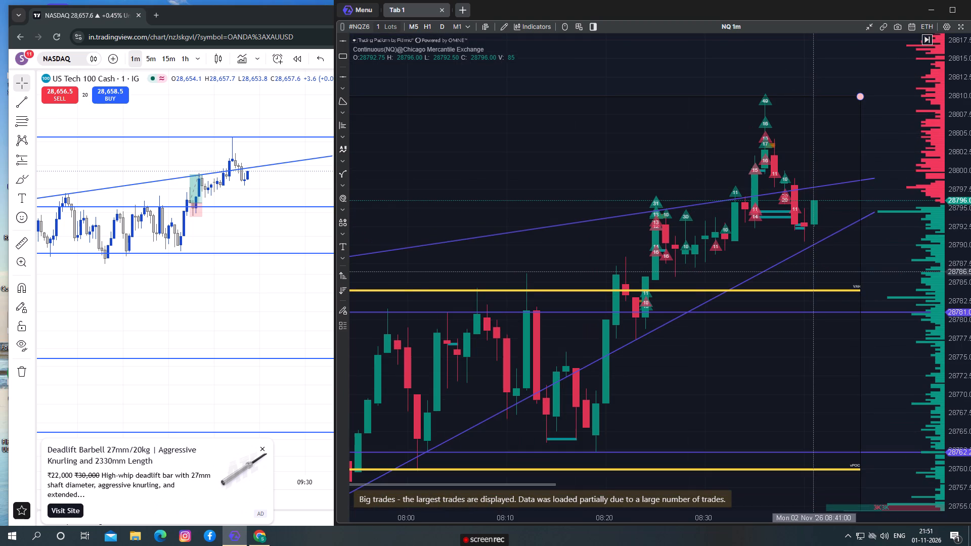
scroll(856, 394, "down", 2)
left_click_drag(896, 388, 766, 337)
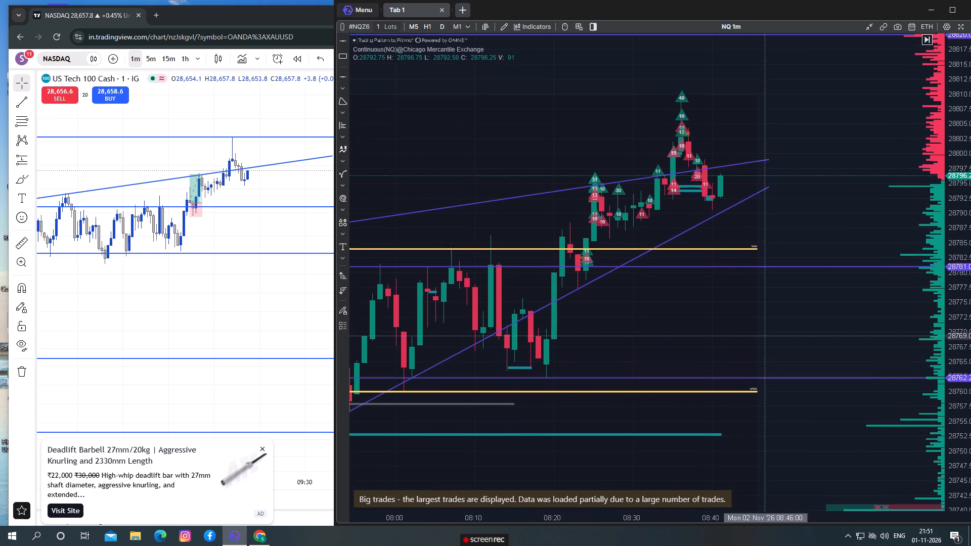
left_click_drag(766, 337, 770, 367)
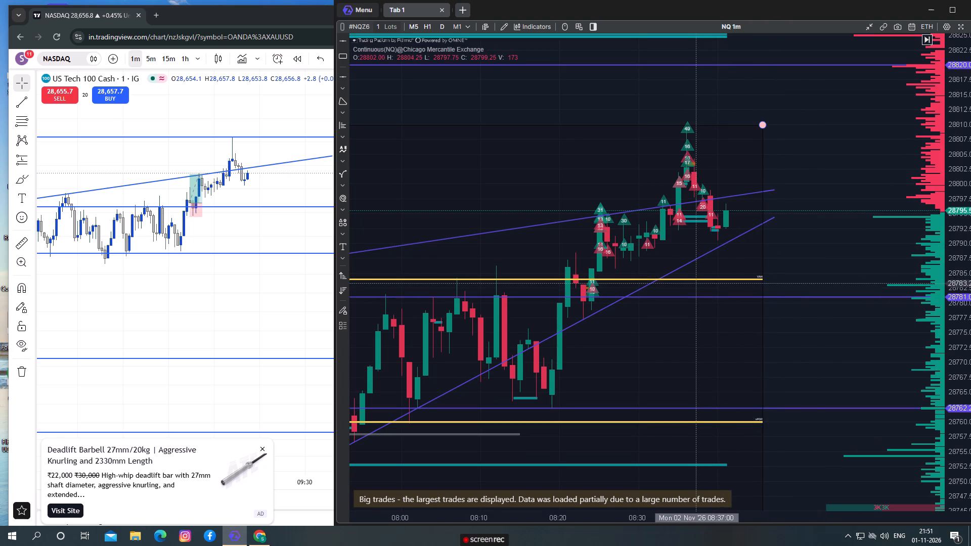
left_click(834, 244)
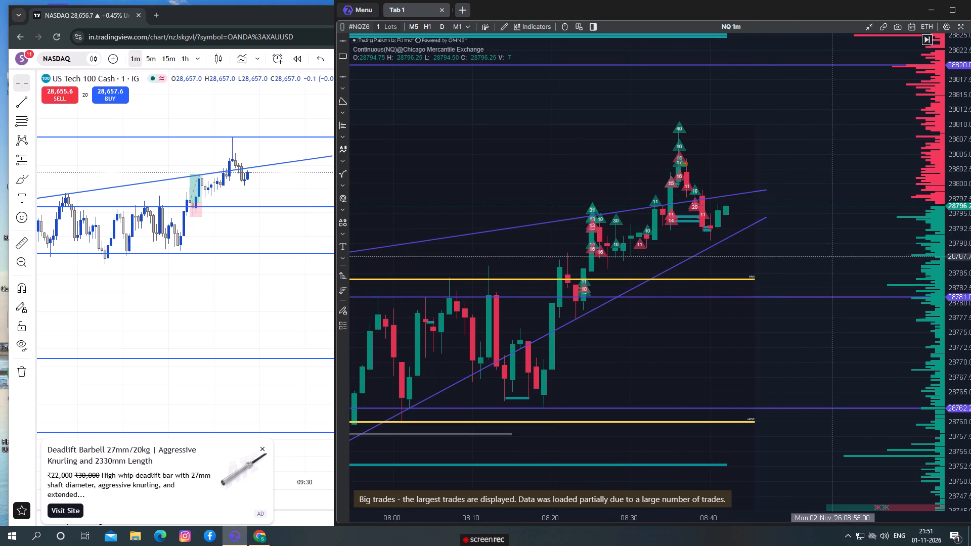
On TradingView's NASDAQ chart, place a long position at about 28,657.0 near the upper trend line with its target at about 28,667.0.
left_click_drag(269, 185, 261, 186)
left_click(24, 157)
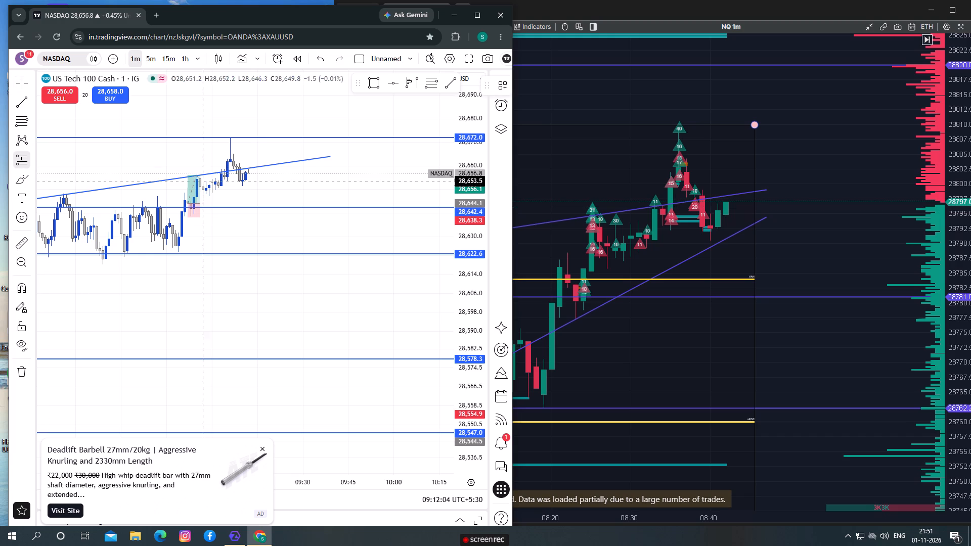
left_click(243, 173)
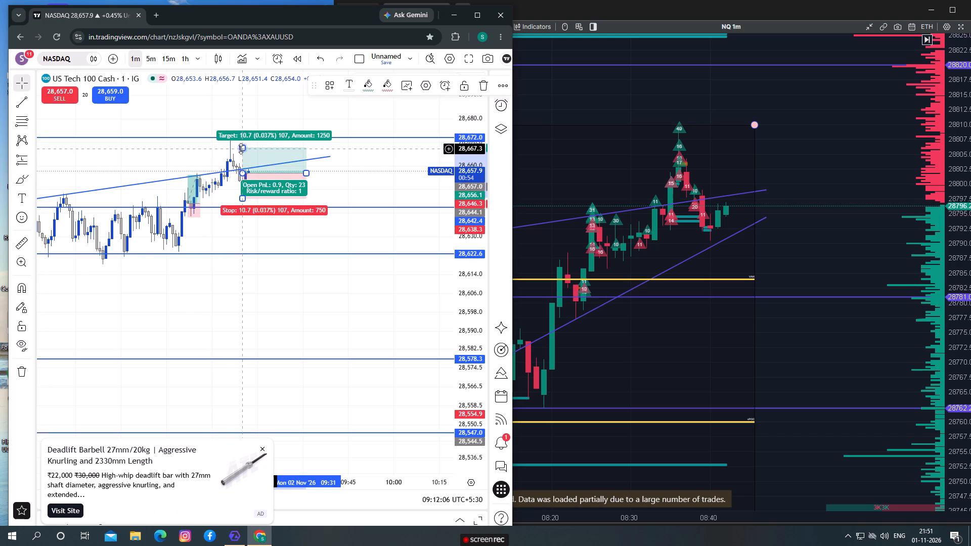
left_click_drag(241, 149, 256, 146)
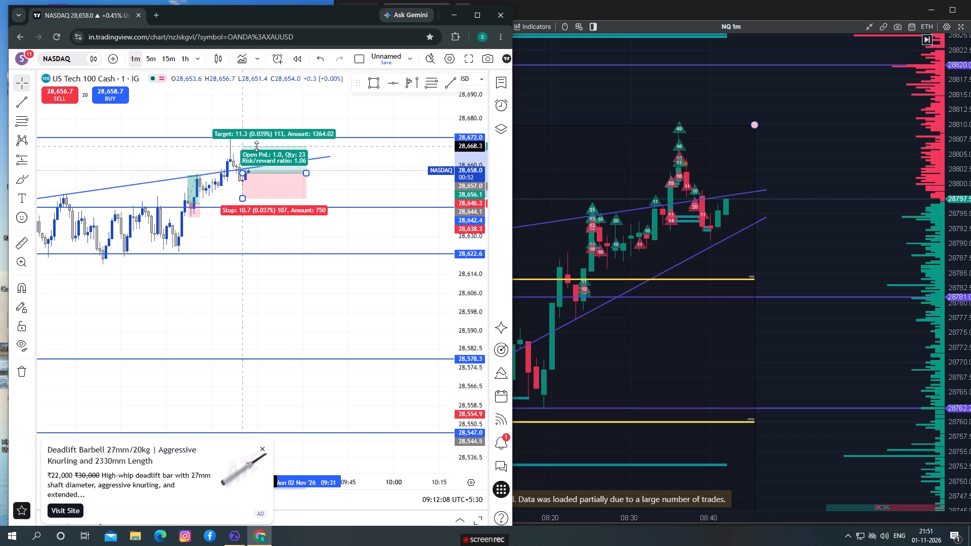
left_click_drag(256, 146, 257, 150)
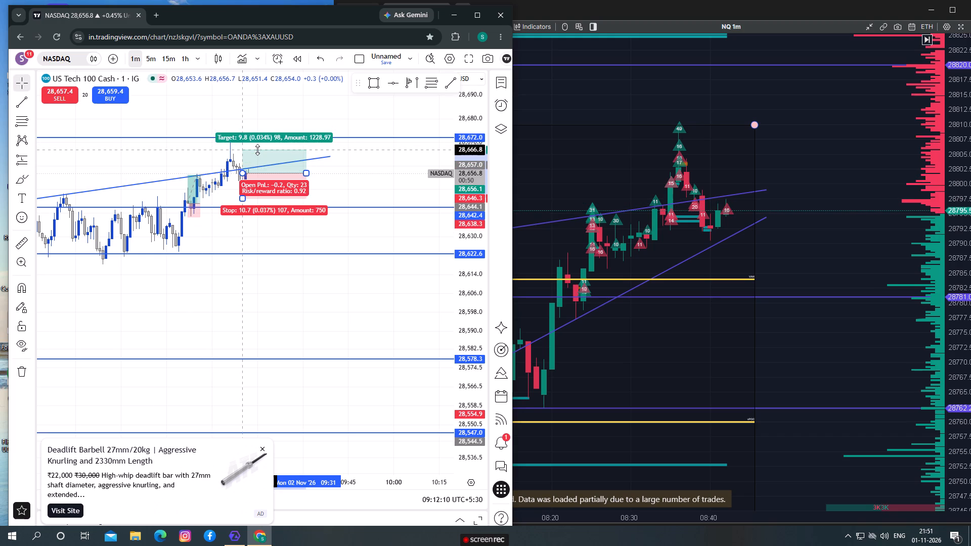
left_click_drag(257, 150, 258, 149)
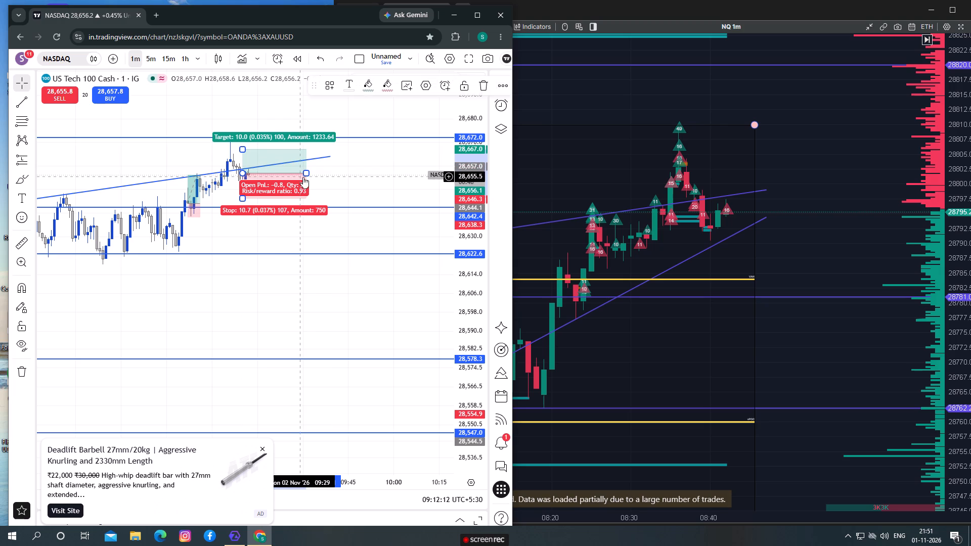
Shorten the new NASDAQ long position's width, raise its stop to about 28,651.8, and deselect it.
left_click_drag(305, 173, 269, 171)
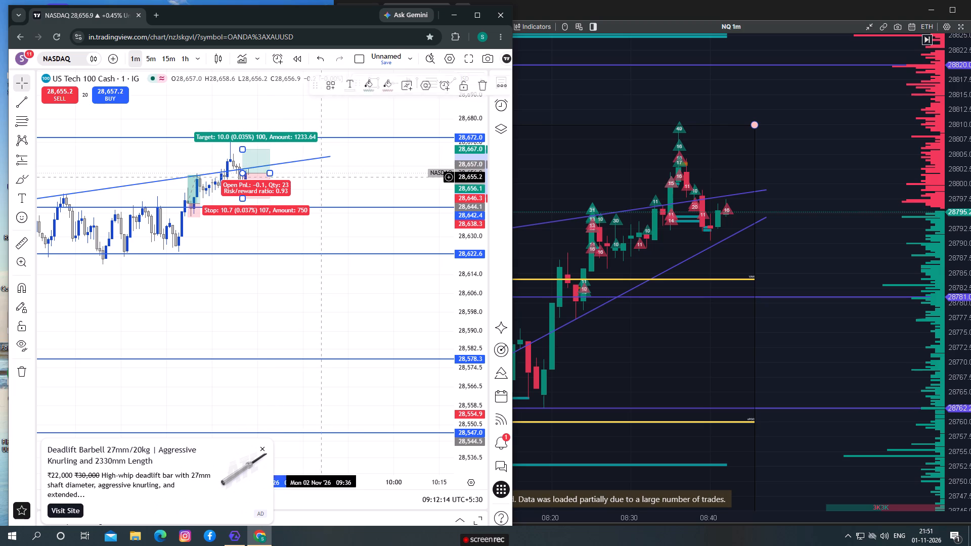
left_click(323, 177)
left_click_drag(241, 199, 262, 187)
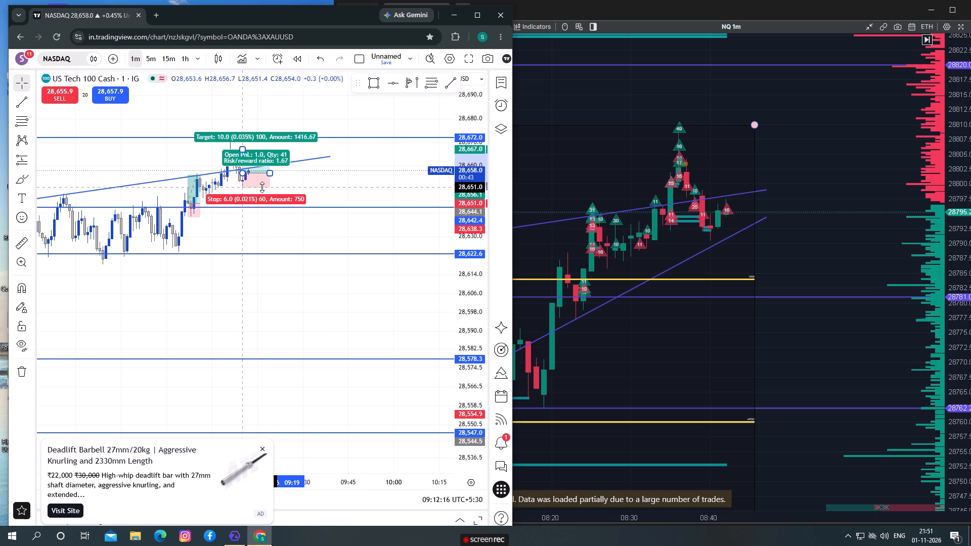
left_click_drag(262, 187, 267, 185)
left_click(316, 188)
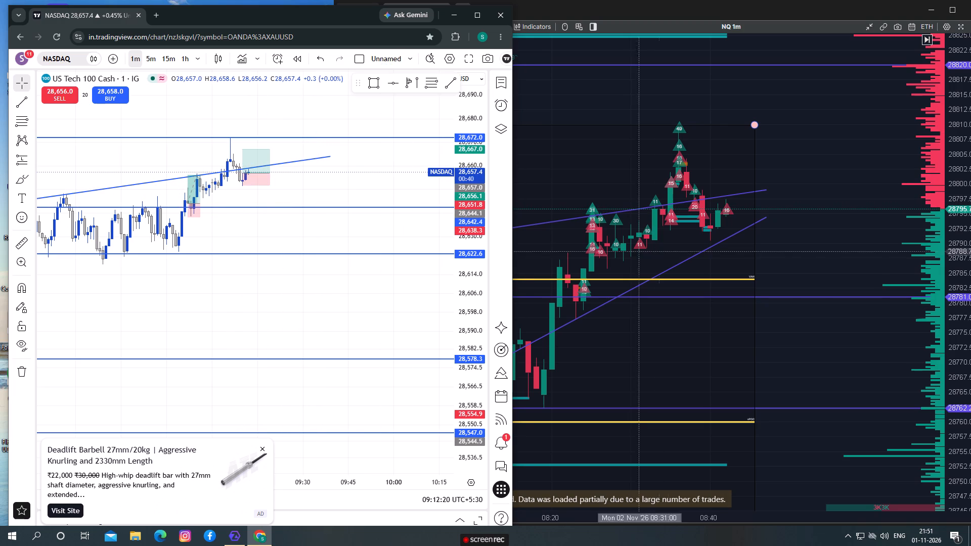
In ATAS X, place a long position on NQ's 08:41 candle at about 28,795.5 with its stop at about 28,790.5.
left_click_drag(796, 259, 756, 256)
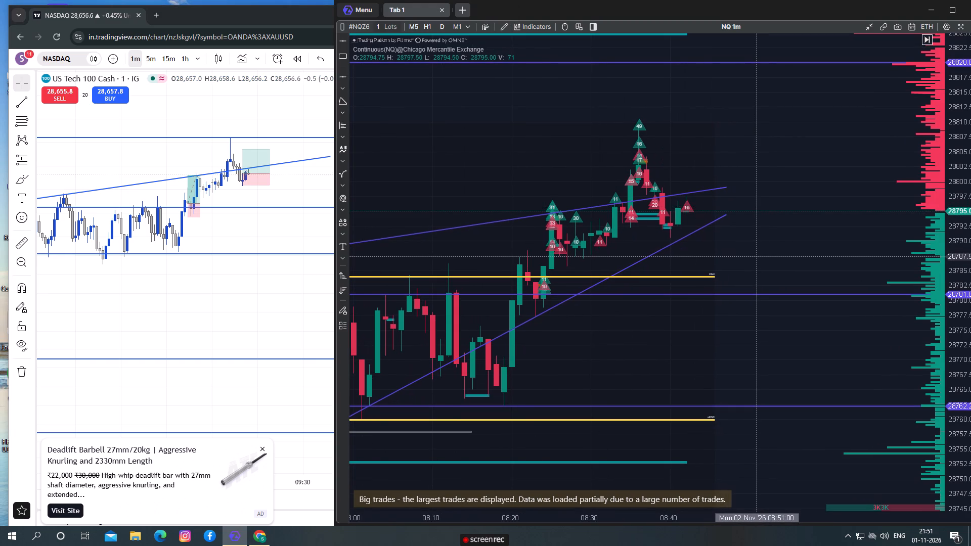
scroll(756, 256, "up", 3)
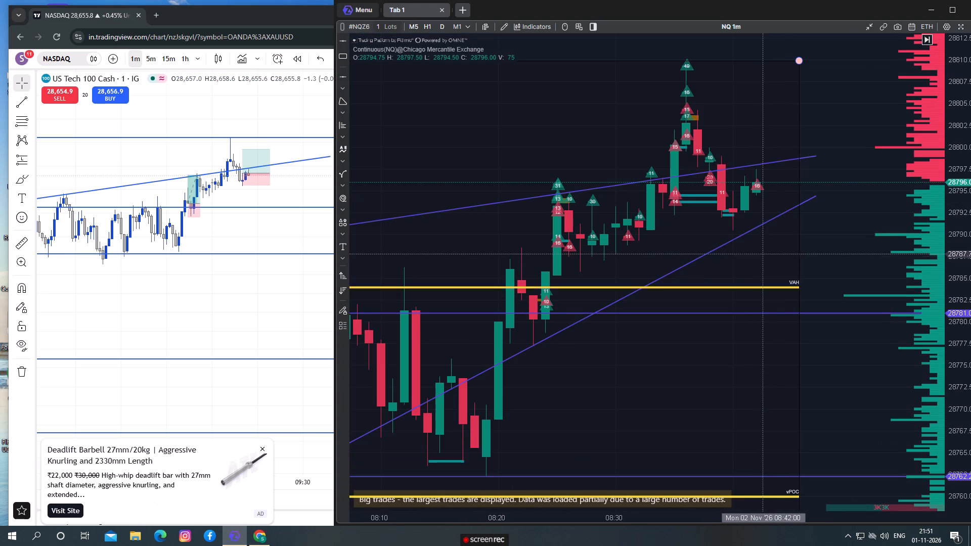
left_click_drag(783, 247, 734, 246)
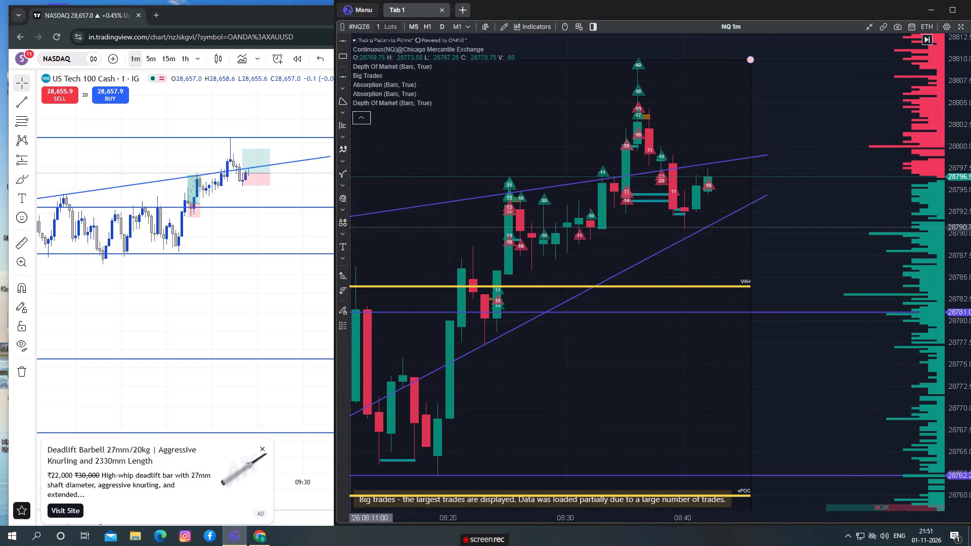
left_click(343, 276)
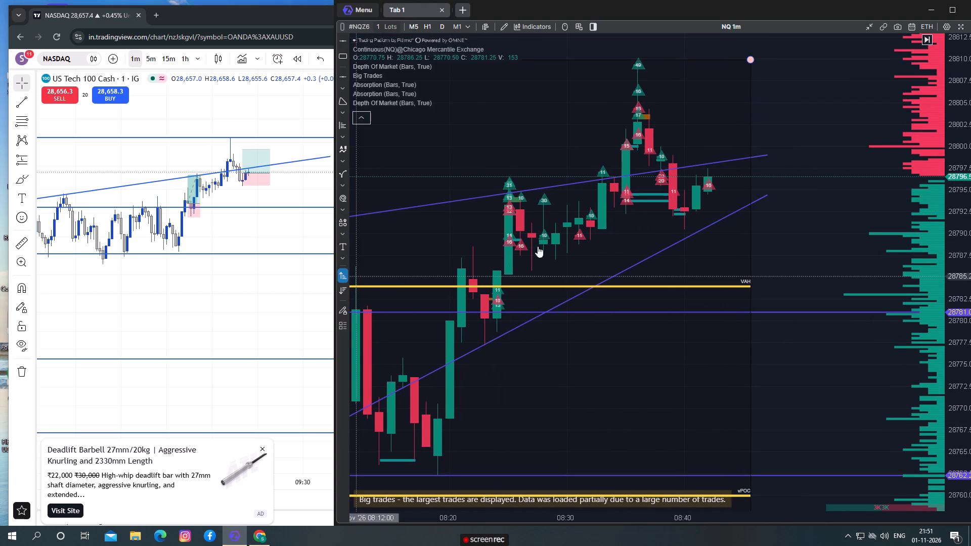
left_click(703, 185)
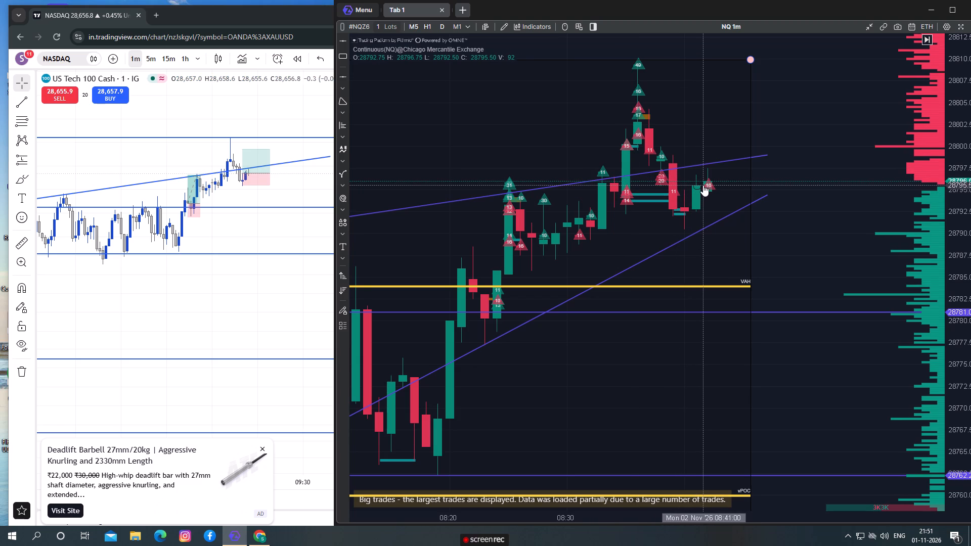
left_click_drag(697, 232, 698, 231)
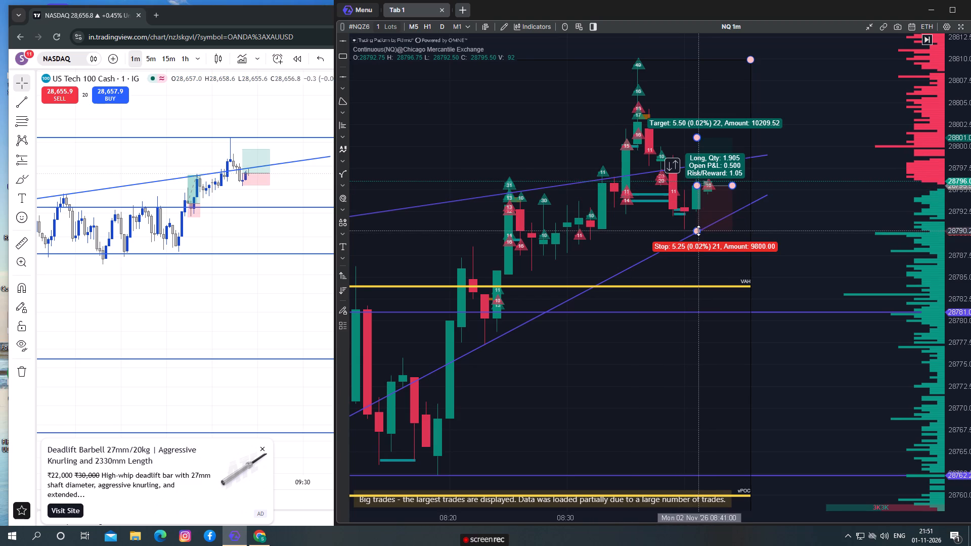
left_click_drag(698, 231, 705, 229)
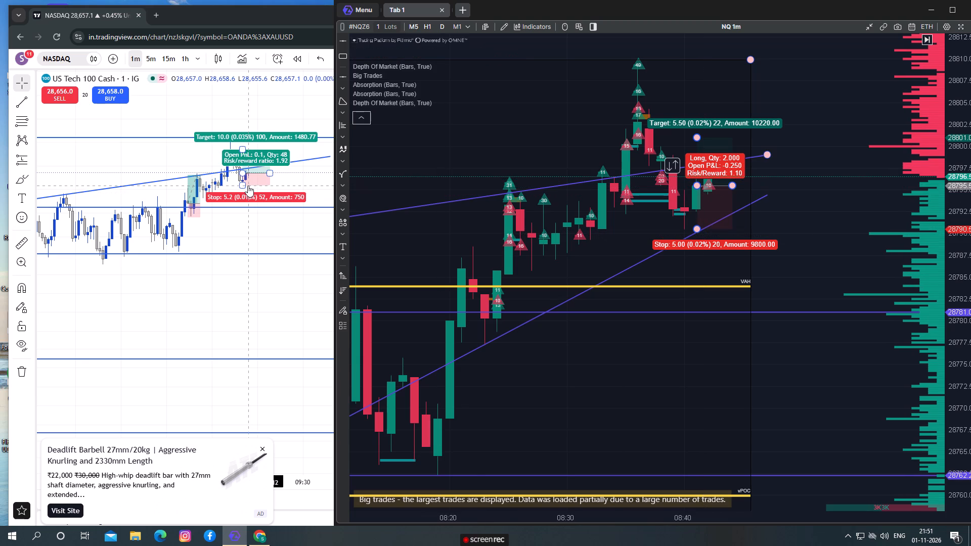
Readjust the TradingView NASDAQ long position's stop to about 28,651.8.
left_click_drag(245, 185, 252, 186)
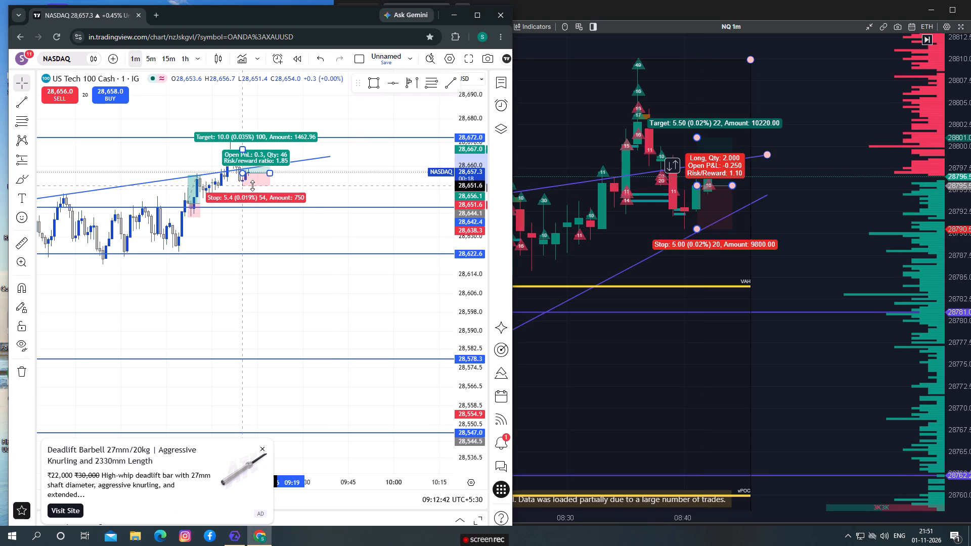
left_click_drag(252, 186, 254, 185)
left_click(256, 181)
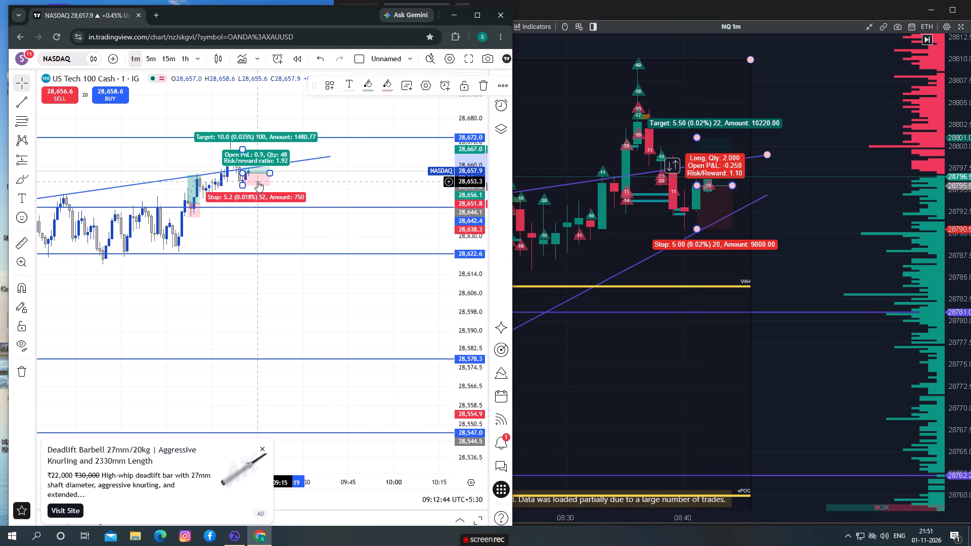
Examine the NASDAQ long position closely against the upper trend line, the latest candles and the 28,672.0 line.
scroll(233, 190, "up", 4)
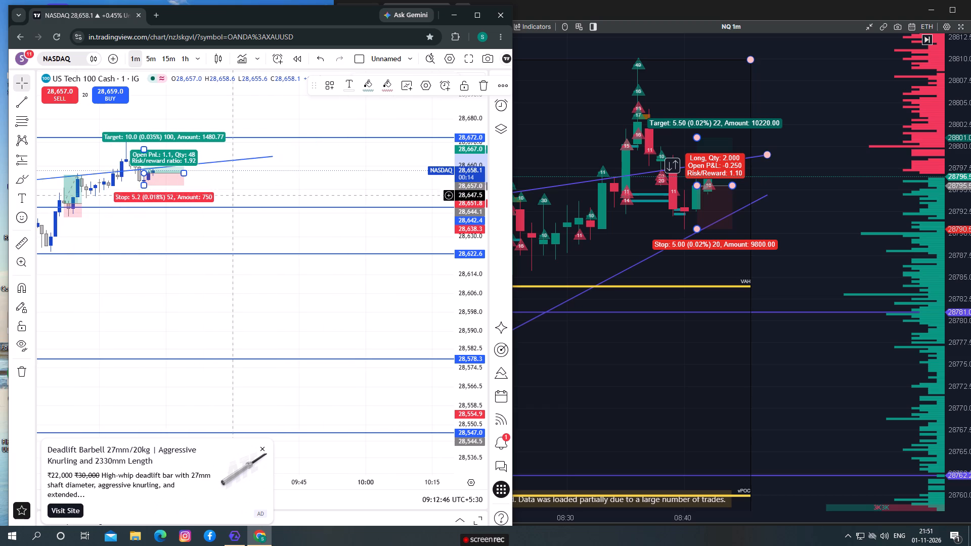
left_click_drag(234, 194, 274, 202)
left_click_drag(453, 296, 464, 195)
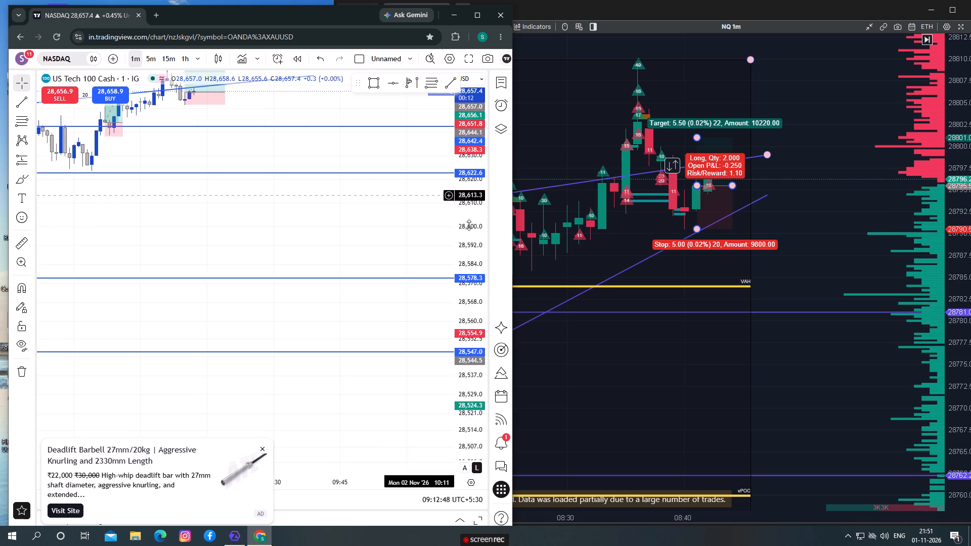
left_click_drag(470, 239, 456, 121)
left_click_drag(222, 106, 275, 318)
scroll(269, 311, "up", 4)
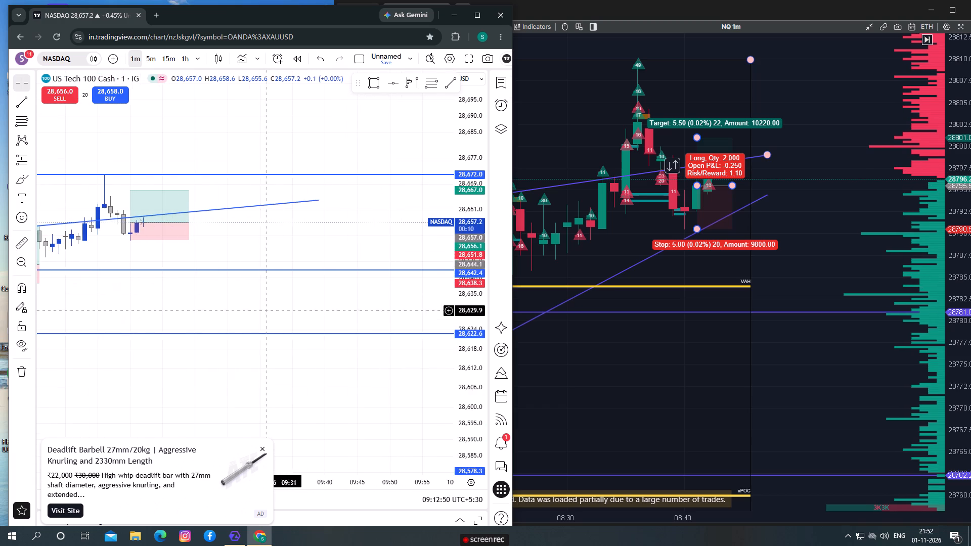
left_click_drag(227, 248, 243, 266)
In ATAS X, select the NQ long position and recheck its stop at about 28,790.5 beside the lower trend line.
left_click(665, 314)
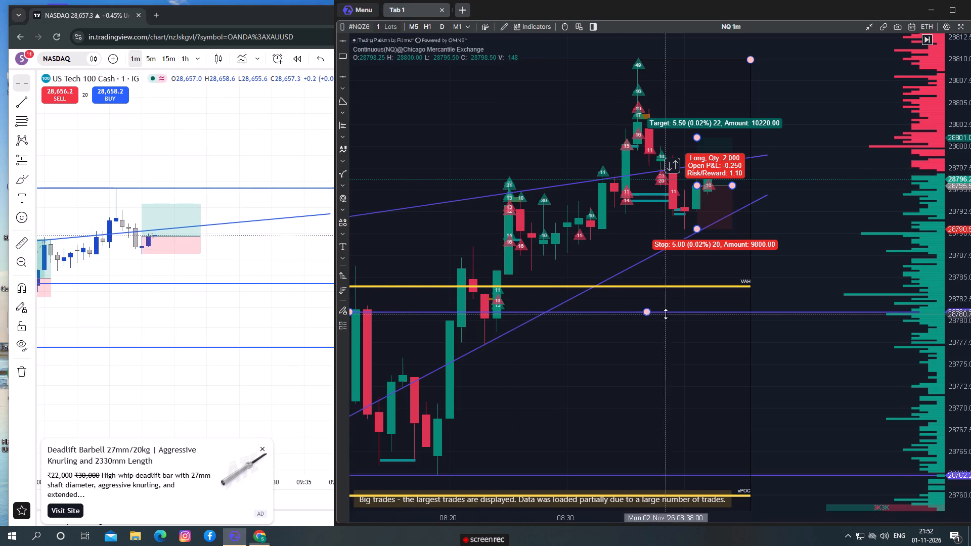
left_click(698, 187)
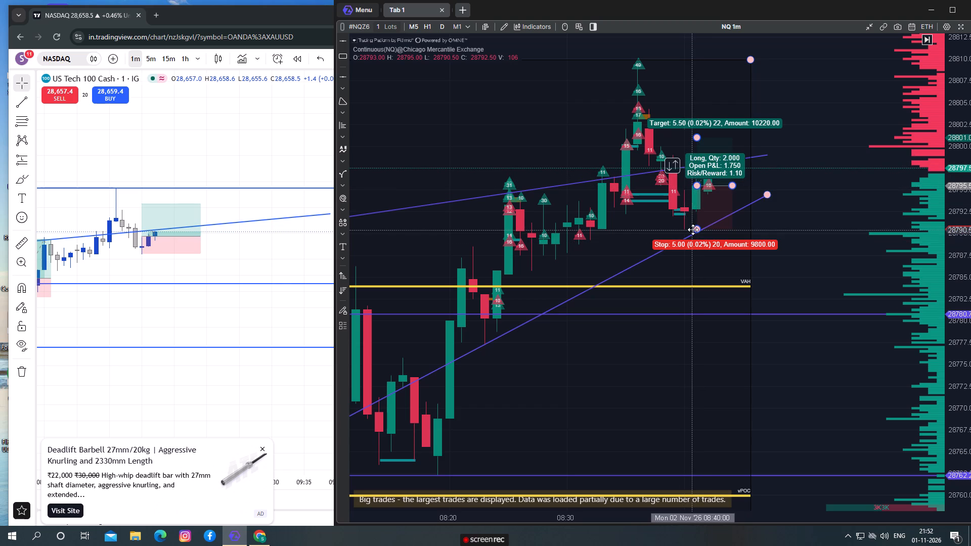
left_click_drag(694, 230, 713, 229)
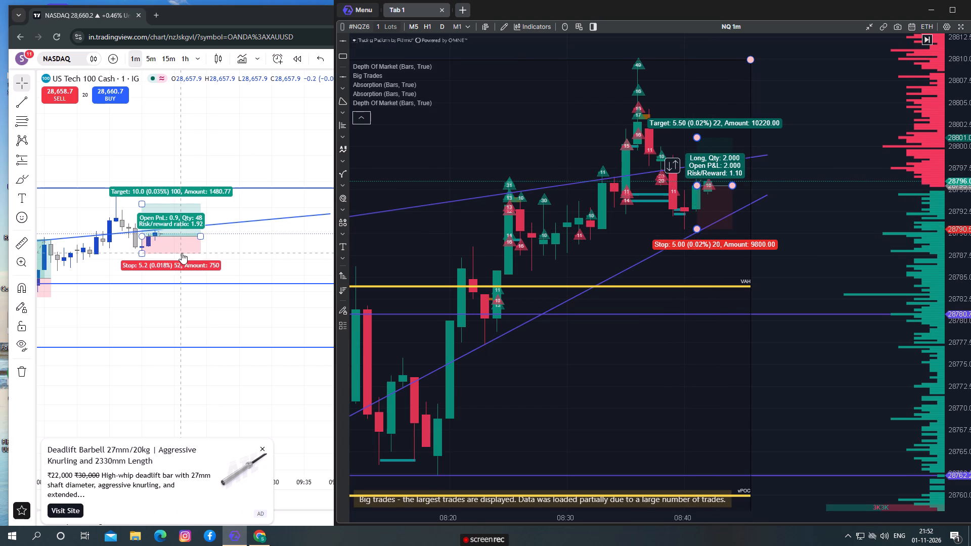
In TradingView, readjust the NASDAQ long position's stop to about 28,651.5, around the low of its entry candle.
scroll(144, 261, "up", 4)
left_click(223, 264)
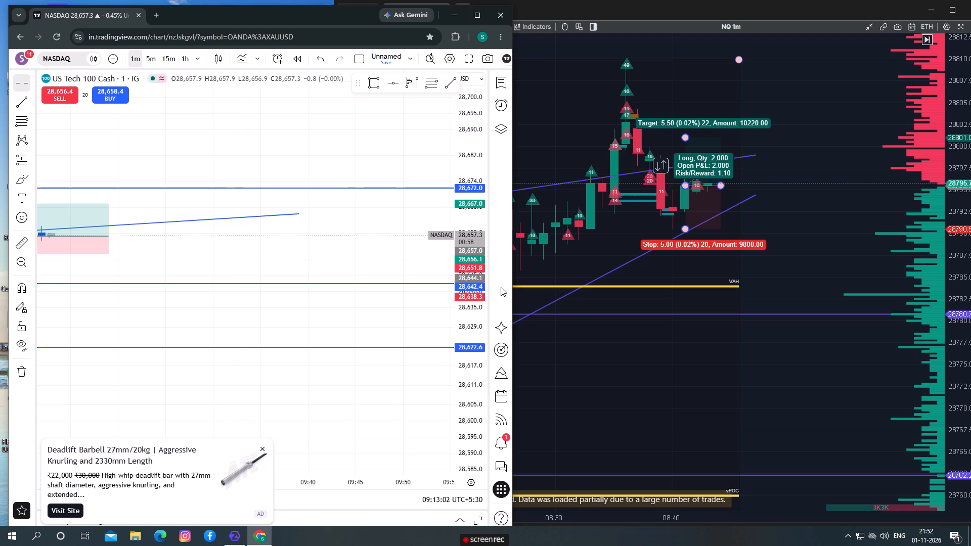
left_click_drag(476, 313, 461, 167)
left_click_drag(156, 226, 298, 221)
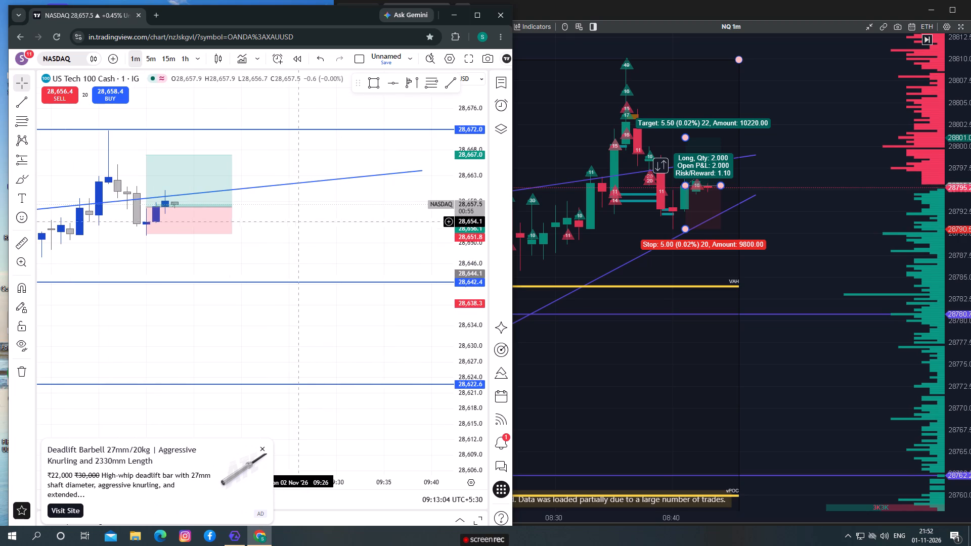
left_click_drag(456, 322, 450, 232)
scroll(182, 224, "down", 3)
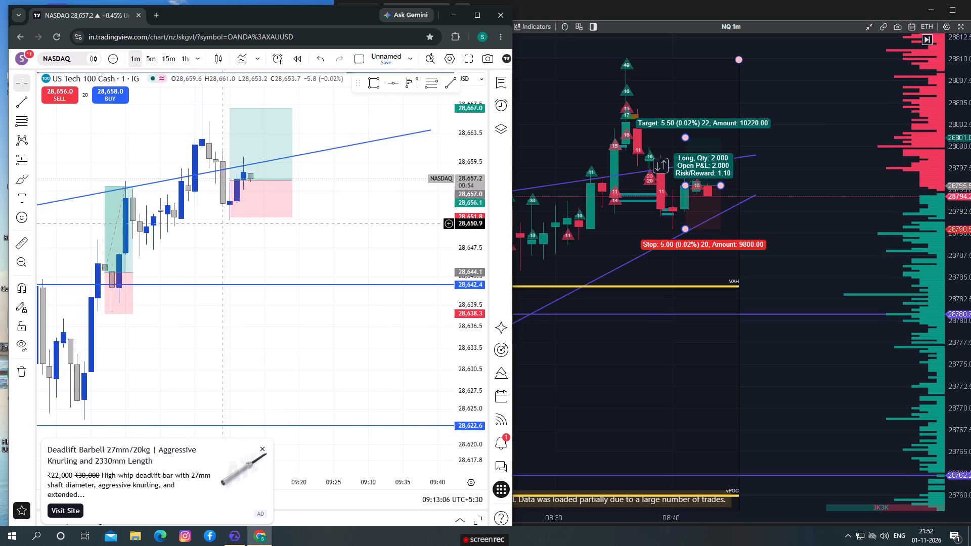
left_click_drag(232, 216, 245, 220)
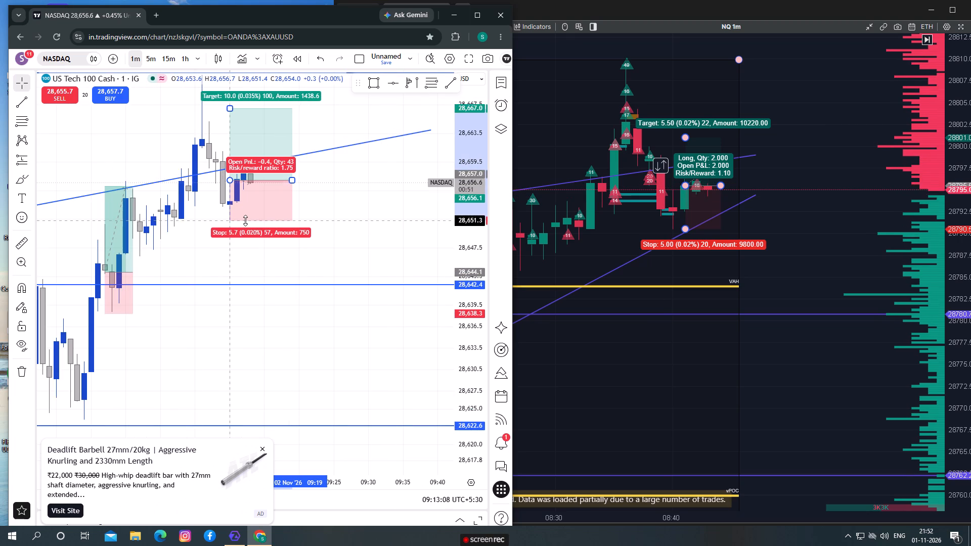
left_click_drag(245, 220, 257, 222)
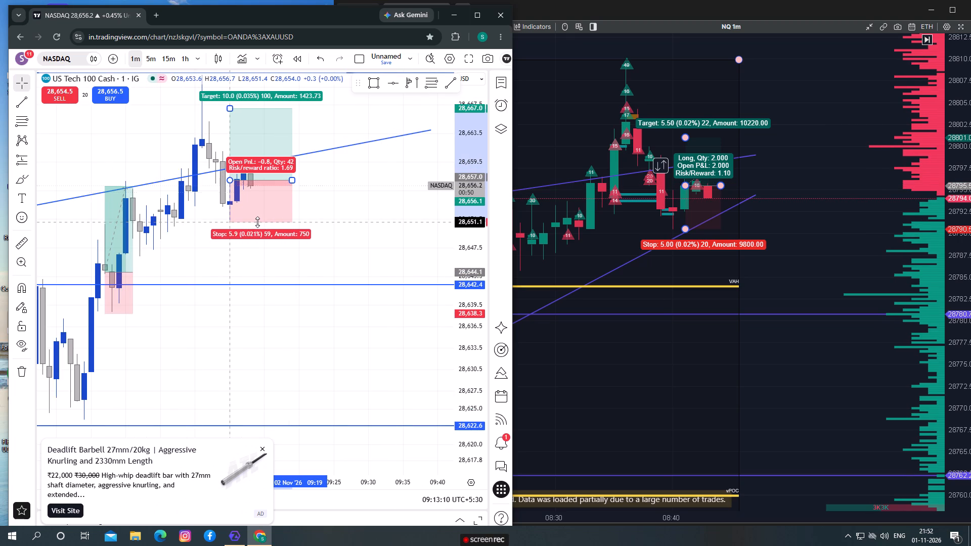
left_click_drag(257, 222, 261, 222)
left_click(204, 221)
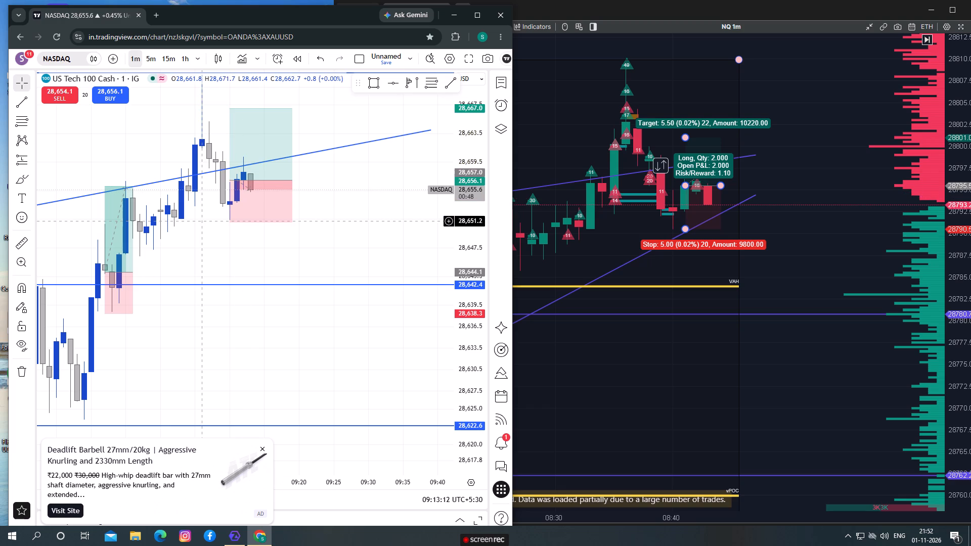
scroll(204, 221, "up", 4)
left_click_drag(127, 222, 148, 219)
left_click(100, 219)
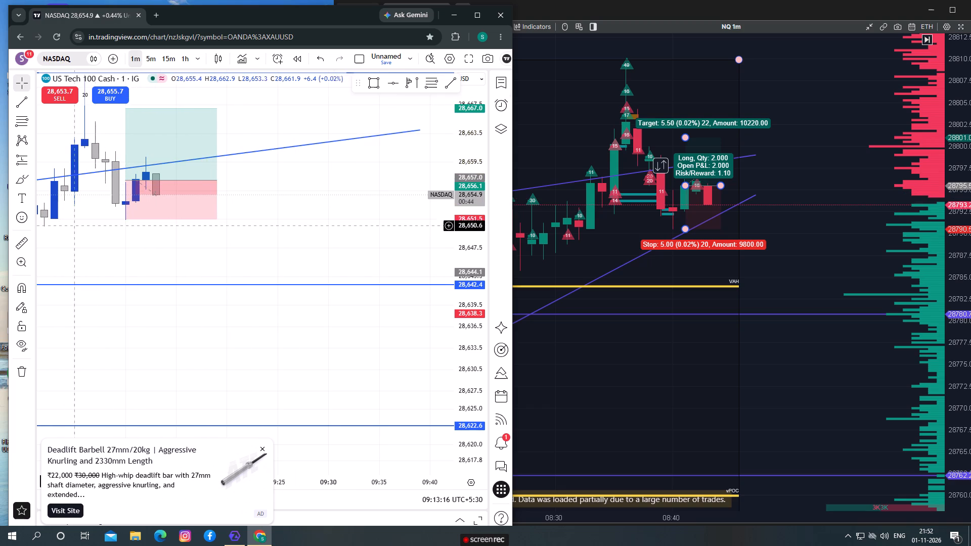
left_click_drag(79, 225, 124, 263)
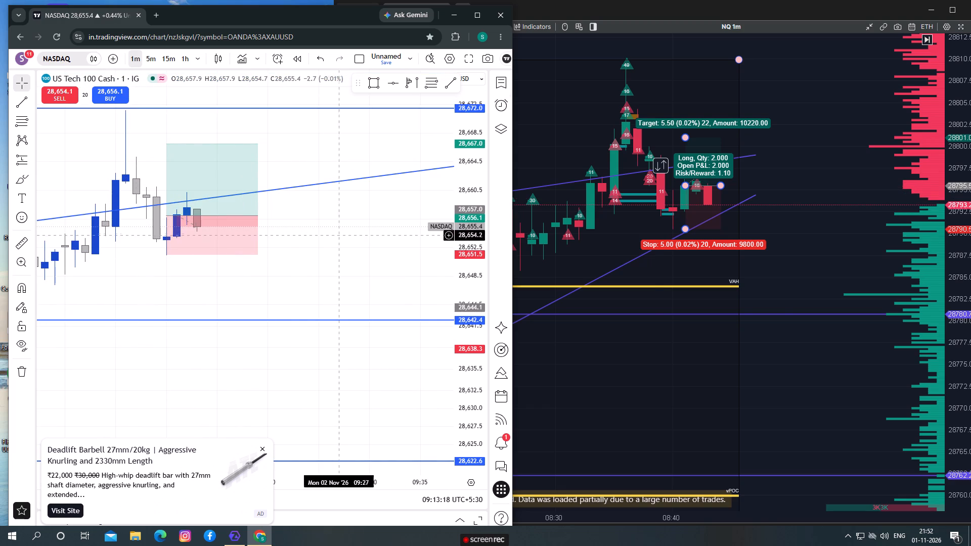
In ATAS X, extend the NQ long position forward in time to about 08:47.
left_click_drag(720, 186, 735, 186)
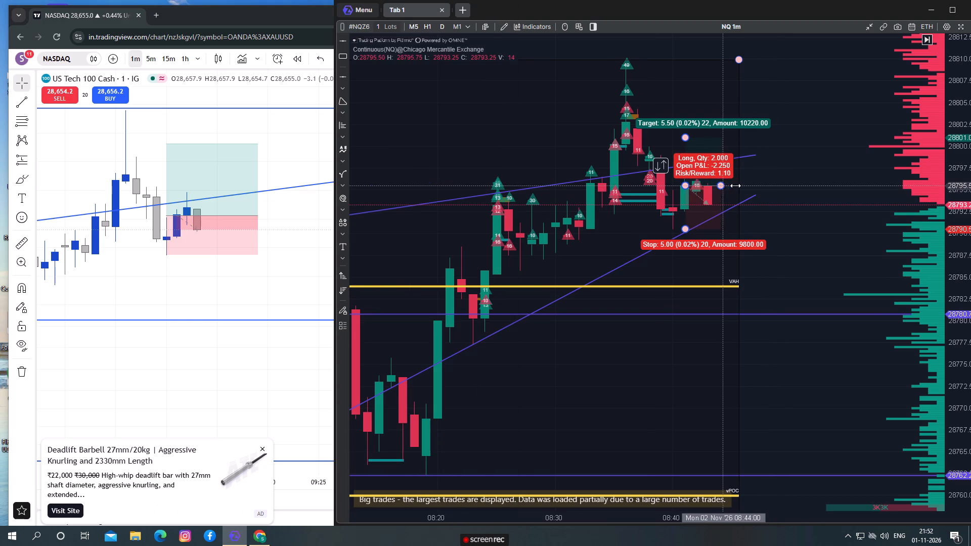
left_click_drag(735, 186, 752, 186)
left_click(781, 185)
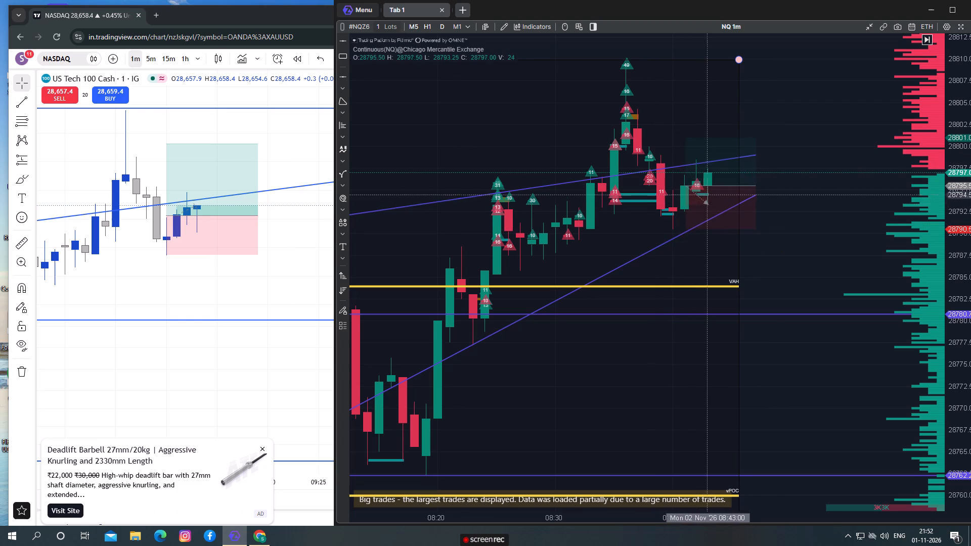
Lower the area transparency in the NQ long position's settings and apply the change.
left_click(755, 185)
right_click(755, 185)
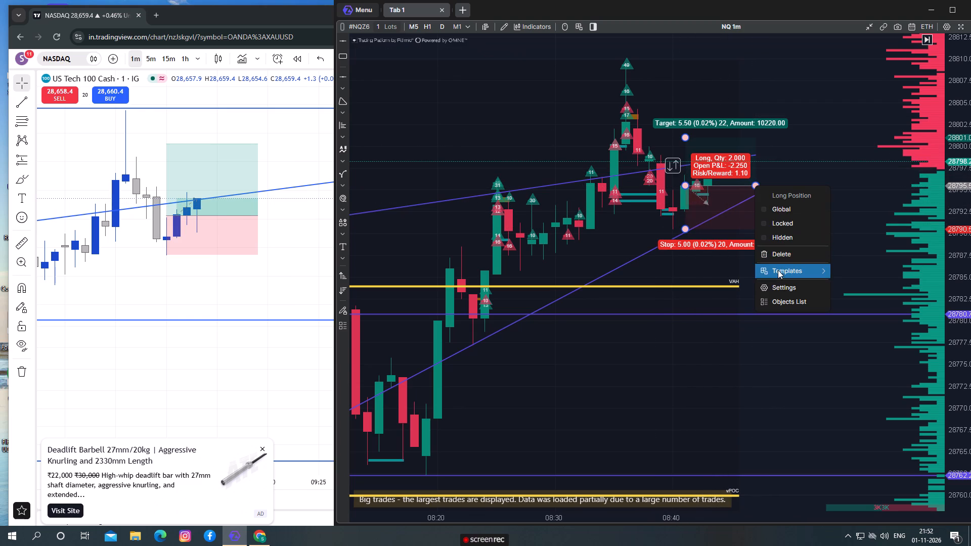
left_click(782, 283)
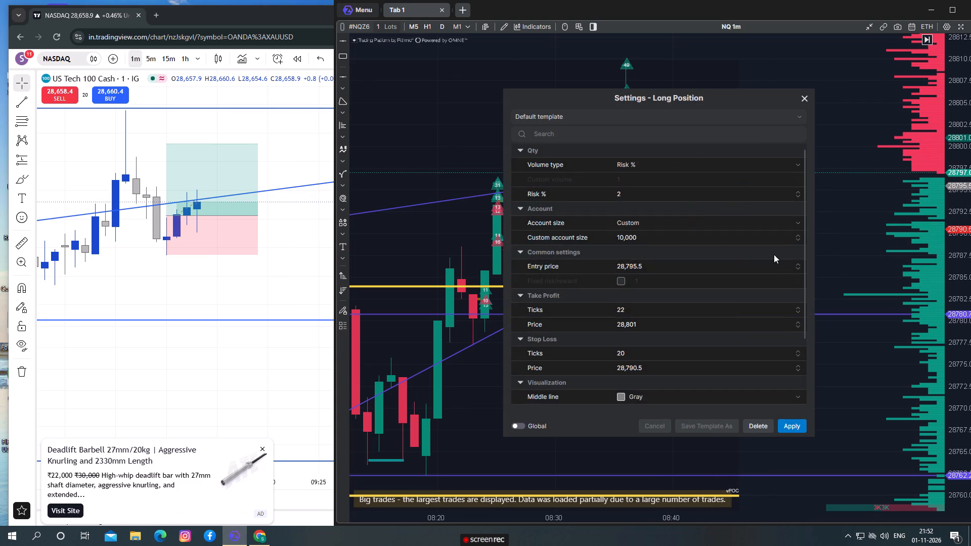
scroll(774, 263, "down", 1)
scroll(774, 265, "up", 1)
scroll(774, 265, "down", 3)
scroll(774, 267, "up", 1)
scroll(774, 268, "down", 1)
scroll(774, 272, "up", 1)
scroll(774, 272, "down", 2)
scroll(719, 316, "down", 2)
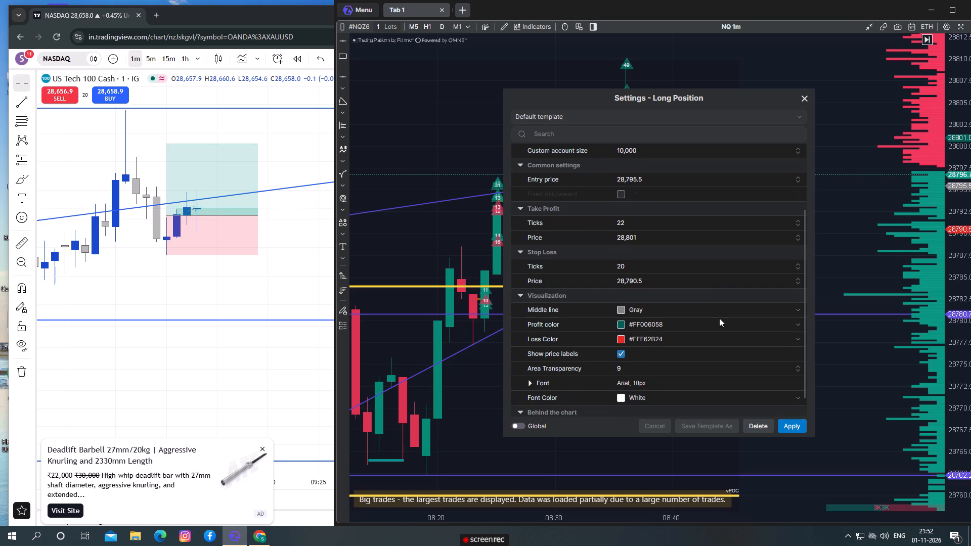
left_click(801, 370)
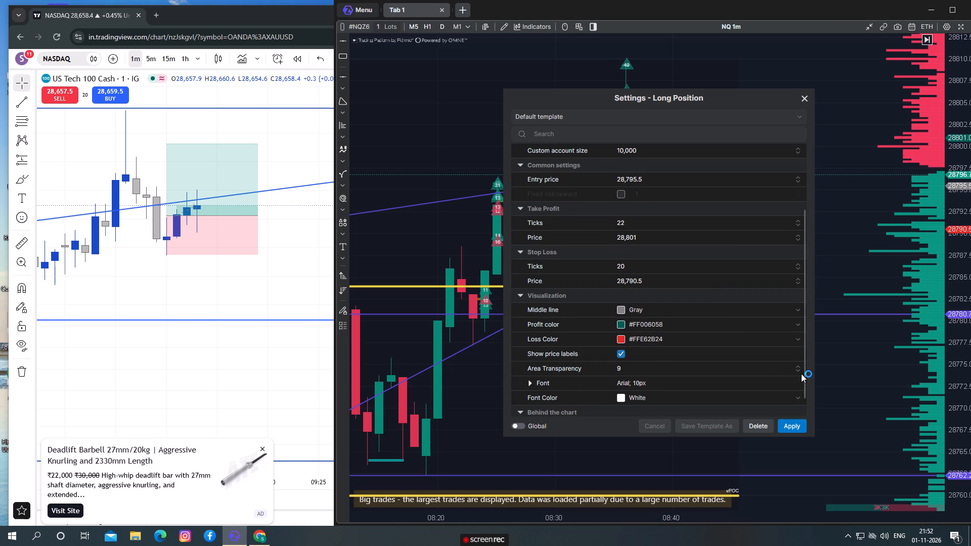
left_click(801, 370)
left_click(798, 371)
left_click(798, 371)
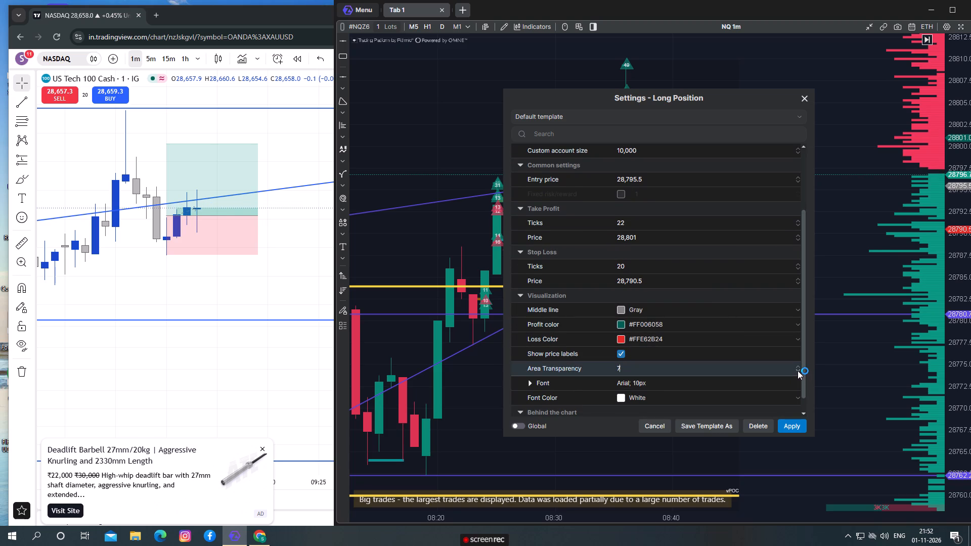
left_click(798, 371)
left_click(796, 430)
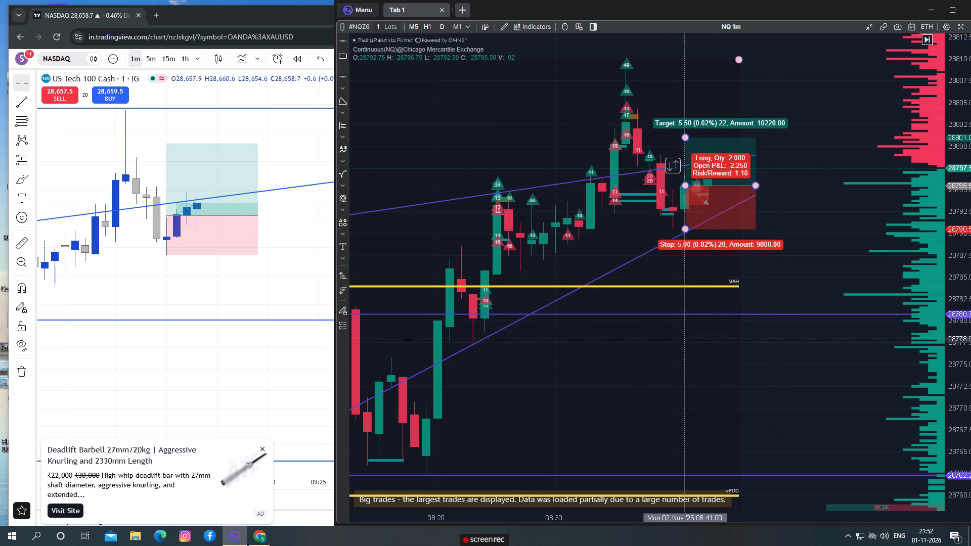
left_click(704, 287)
Examine the NQ long position against both trend lines, the order flow markers and the latest candles.
left_click_drag(624, 246, 583, 246)
scroll(610, 270, "up", 2)
scroll(656, 238, "down", 2)
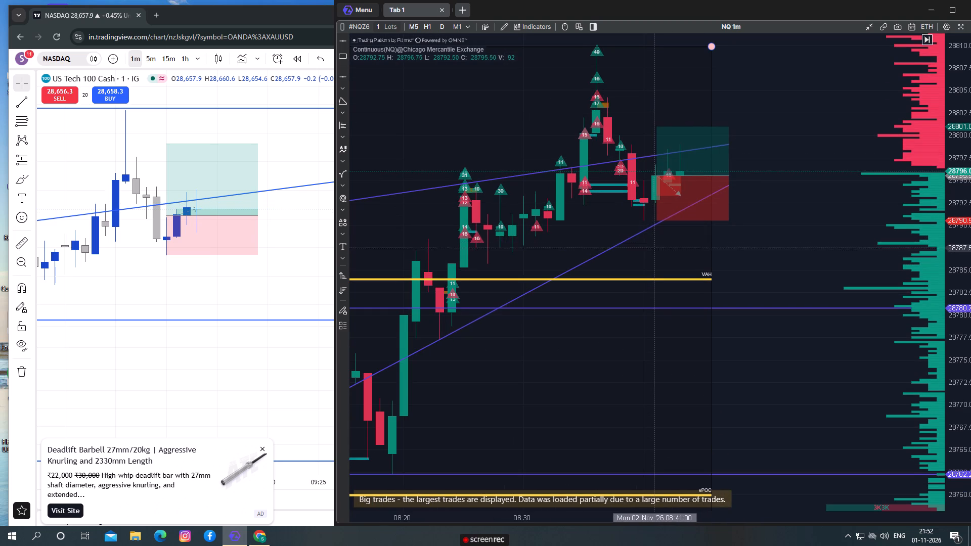
scroll(654, 242, "down", 1)
scroll(654, 242, "up", 1)
scroll(582, 233, "down", 1)
scroll(582, 233, "up", 1)
scroll(582, 233, "down", 1)
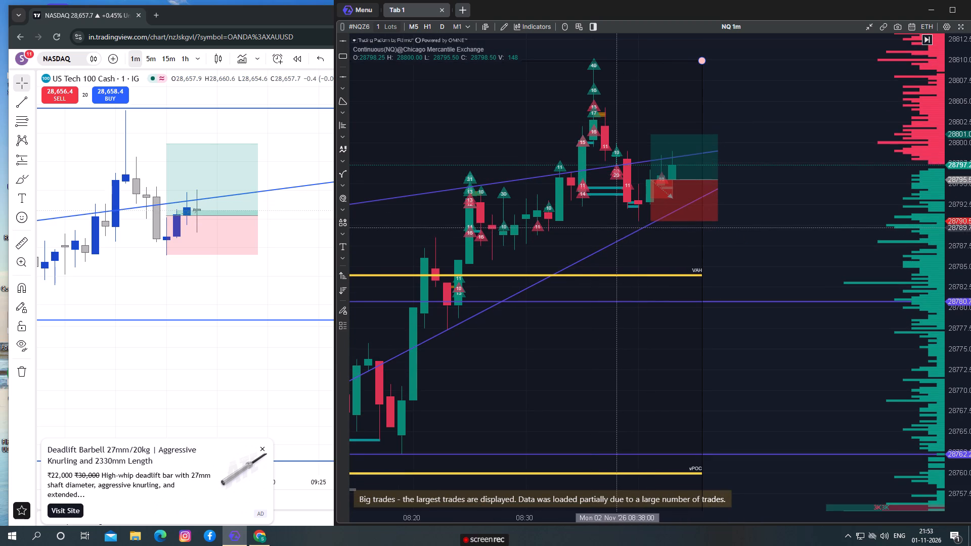
scroll(616, 228, "up", 3)
scroll(616, 229, "down", 1)
scroll(616, 229, "up", 1)
scroll(616, 230, "down", 3)
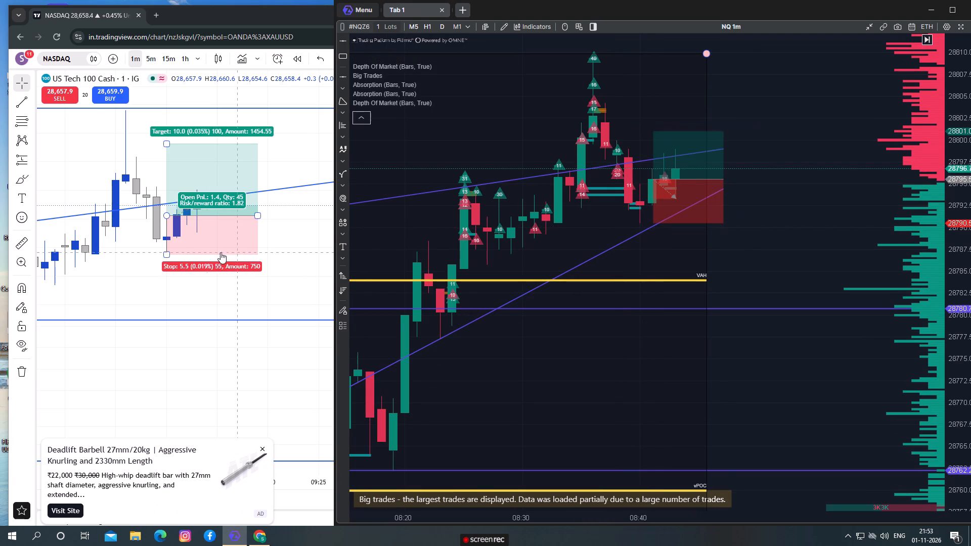
In TradingView, shift the NASDAQ long position's entry to about 28,657.2 and tighten its stop to about 28,652.2.
left_click(164, 214)
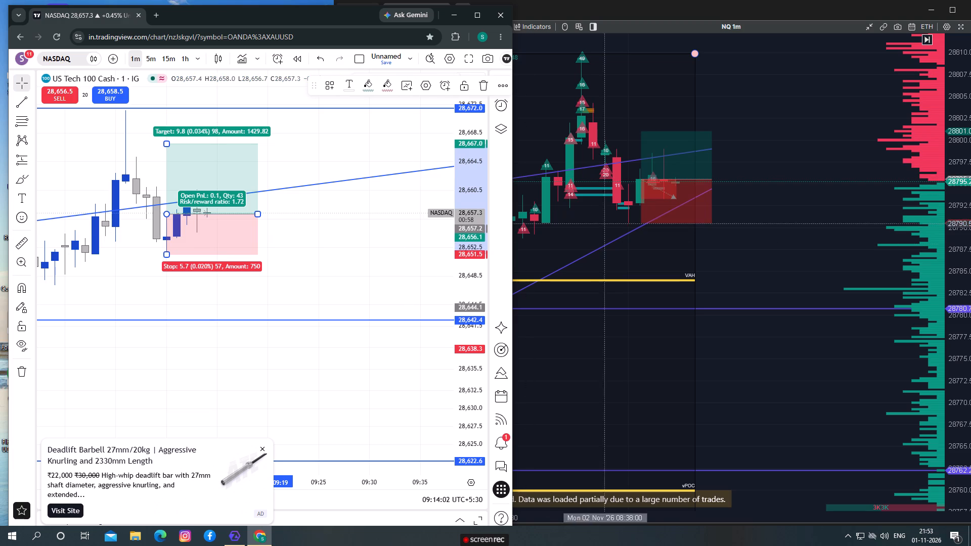
scroll(660, 232, "up", 4)
scroll(660, 232, "down", 3)
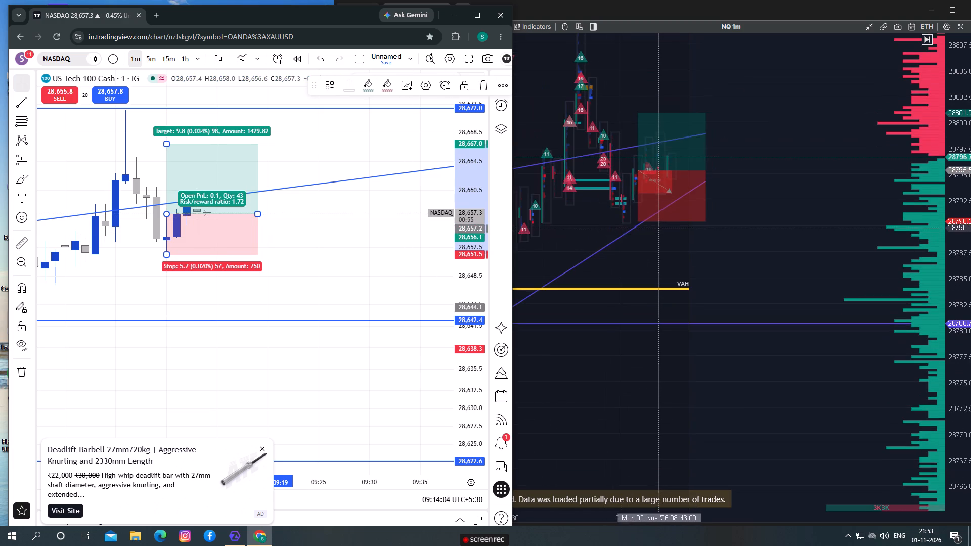
scroll(658, 227, "down", 2)
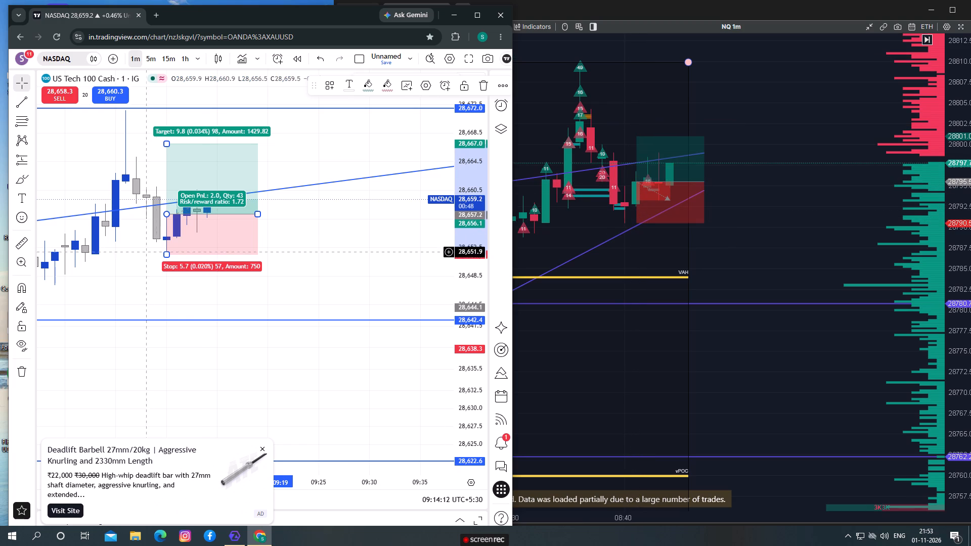
left_click_drag(165, 253, 180, 255)
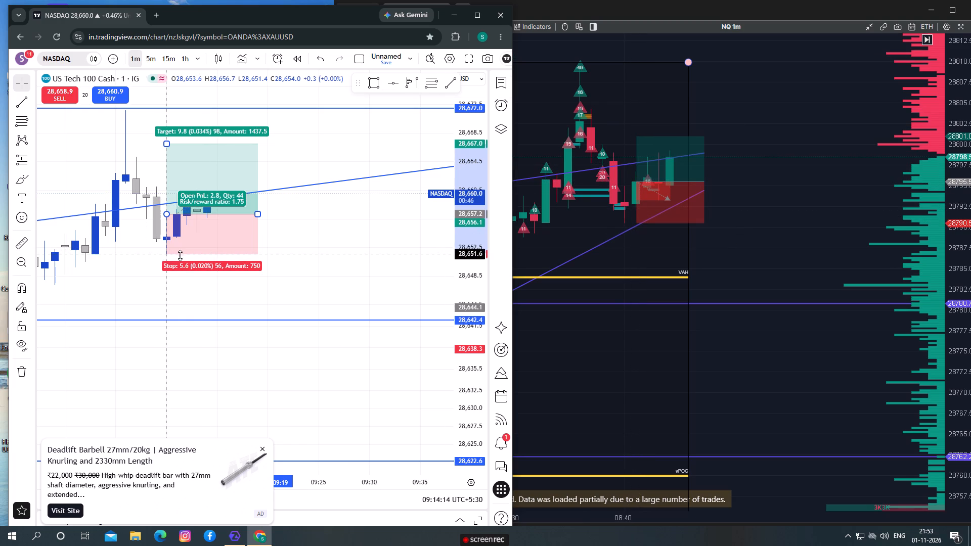
left_click_drag(180, 255, 238, 253)
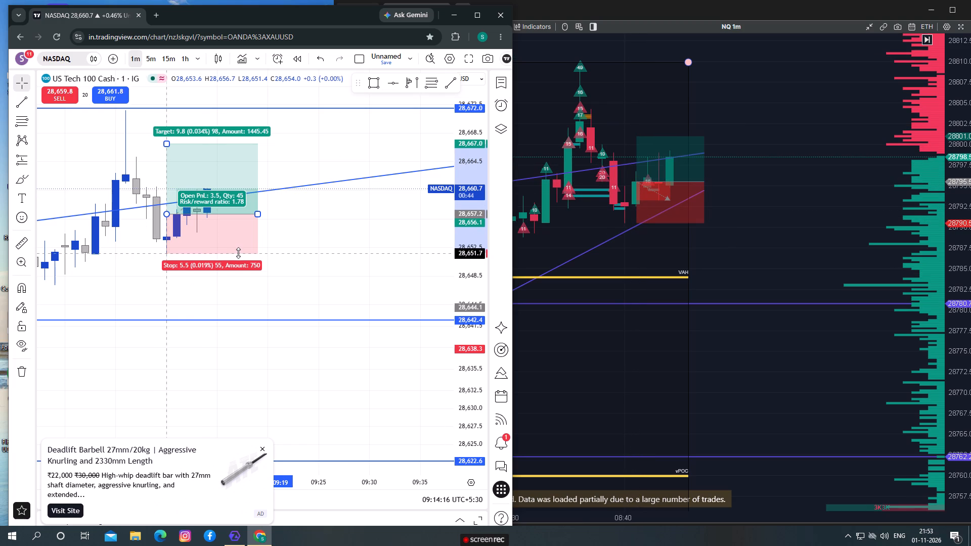
left_click_drag(238, 253, 244, 251)
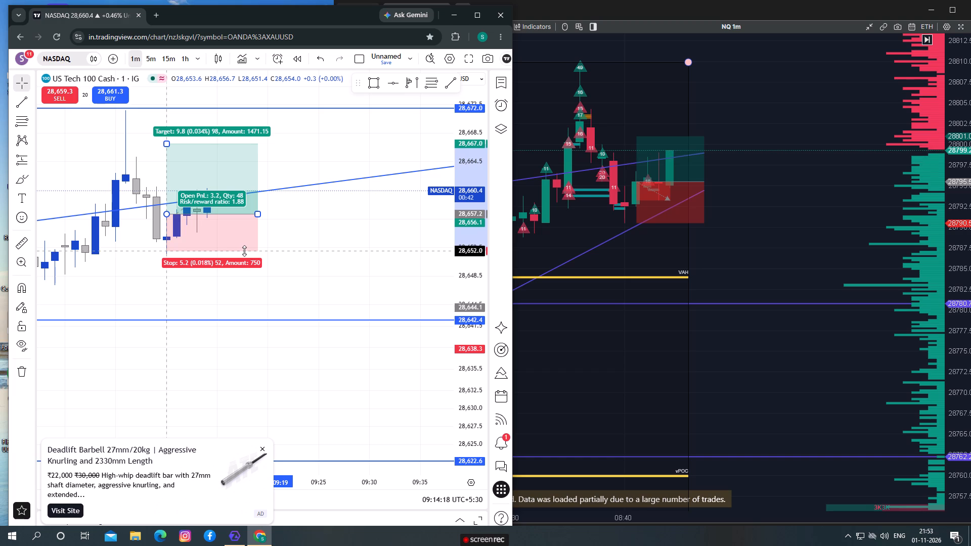
left_click_drag(244, 251, 246, 250)
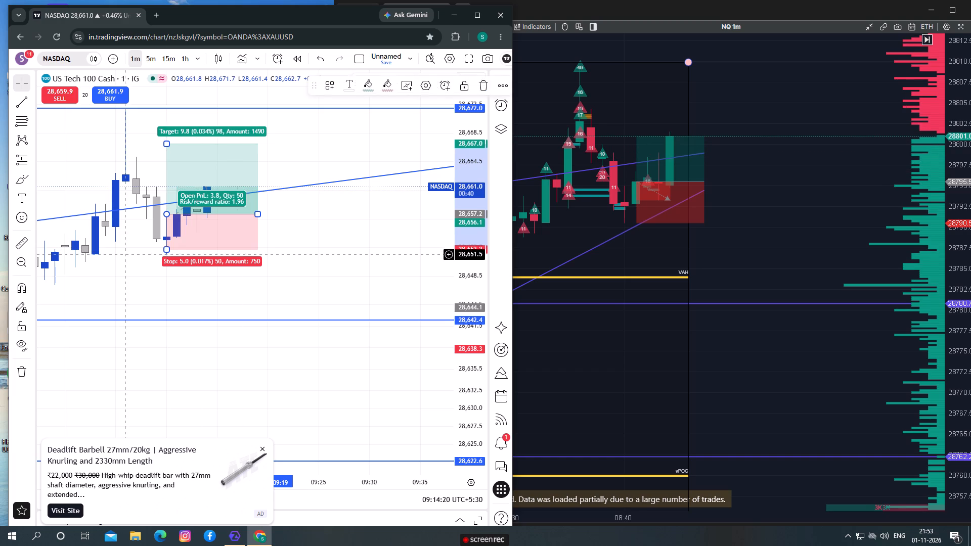
left_click(125, 254)
In ATAS X, raise the NQ long position's target to about 28,805.5, for a risk/reward of 2.00.
left_click_drag(301, 259, 274, 297)
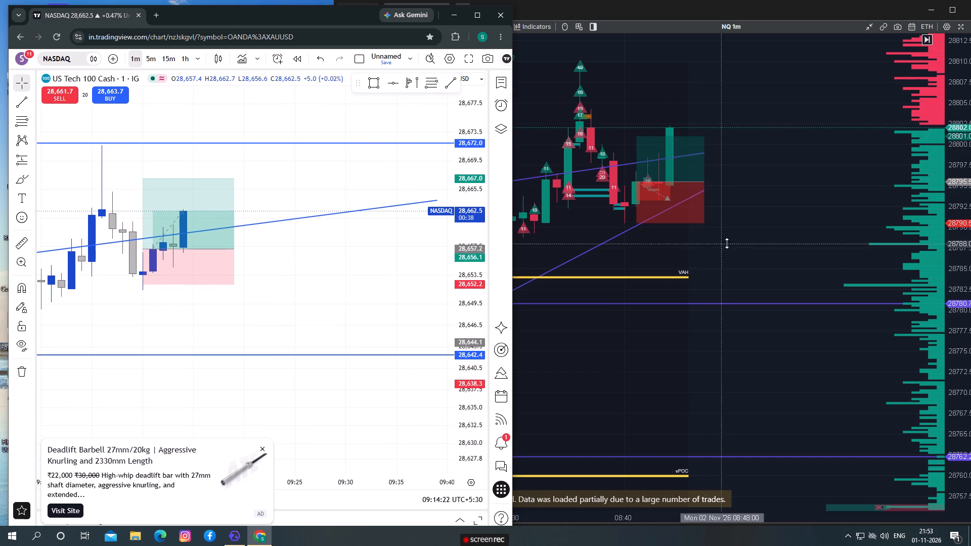
scroll(727, 243, "down", 2)
scroll(287, 267, "down", 2)
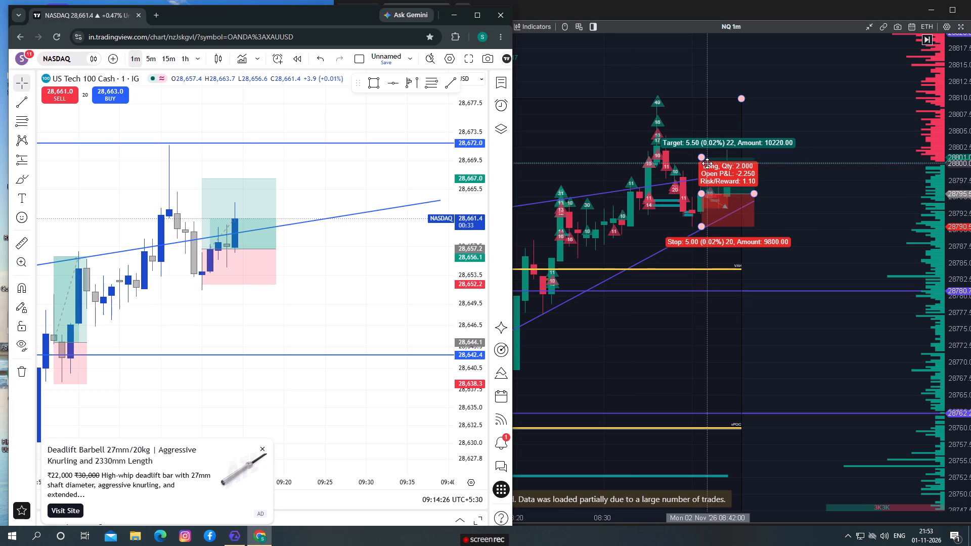
left_click_drag(702, 157, 720, 144)
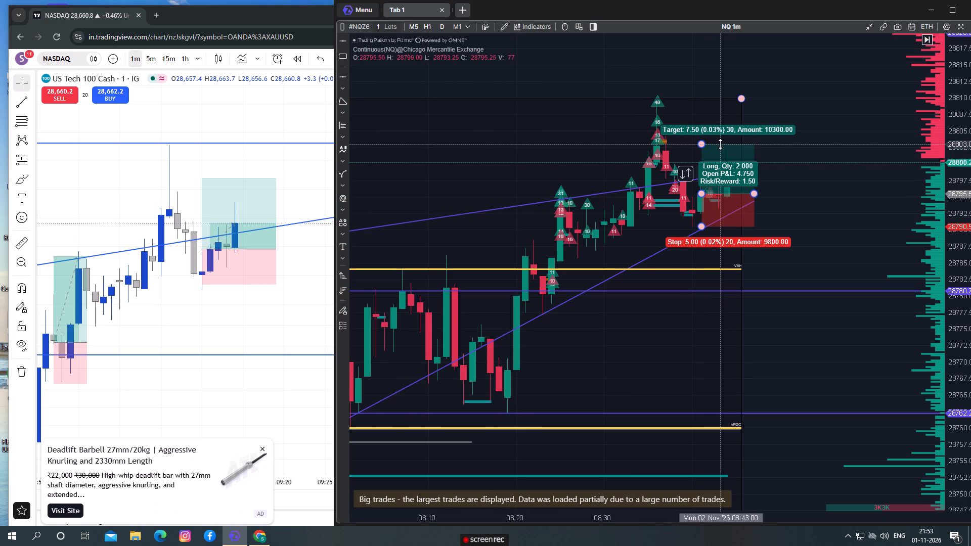
left_click_drag(720, 144, 733, 134)
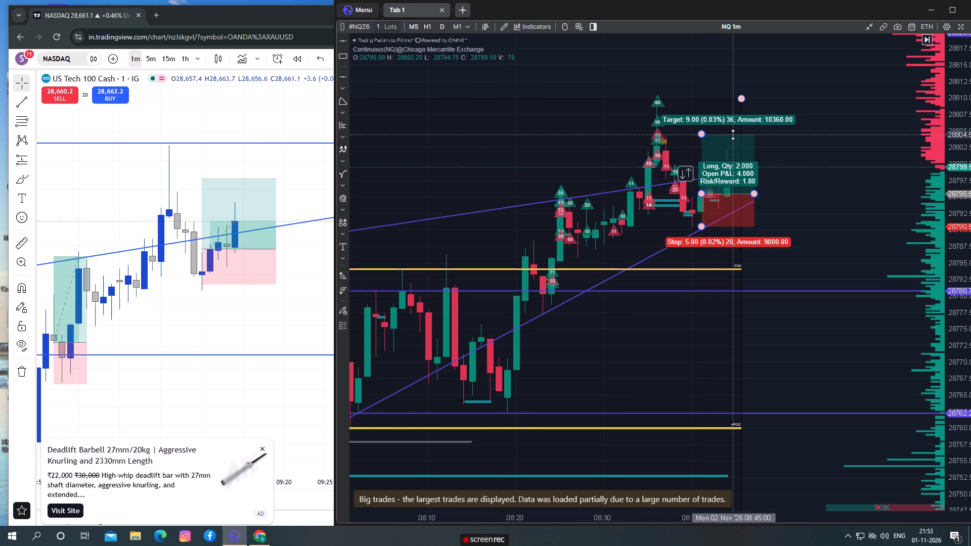
left_click_drag(733, 134, 740, 128)
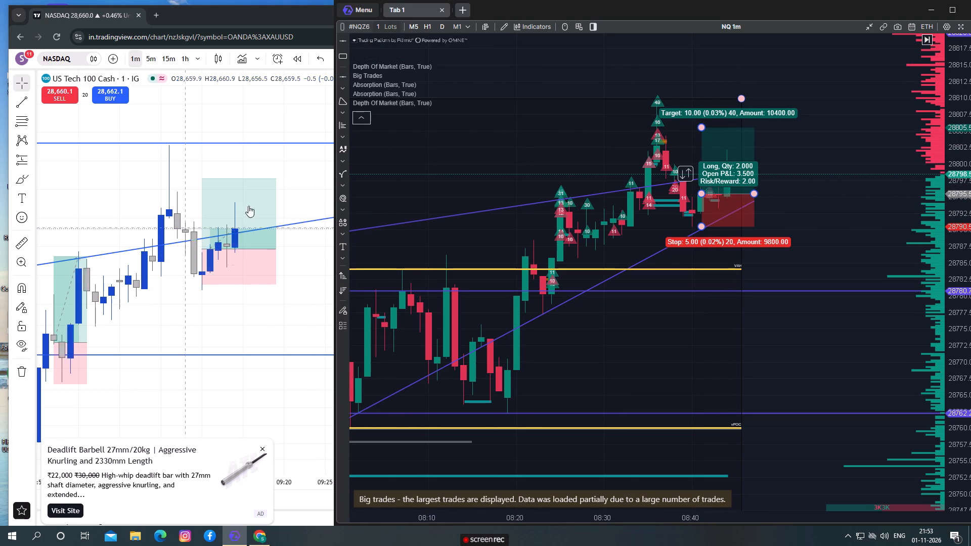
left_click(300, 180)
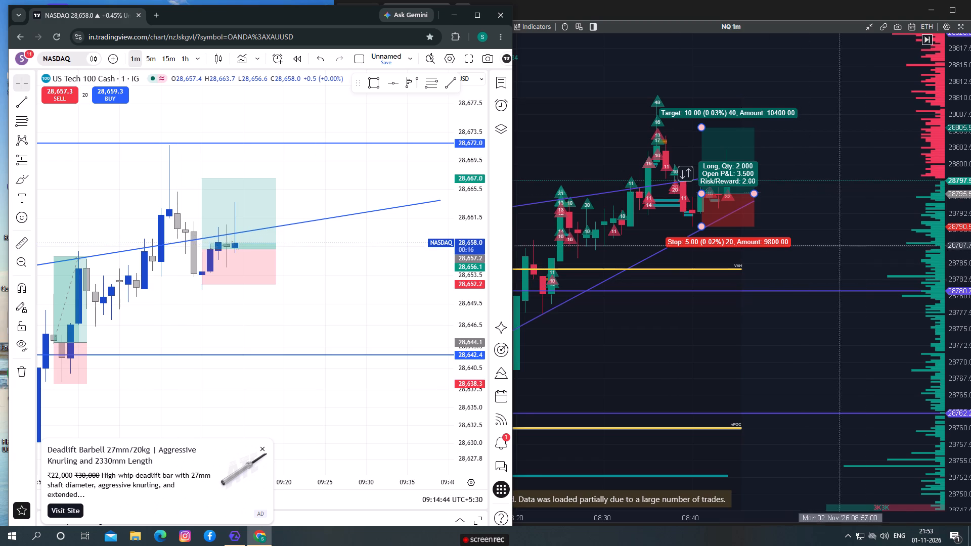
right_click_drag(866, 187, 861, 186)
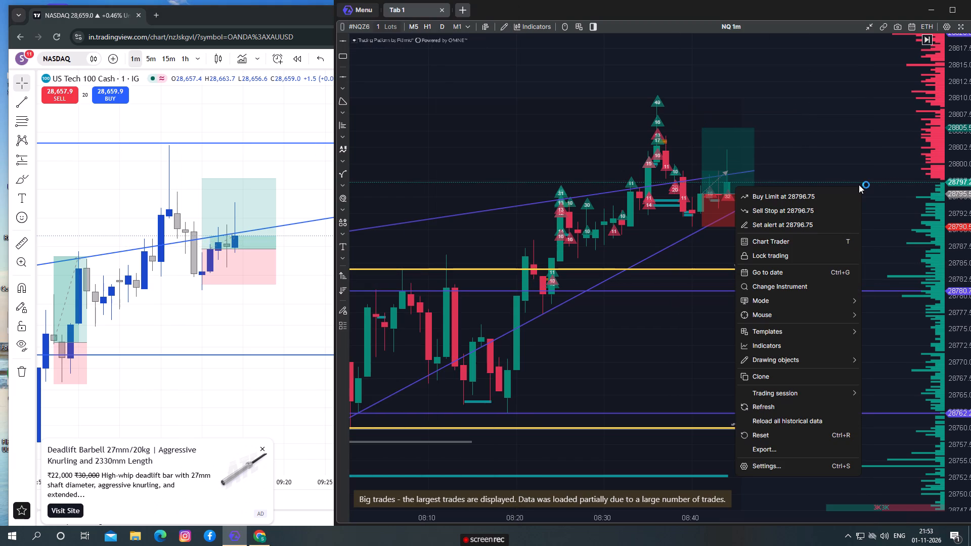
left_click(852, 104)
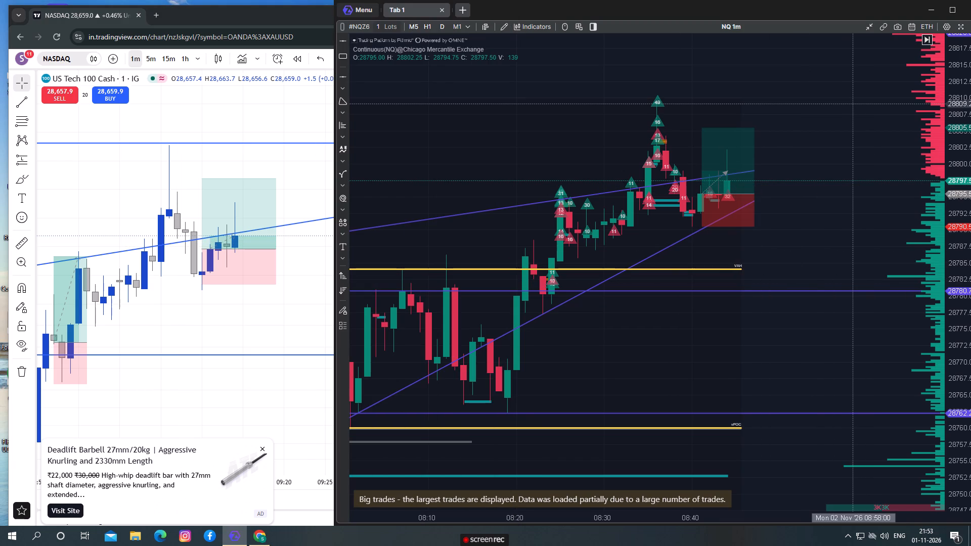
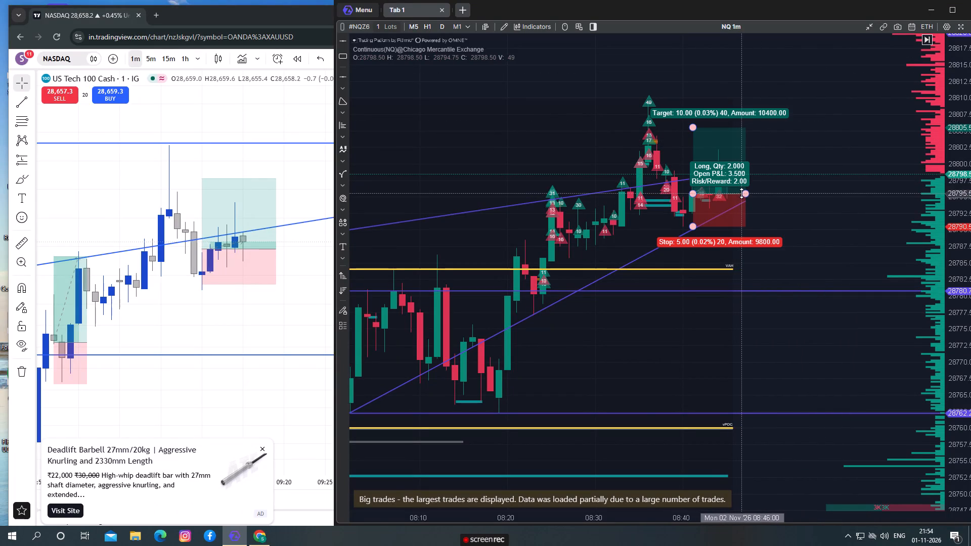
Widen the NQ long position forward in time to about 08:50, keeping its entry, target and stop prices.
left_click_drag(744, 193, 768, 192)
left_click(801, 175)
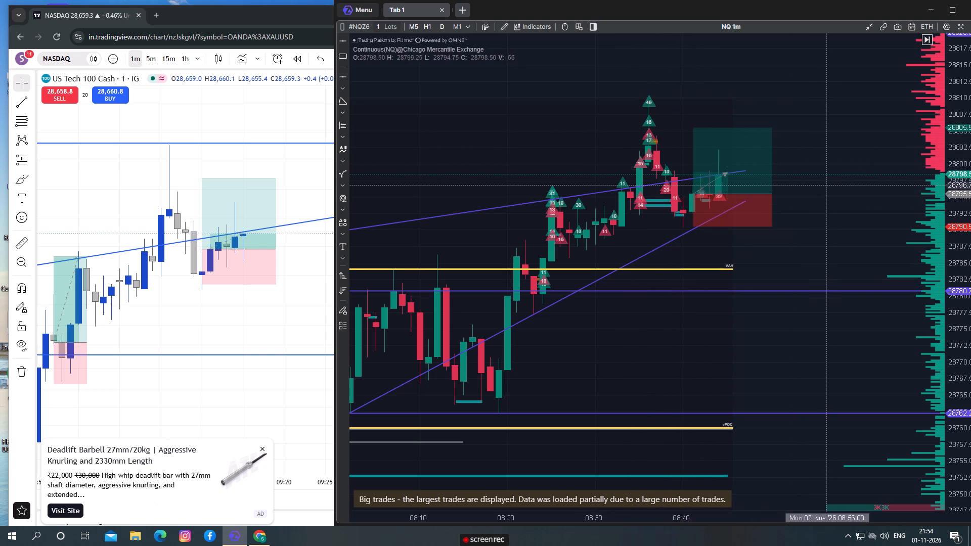
left_click_drag(827, 185, 827, 193)
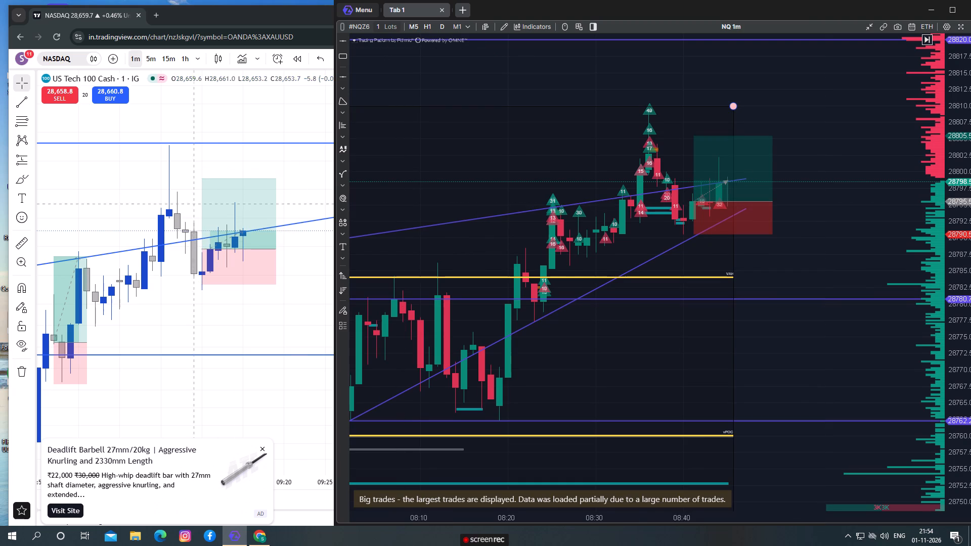
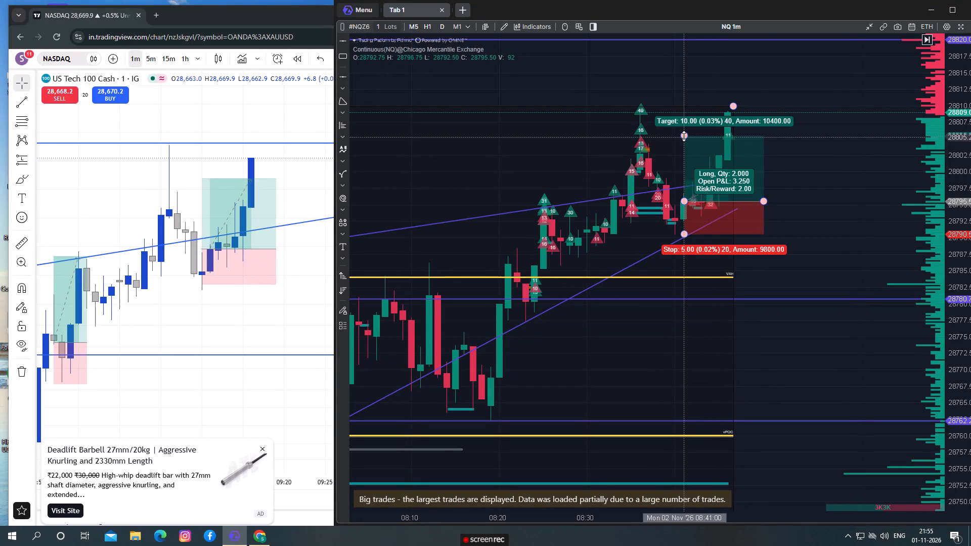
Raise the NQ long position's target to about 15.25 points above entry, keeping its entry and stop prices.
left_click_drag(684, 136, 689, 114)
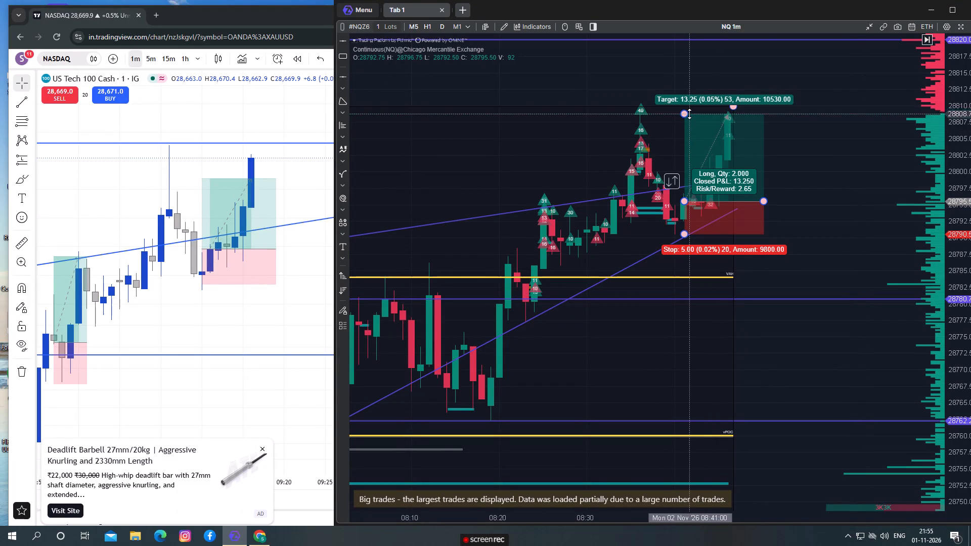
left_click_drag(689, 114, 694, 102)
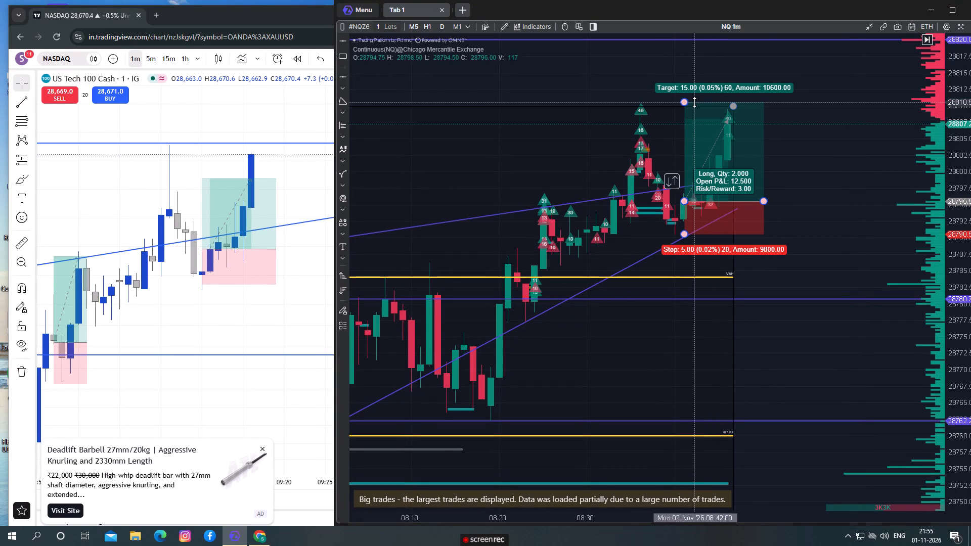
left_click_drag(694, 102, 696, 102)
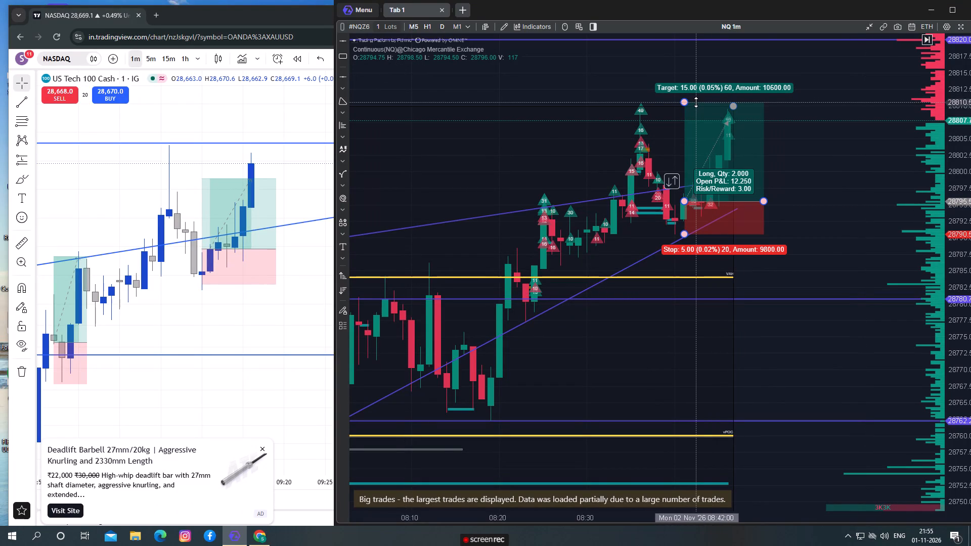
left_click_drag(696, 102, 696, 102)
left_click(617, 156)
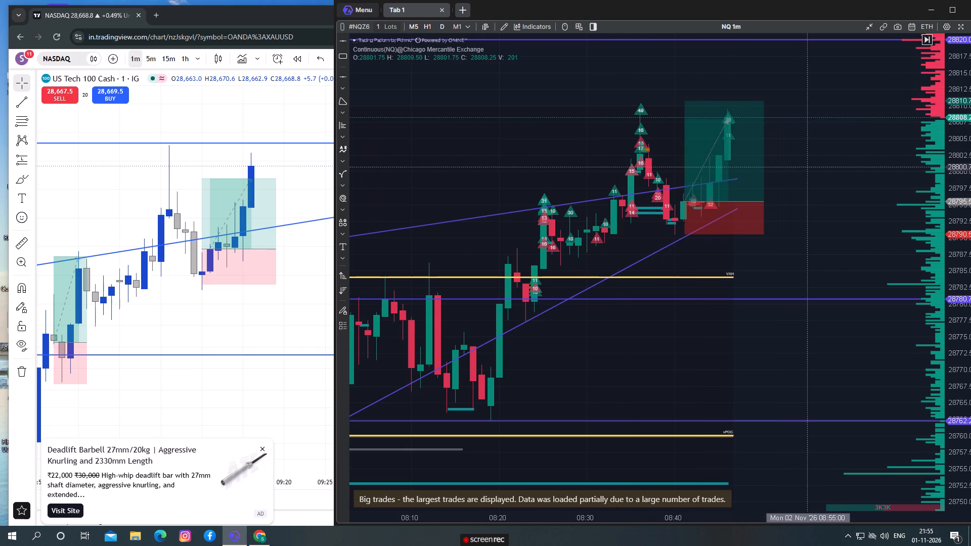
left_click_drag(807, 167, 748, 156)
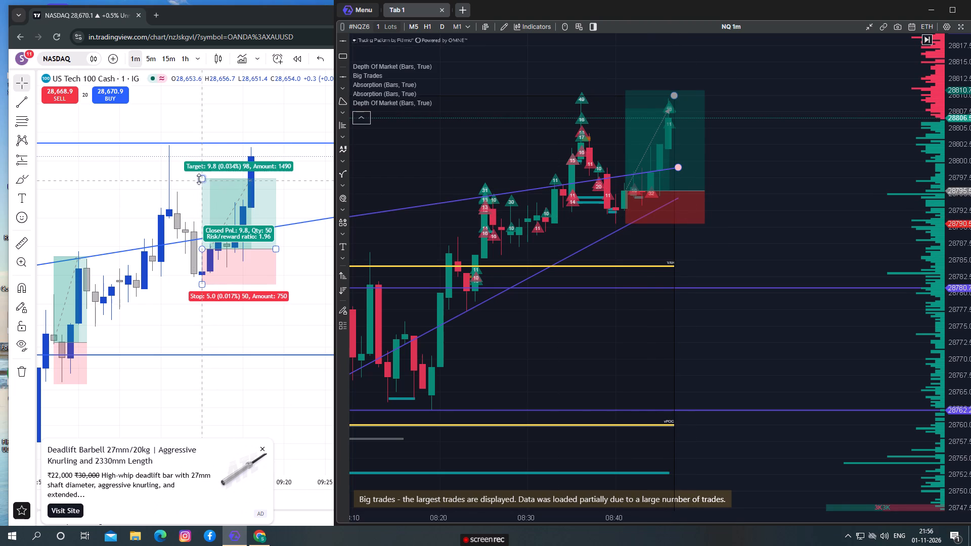
On TradingView's NASDAQ chart, raise the latest long position's target to the upper horizontal line at 28,672.0, about 14.8 points above entry.
left_click_drag(201, 179, 219, 143)
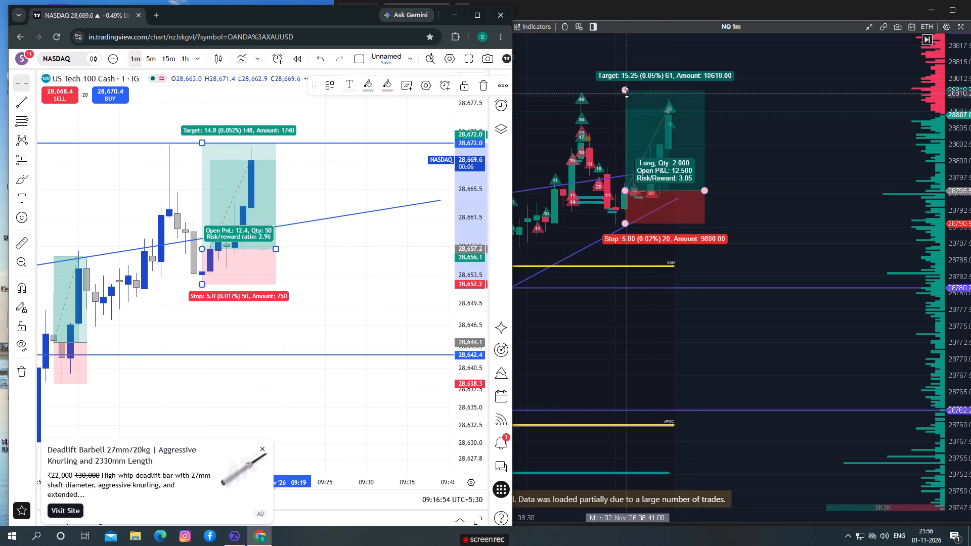
In ATAS X, adjust the NQ long position's target to 14.75 points above entry and deselect the position.
left_click(627, 92)
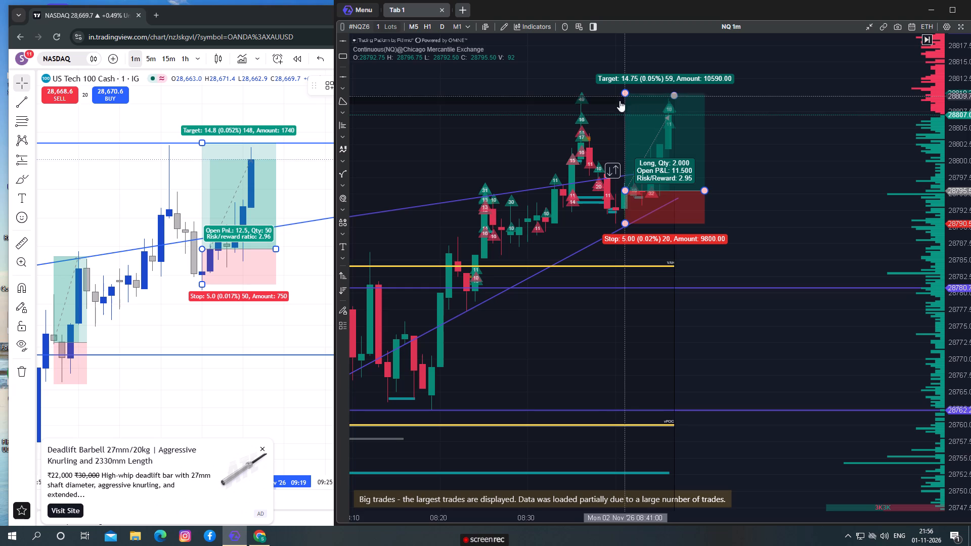
left_click(608, 107)
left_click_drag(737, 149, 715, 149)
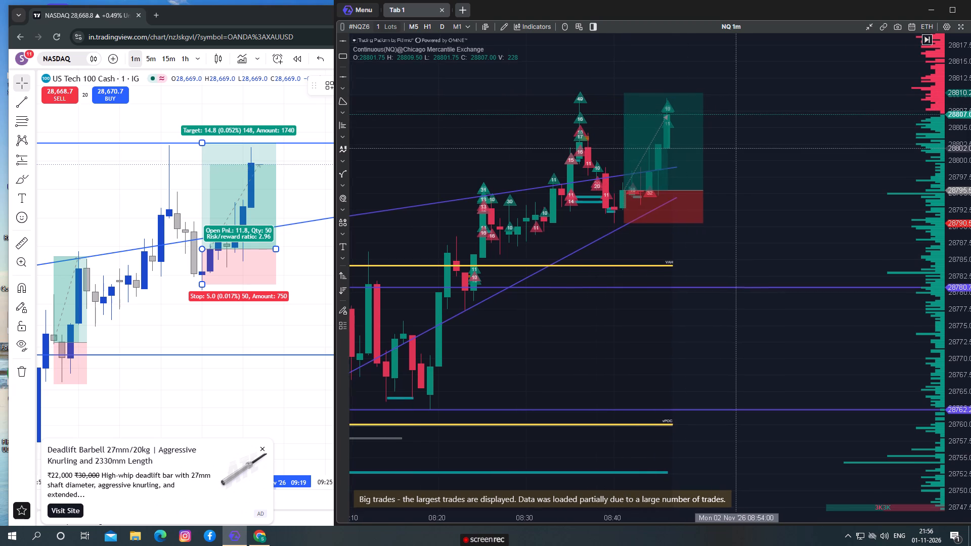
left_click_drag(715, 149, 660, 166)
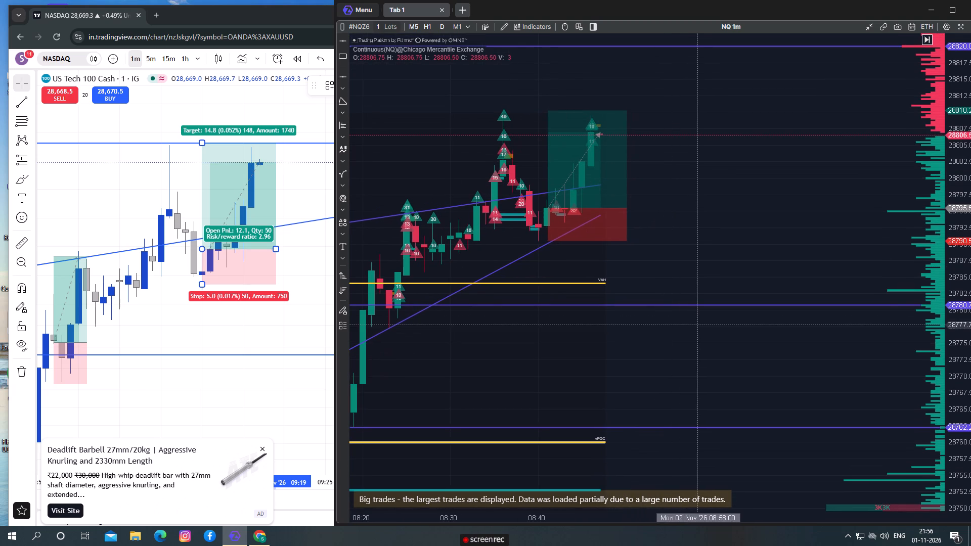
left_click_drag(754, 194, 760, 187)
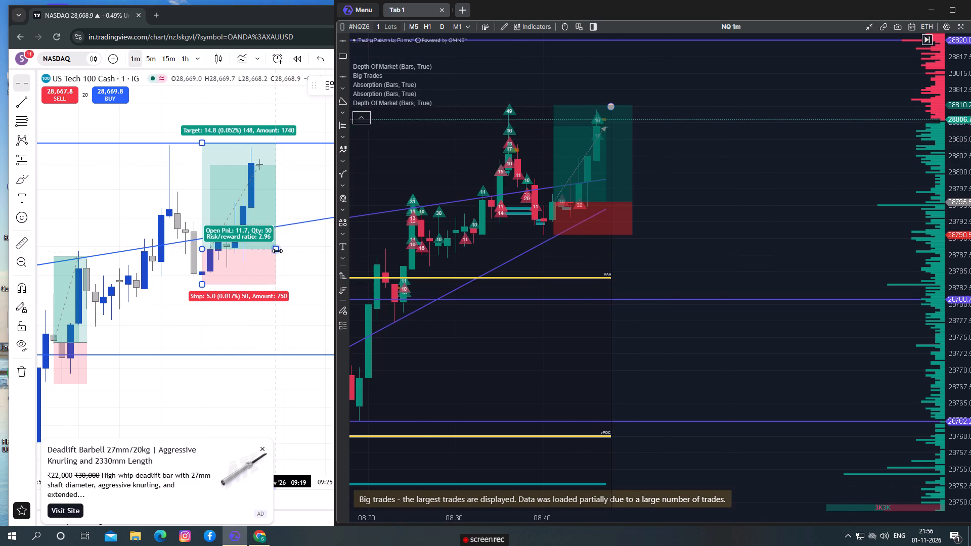
On TradingView's NASDAQ chart, widen the latest long position forward in time to 09:20, keeping its entry, target and stop prices.
left_click_drag(277, 251, 282, 251)
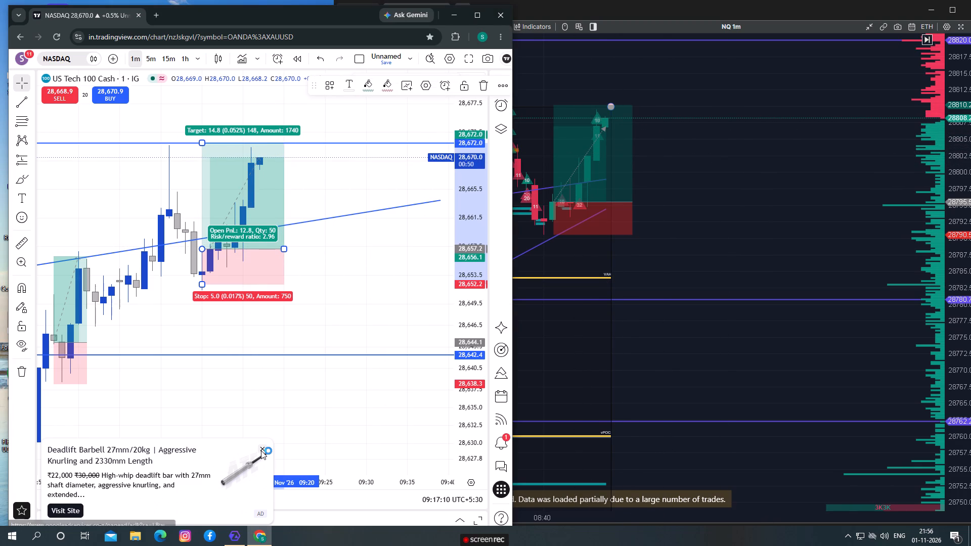
Dismiss the barbell advertisement covering the NASDAQ chart and deselect the long position.
left_click(261, 446)
left_click(322, 317)
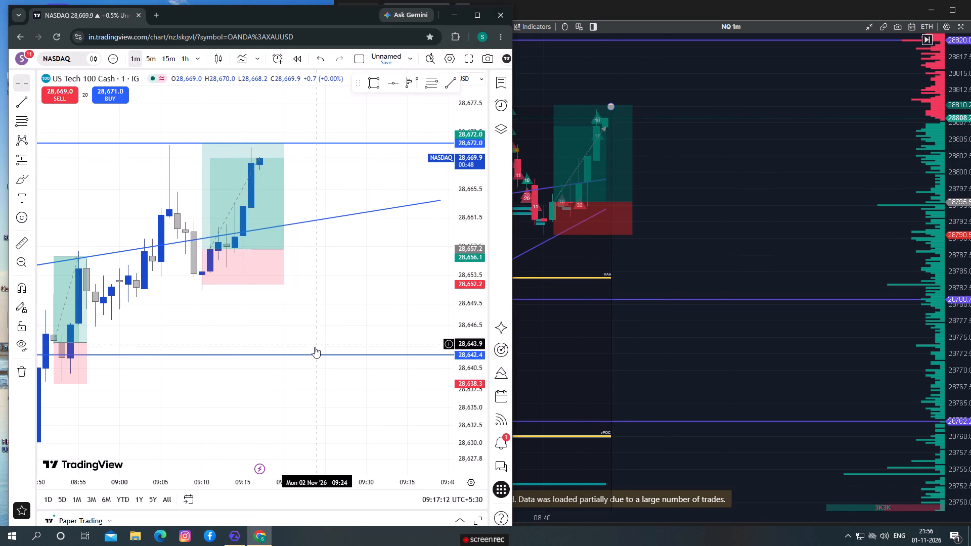
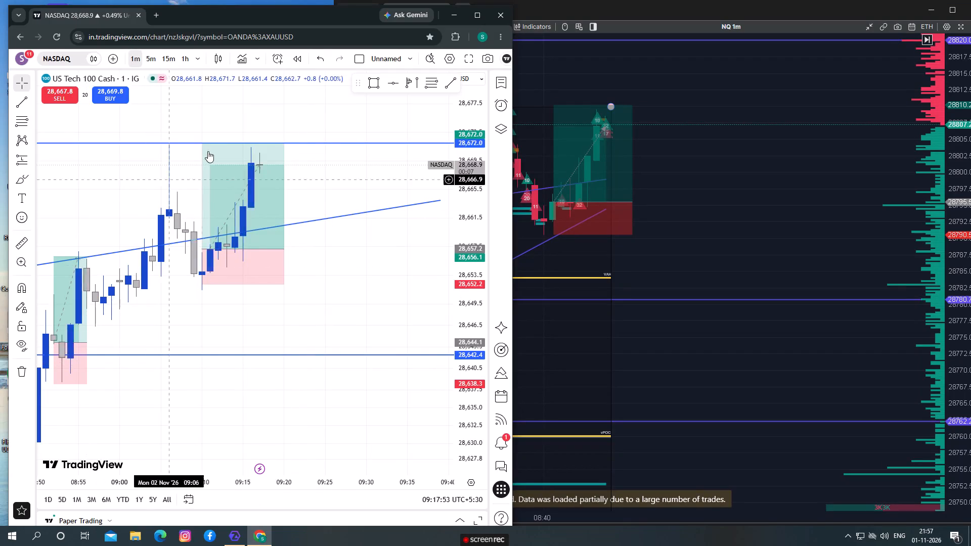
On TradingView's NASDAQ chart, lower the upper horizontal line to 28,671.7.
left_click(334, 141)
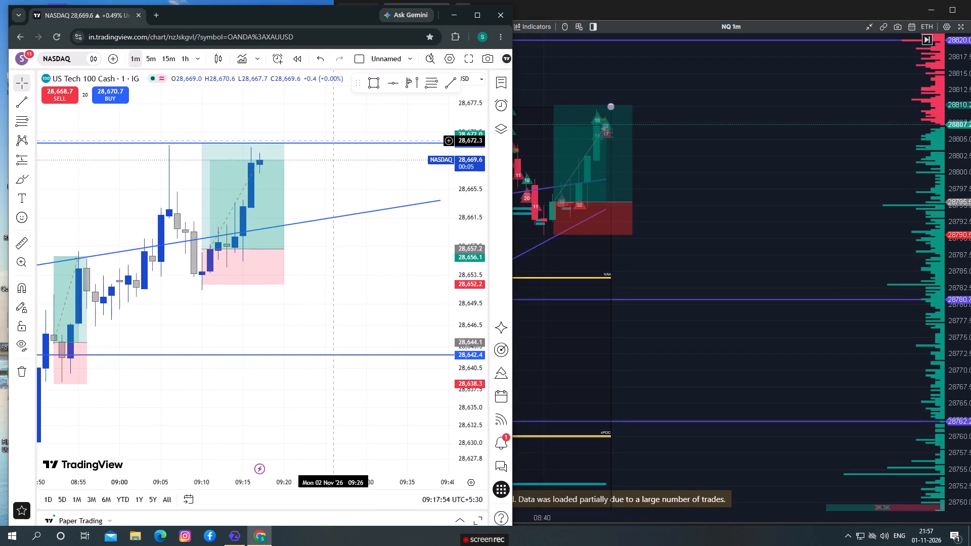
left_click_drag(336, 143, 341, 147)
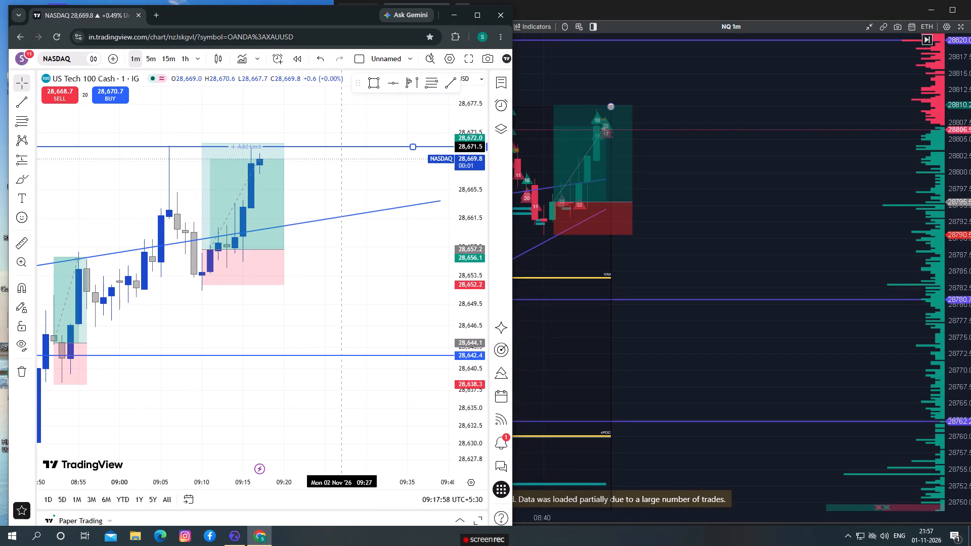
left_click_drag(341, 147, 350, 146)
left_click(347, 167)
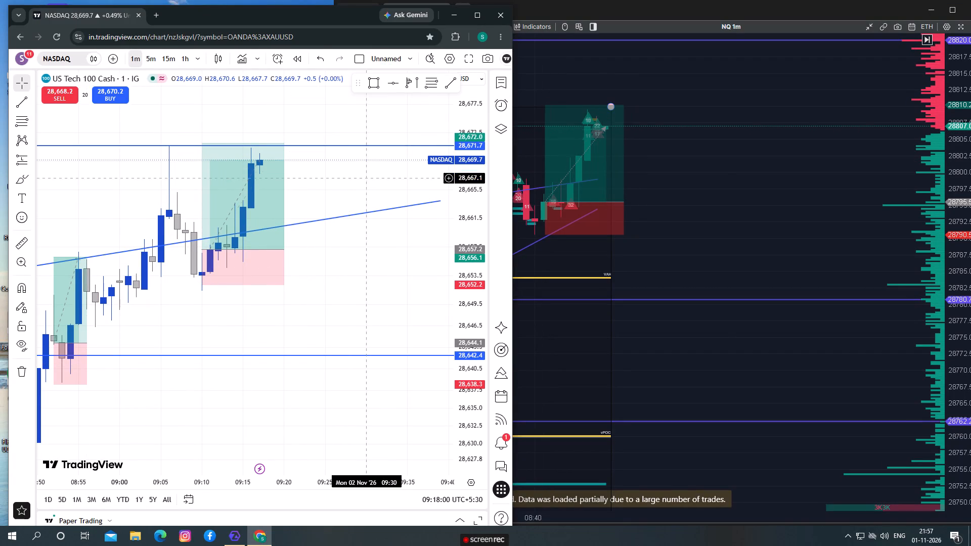
In ATAS X, lower the NQ long position's target to 14.00 points above entry and deselect the position.
scroll(717, 156, "up", 4)
scroll(765, 149, "down", 3)
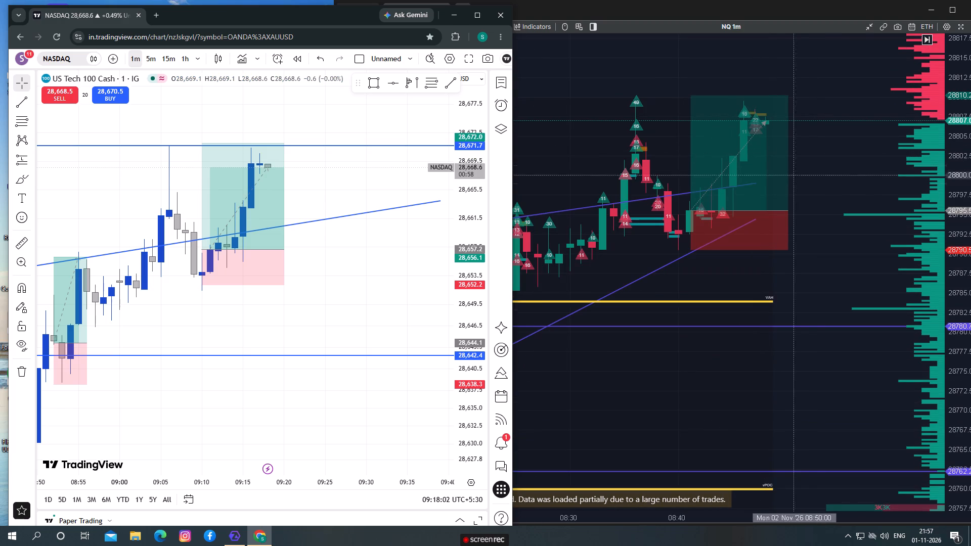
left_click_drag(834, 185, 800, 210)
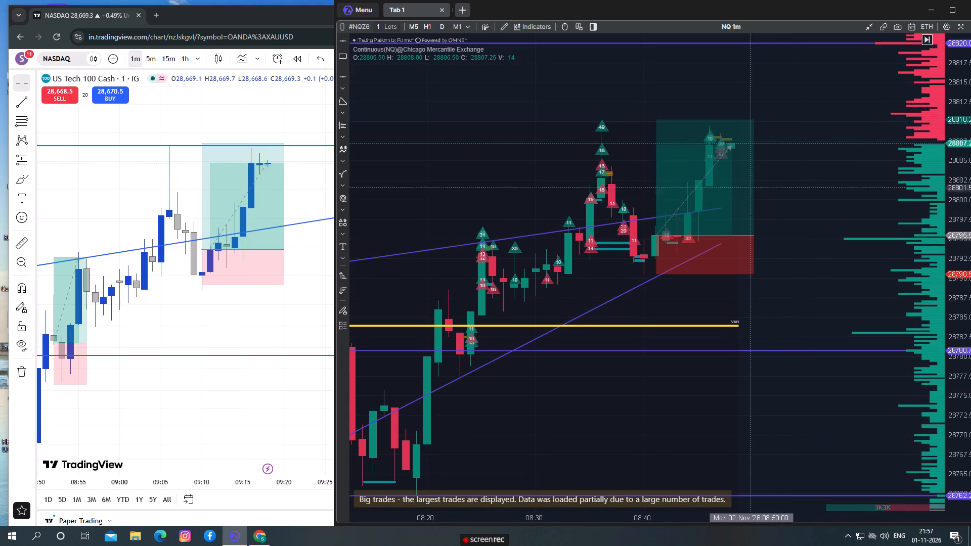
left_click_drag(856, 202, 841, 202)
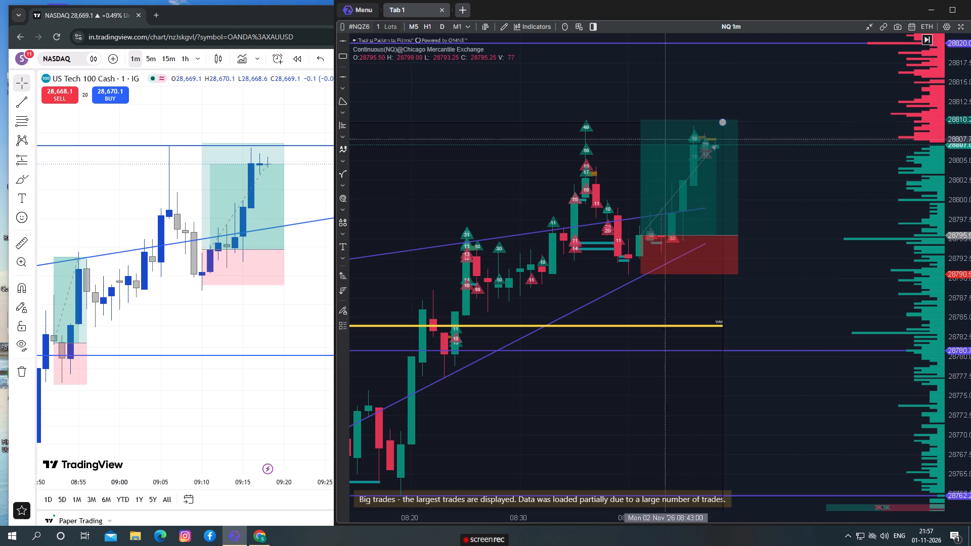
left_click(641, 120)
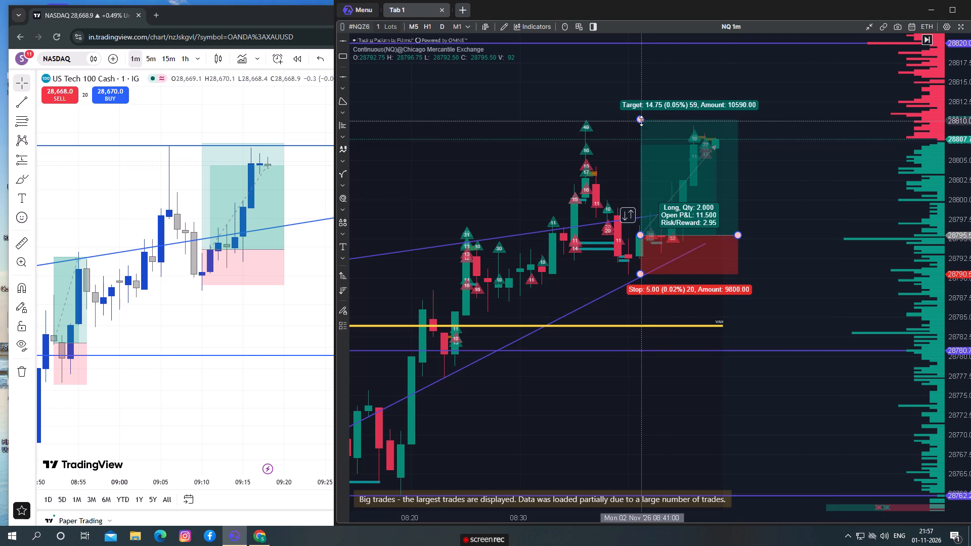
left_click_drag(641, 121, 644, 125)
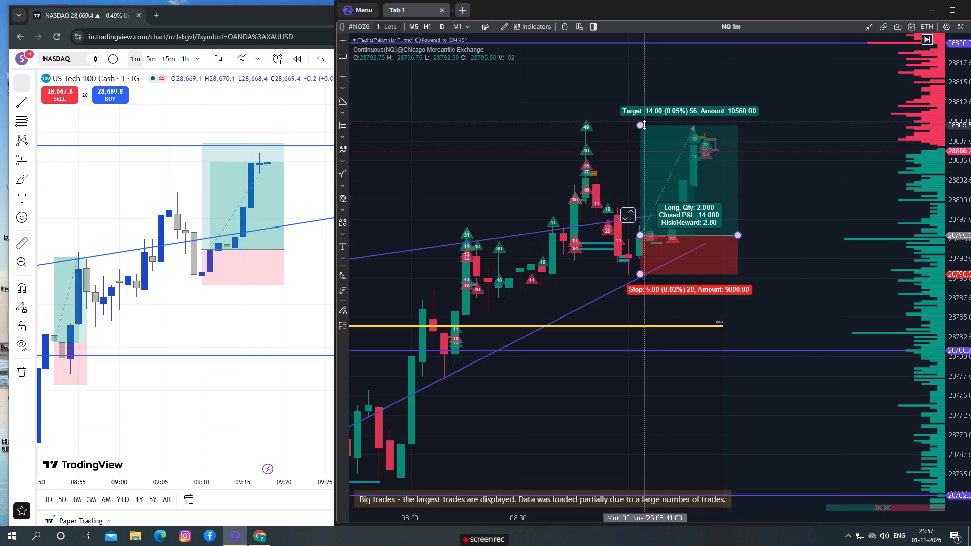
left_click_drag(644, 125, 644, 124)
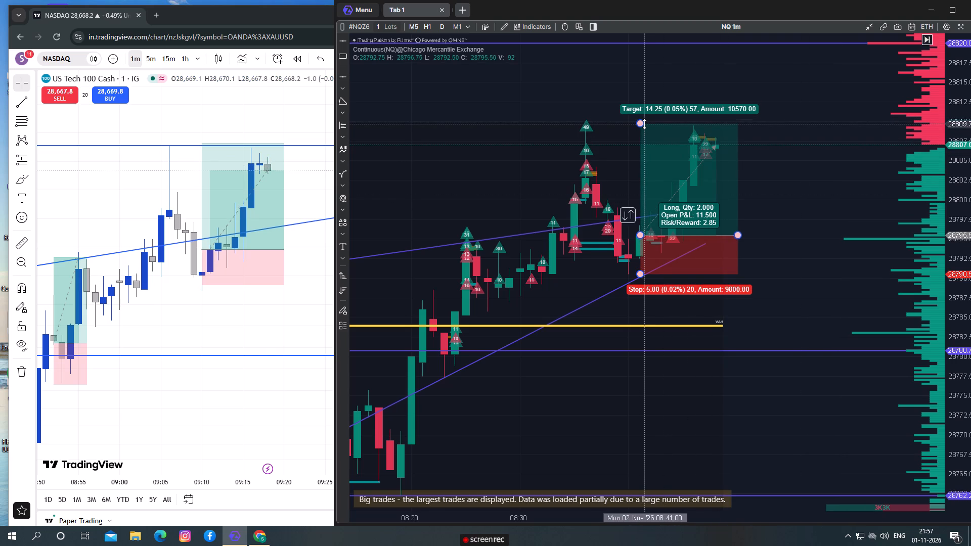
left_click_drag(644, 124, 650, 126)
left_click(596, 159)
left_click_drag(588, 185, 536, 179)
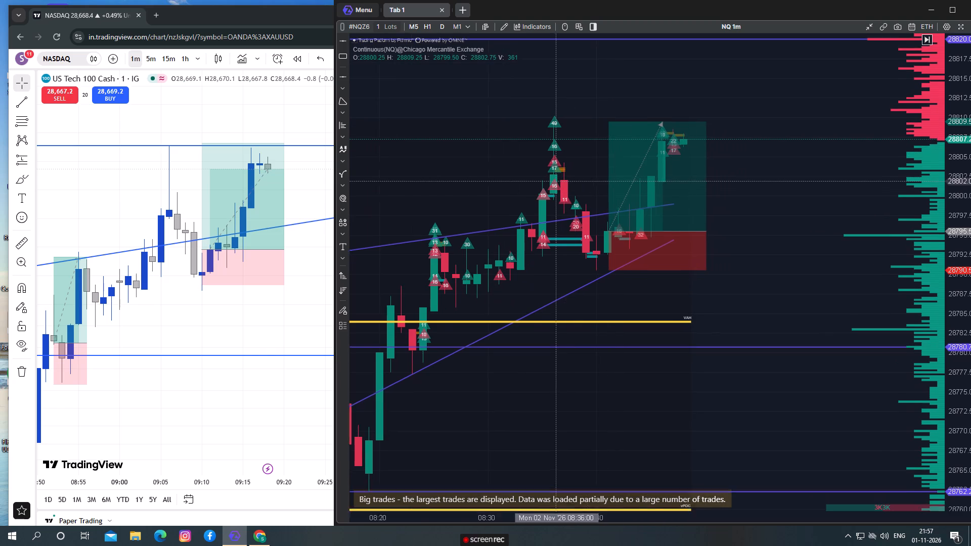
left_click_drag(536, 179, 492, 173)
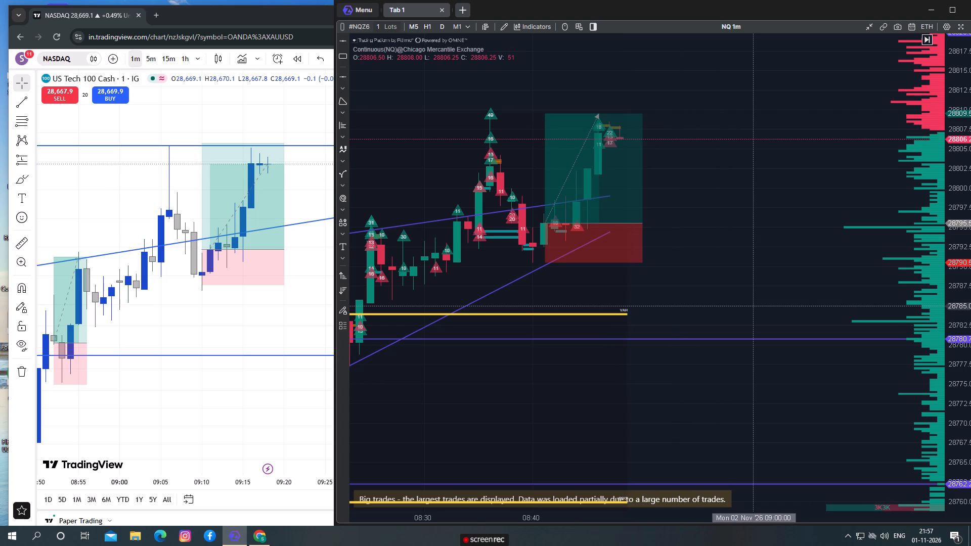
On TradingView's NASDAQ chart, lower the latest long position's target to 28,671.4, about 14.2 points above entry.
left_click_drag(203, 142, 208, 148)
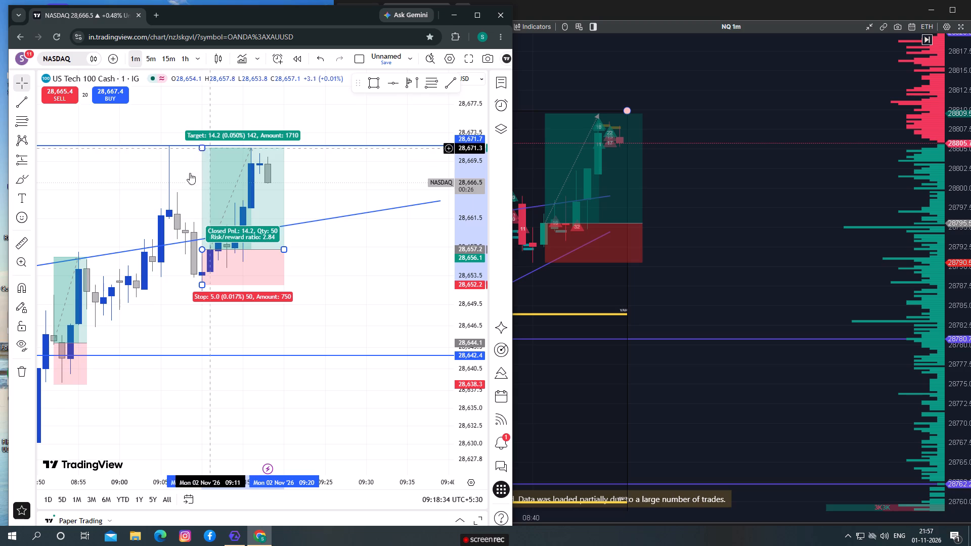
left_click(171, 190)
Shorten the latest NASDAQ long position in time so that it ends at 09:18, and deselect it.
left_click_drag(285, 248, 260, 247)
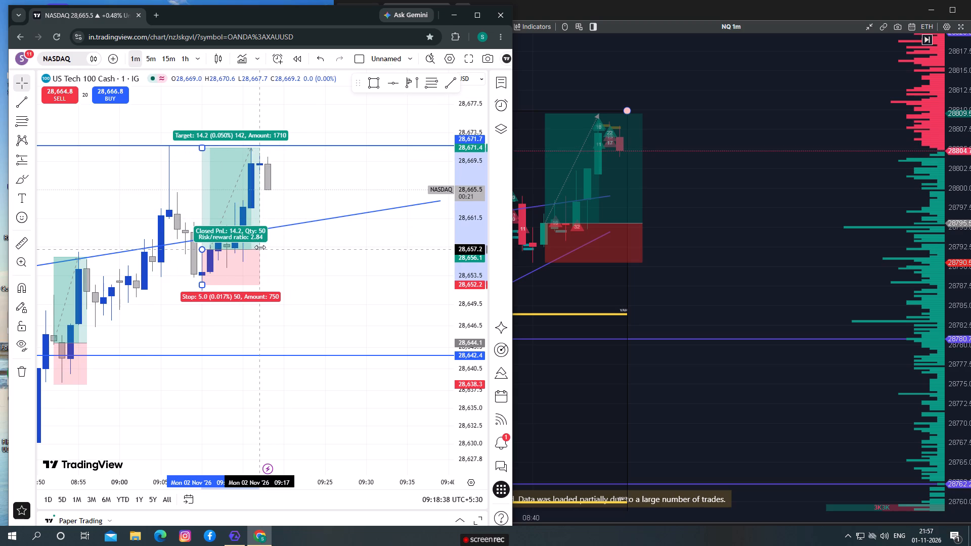
left_click_drag(260, 247, 264, 250)
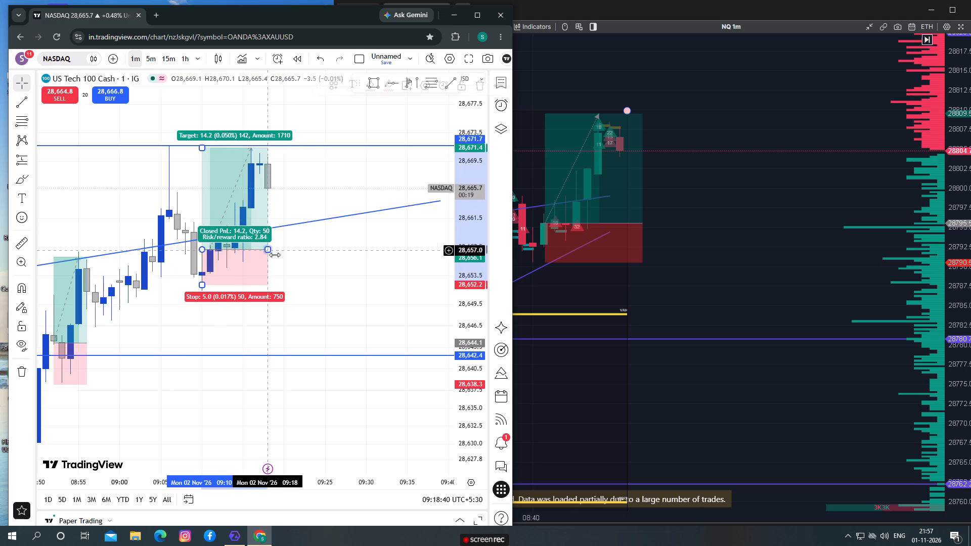
double_click(304, 264)
In ATAS X, examine the NQ footprint and big trades around the long position from about 08:36 to 08:48.
scroll(848, 265, "down", 3)
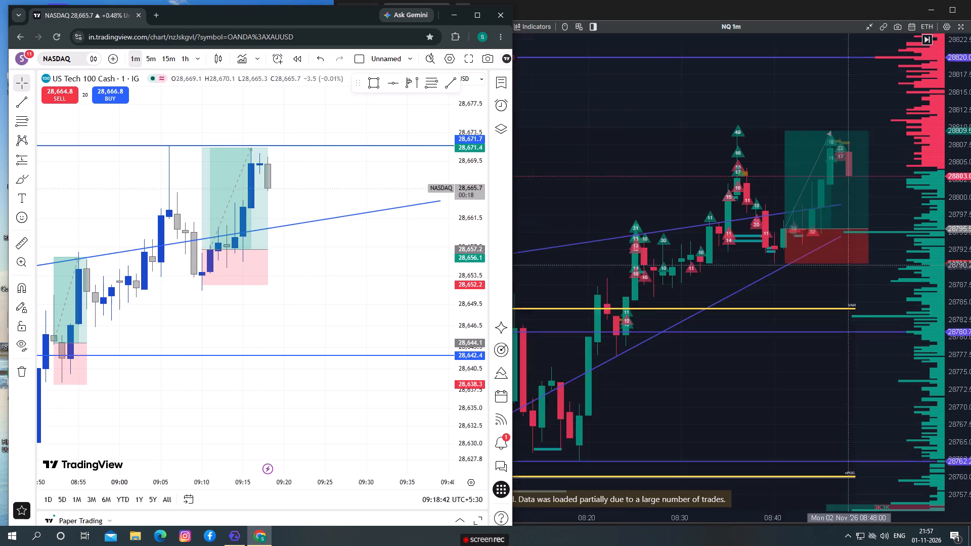
left_click_drag(839, 355, 814, 351)
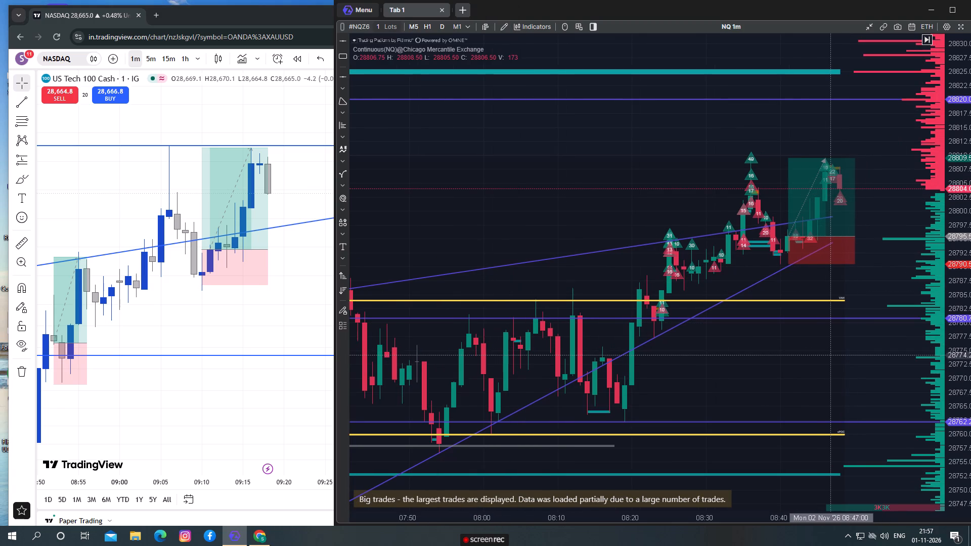
left_click_drag(814, 351, 726, 340)
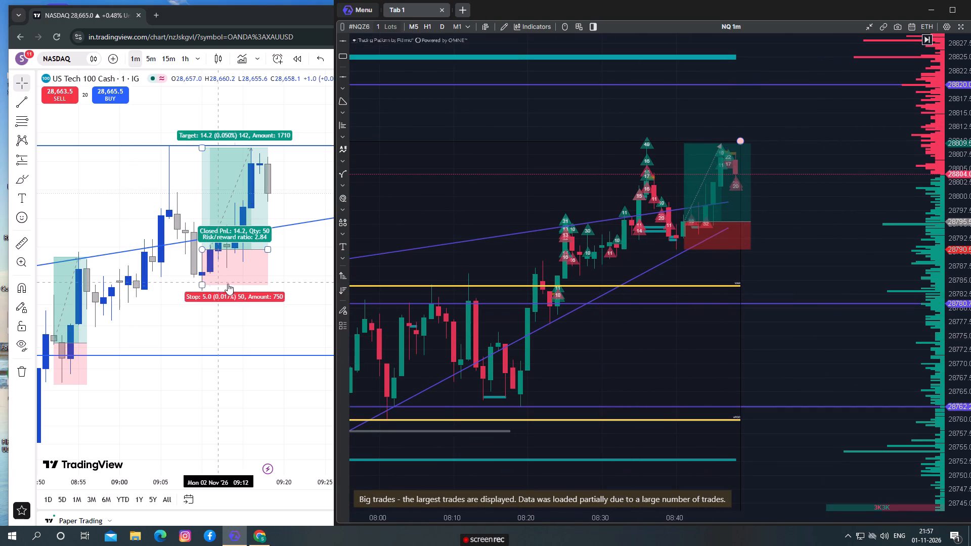
left_click(307, 296)
scroll(744, 244, "up", 3)
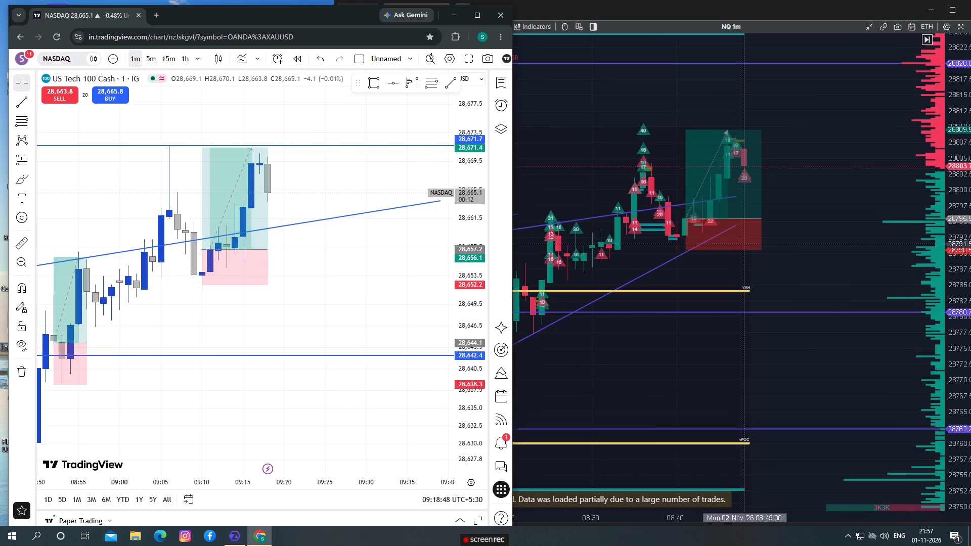
scroll(751, 243, "up", 2)
left_click_drag(827, 167, 822, 233)
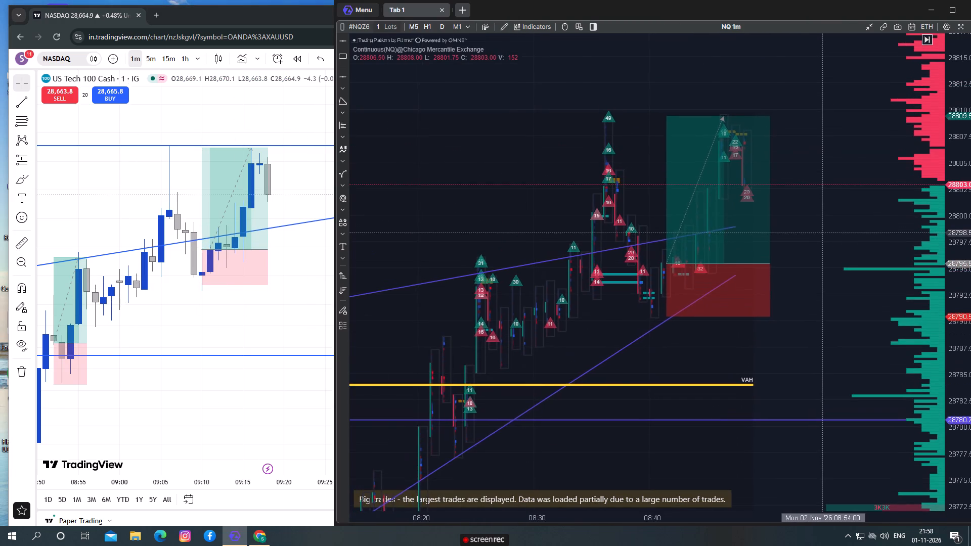
scroll(822, 233, "up", 9)
left_click_drag(822, 229, 820, 235)
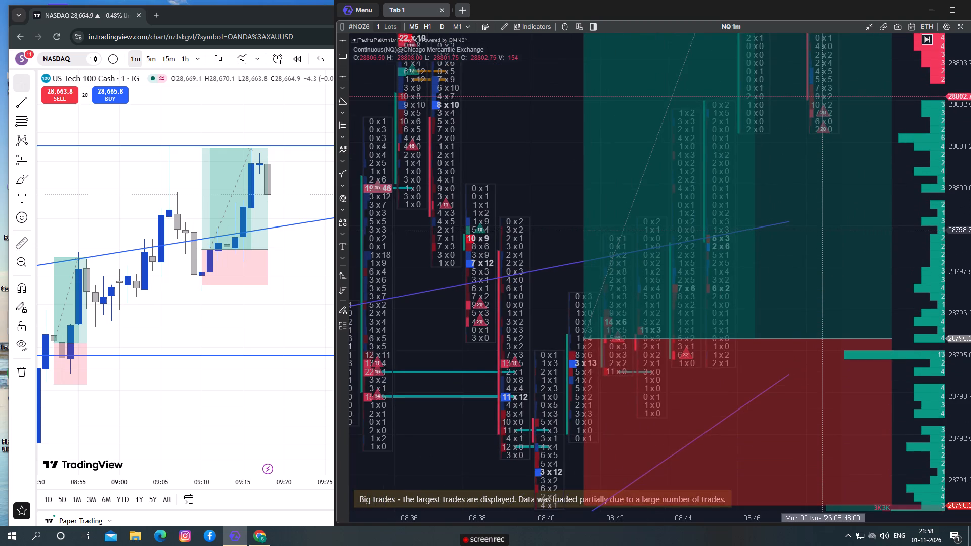
left_click_drag(820, 235, 686, 339)
scroll(684, 339, "up", 2)
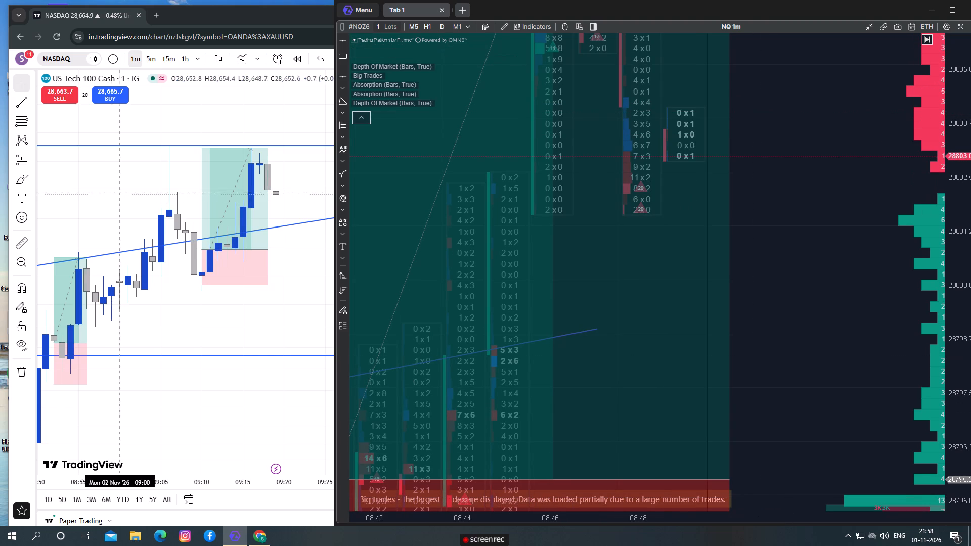
On TradingView's NASDAQ chart, lower the upper horizontal line to 28,671.4, level with the latest long position's target.
left_click(157, 145)
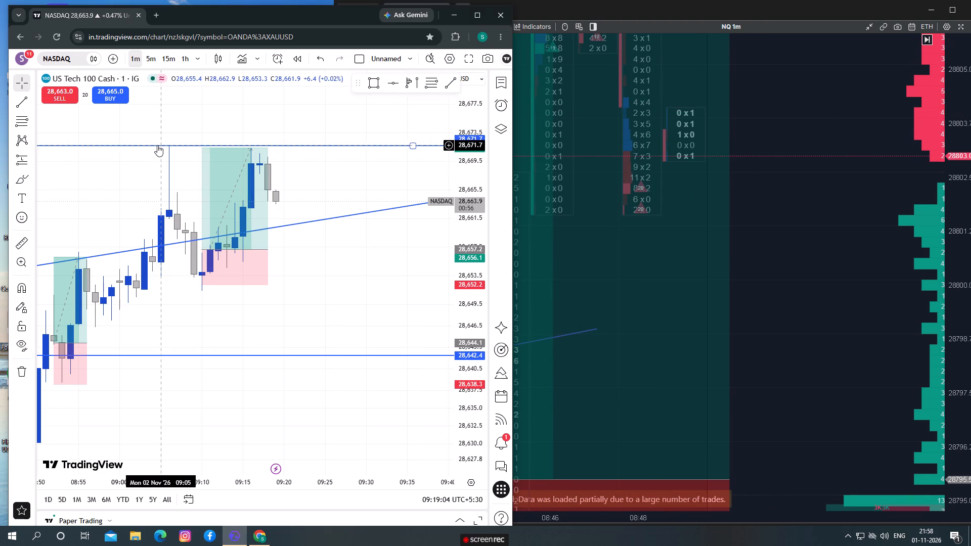
left_click(157, 145)
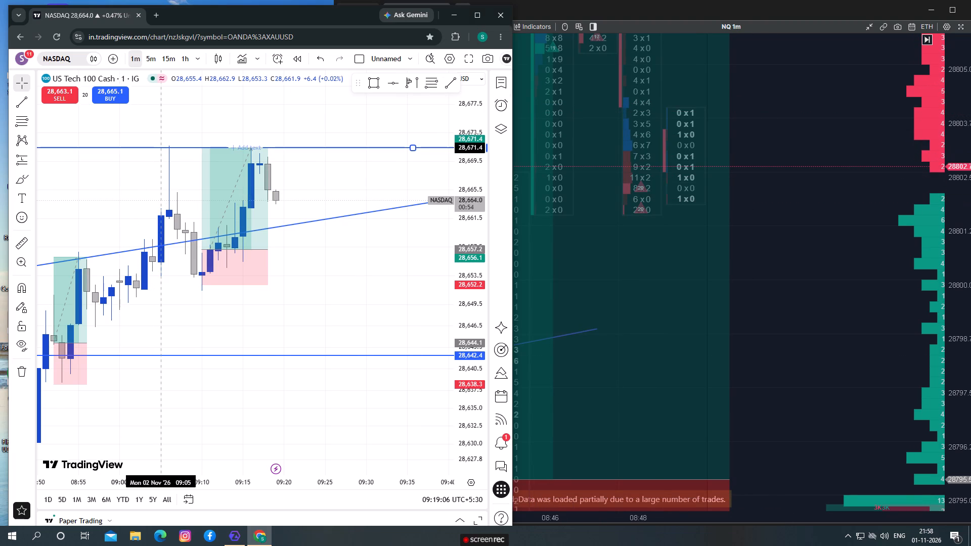
left_click(124, 175)
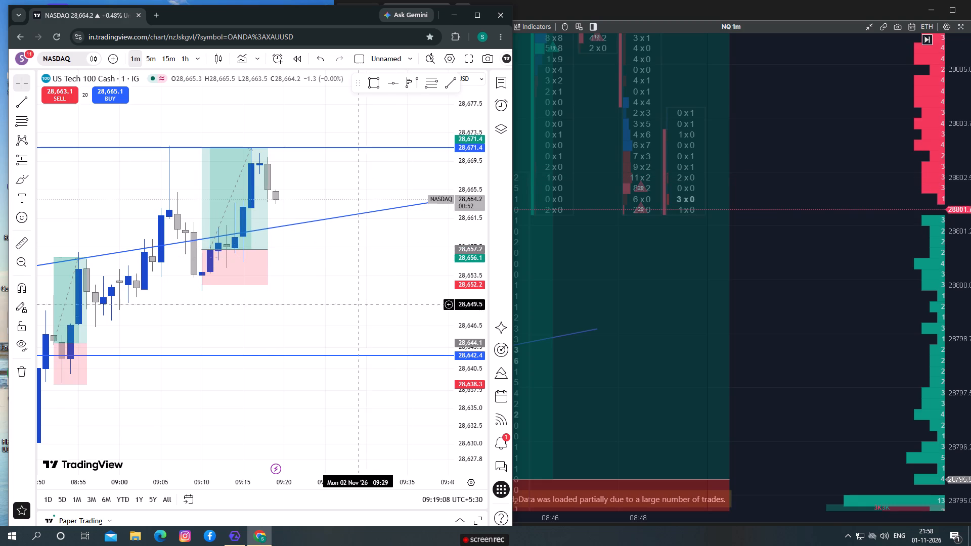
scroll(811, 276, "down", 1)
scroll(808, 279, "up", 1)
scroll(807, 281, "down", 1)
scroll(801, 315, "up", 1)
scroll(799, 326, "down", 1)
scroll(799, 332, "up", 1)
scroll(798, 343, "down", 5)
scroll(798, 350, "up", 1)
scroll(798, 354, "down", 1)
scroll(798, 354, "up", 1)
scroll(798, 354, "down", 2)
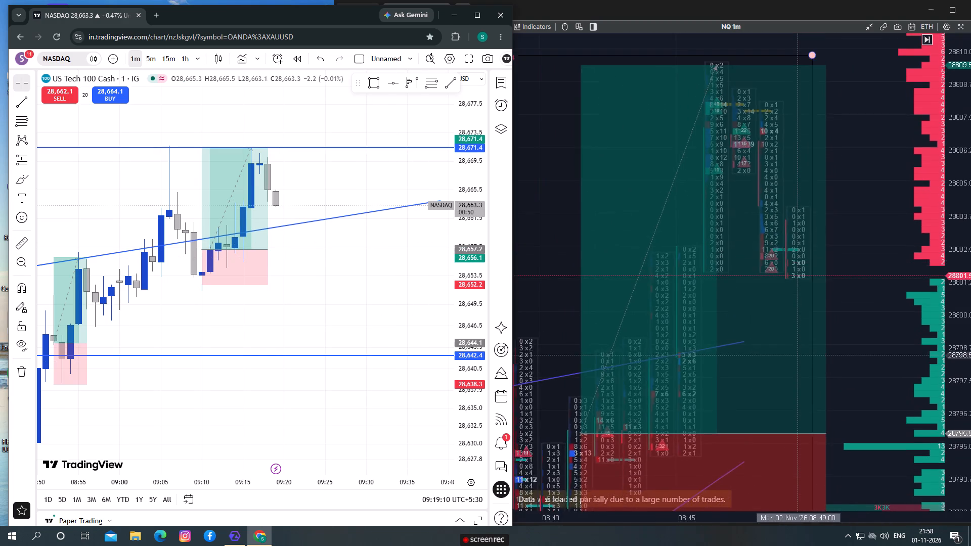
In ATAS X, shorten the NQ long position in time to end at about 08:47, keeping its entry, target and stop.
scroll(798, 355, "down", 6)
scroll(800, 367, "up", 1)
scroll(800, 368, "down", 5)
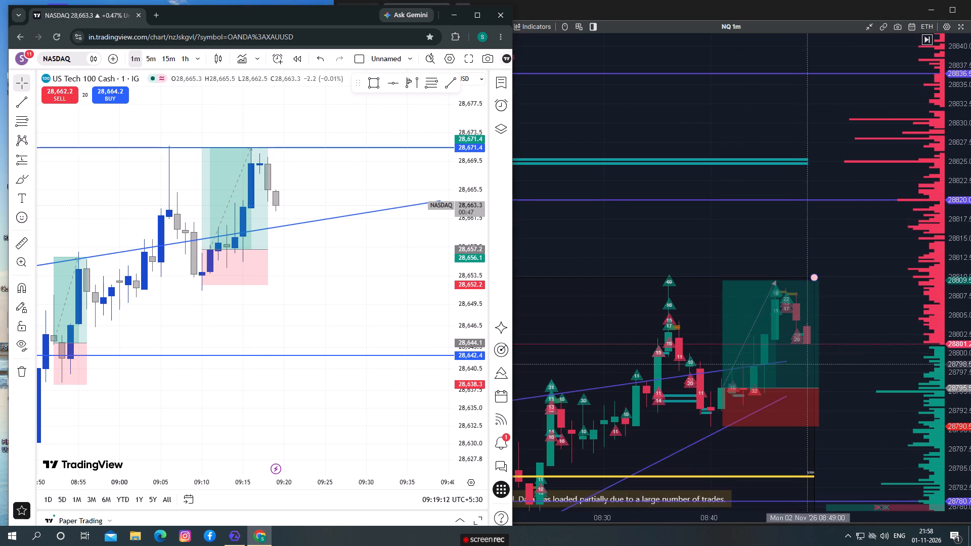
left_click_drag(891, 368, 887, 345)
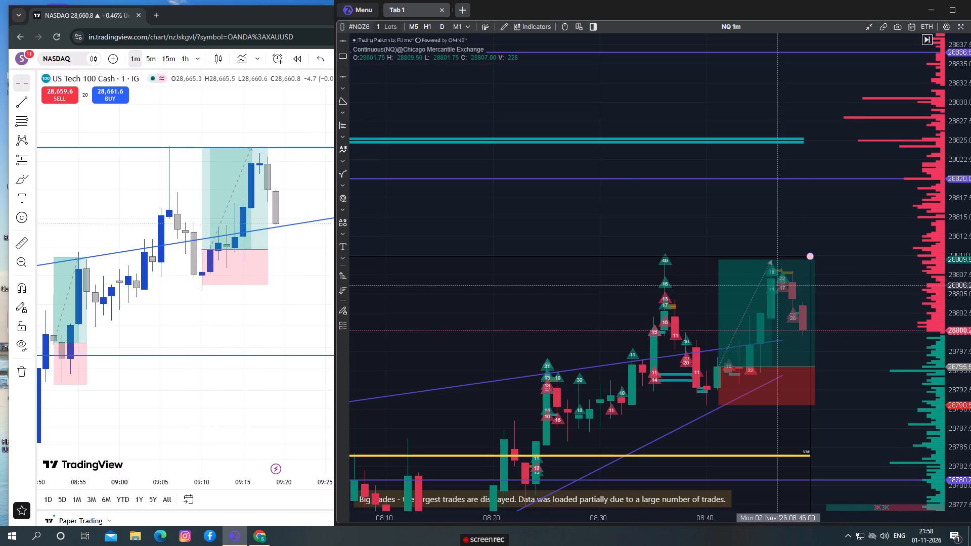
scroll(562, 300, "down", 1)
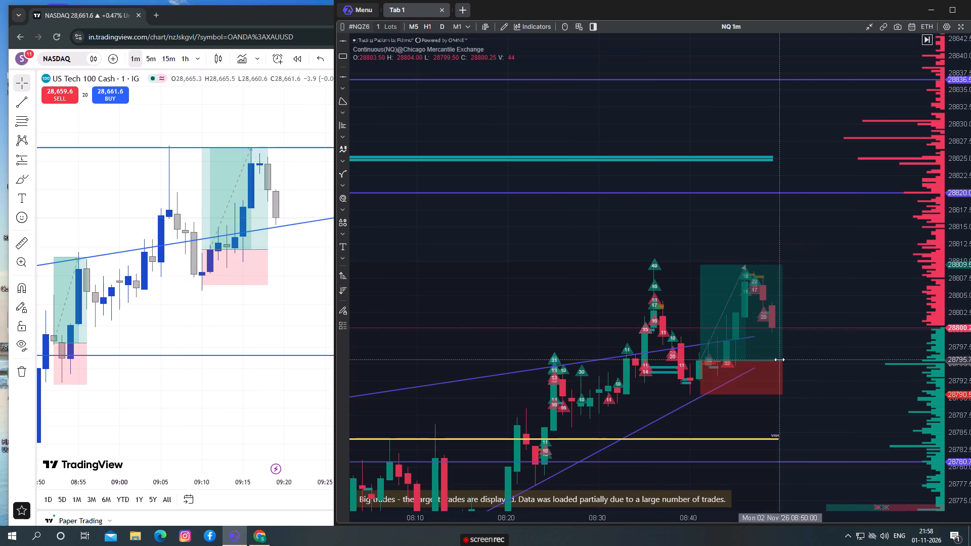
left_click(779, 359)
left_click_drag(784, 361, 766, 361)
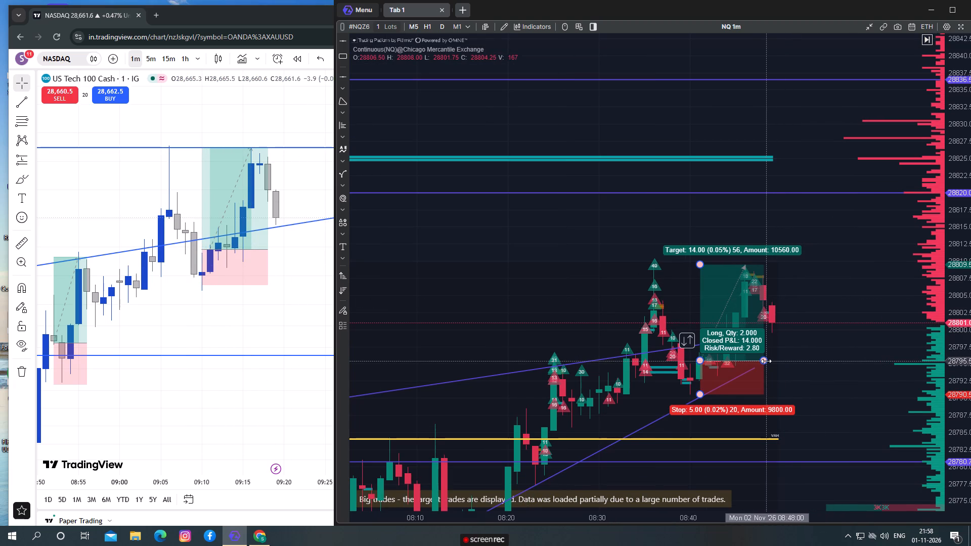
left_click_drag(766, 361, 756, 366)
left_click(811, 376)
Extend the lower rising trend line on the NQ chart forward to about 09:10 at roughly 28,810.5, keeping its slope along the lows.
left_click_drag(803, 389, 791, 315)
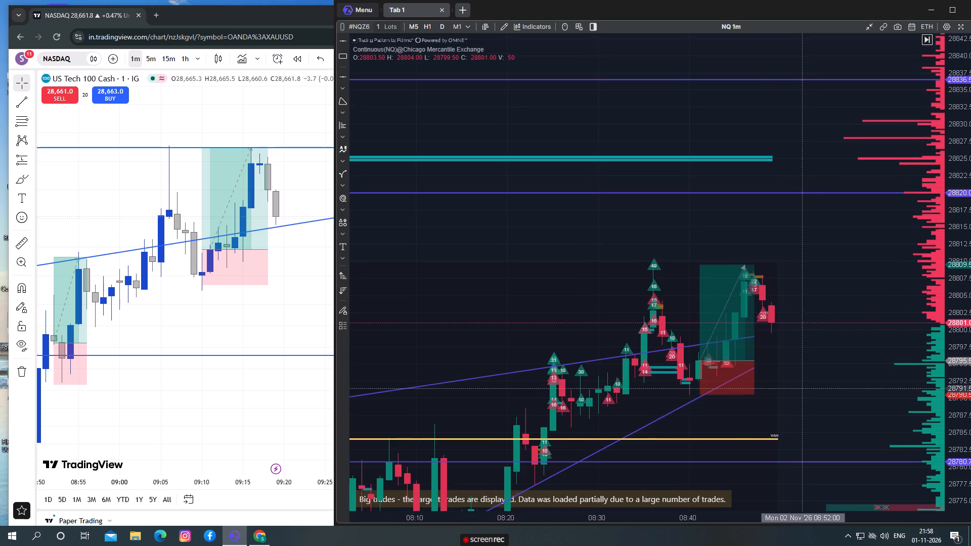
left_click_drag(791, 315, 778, 252)
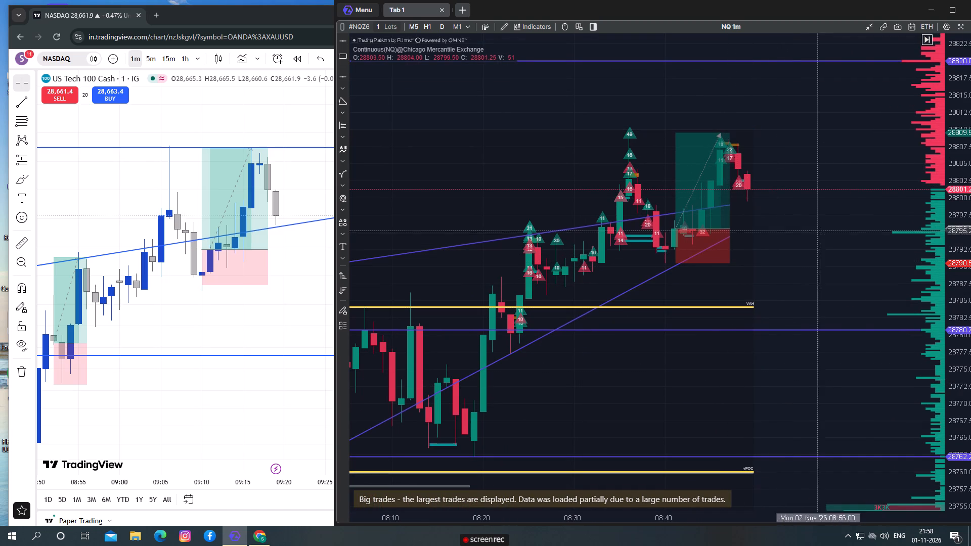
left_click_drag(970, 186, 952, 349)
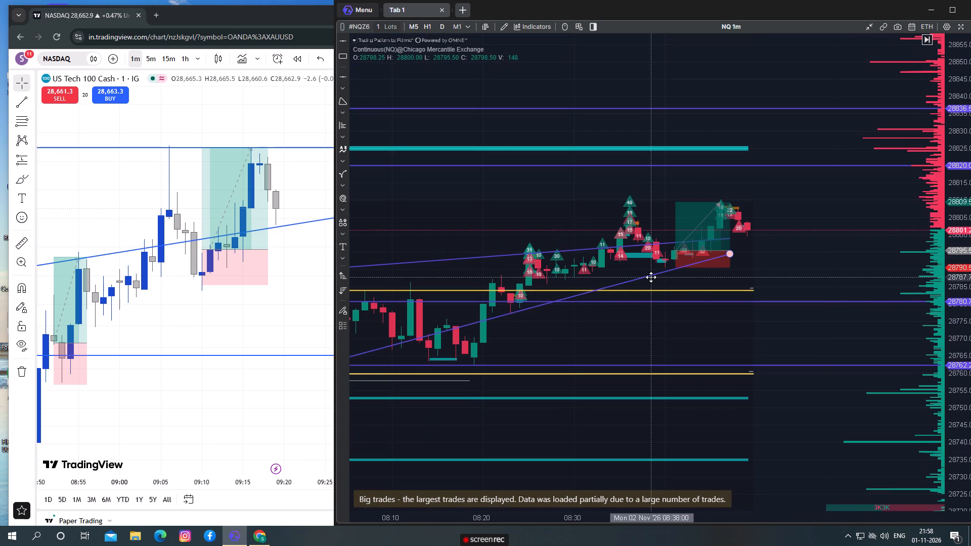
scroll(651, 277, "down", 2)
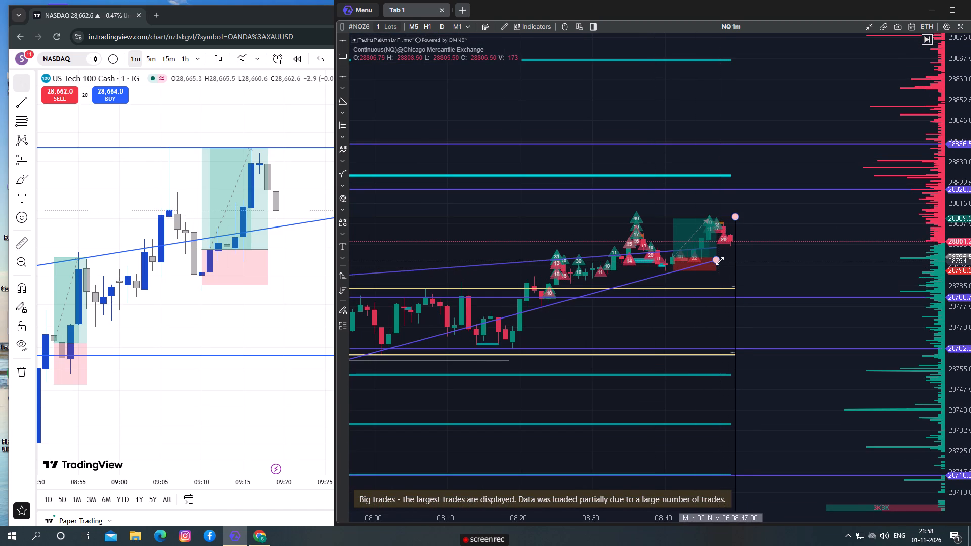
left_click_drag(716, 261, 846, 248)
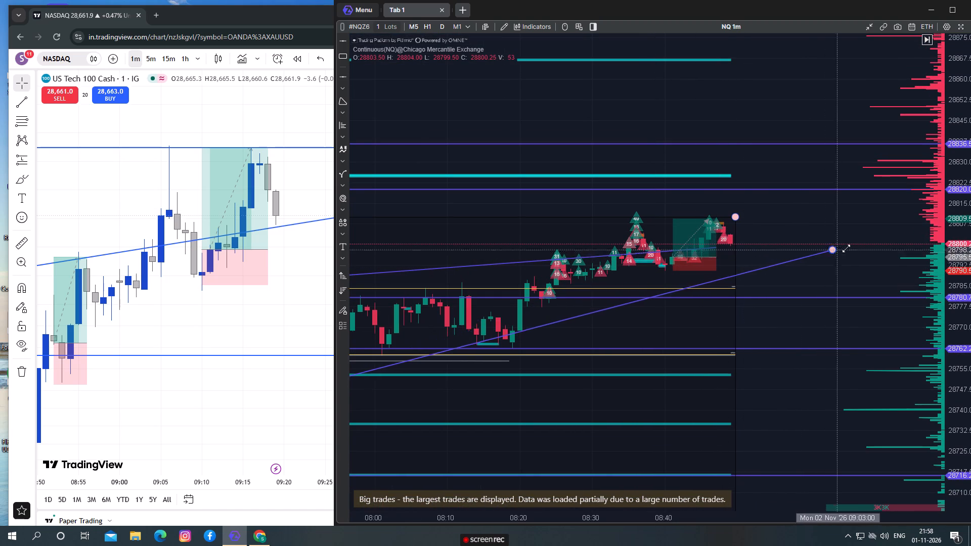
left_click_drag(846, 248, 881, 215)
left_click(881, 215)
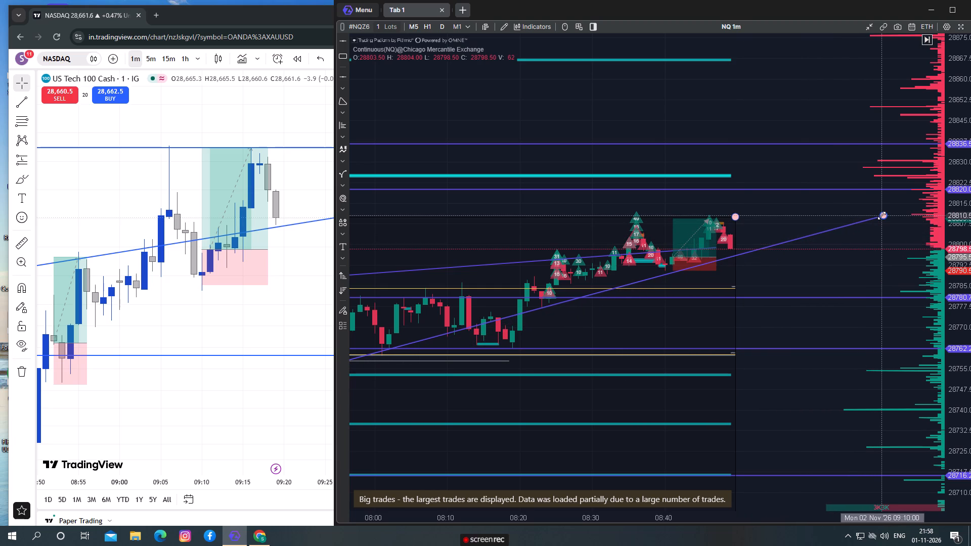
Delete the upper rising trend line from the NQ chart, leaving the extended lower trend line in place.
left_click(838, 279)
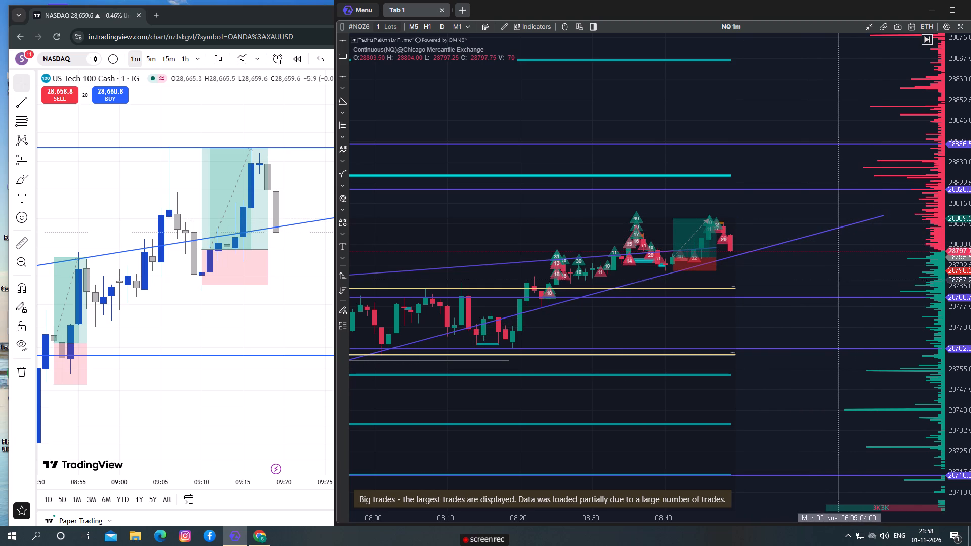
left_click_drag(952, 376, 956, 250)
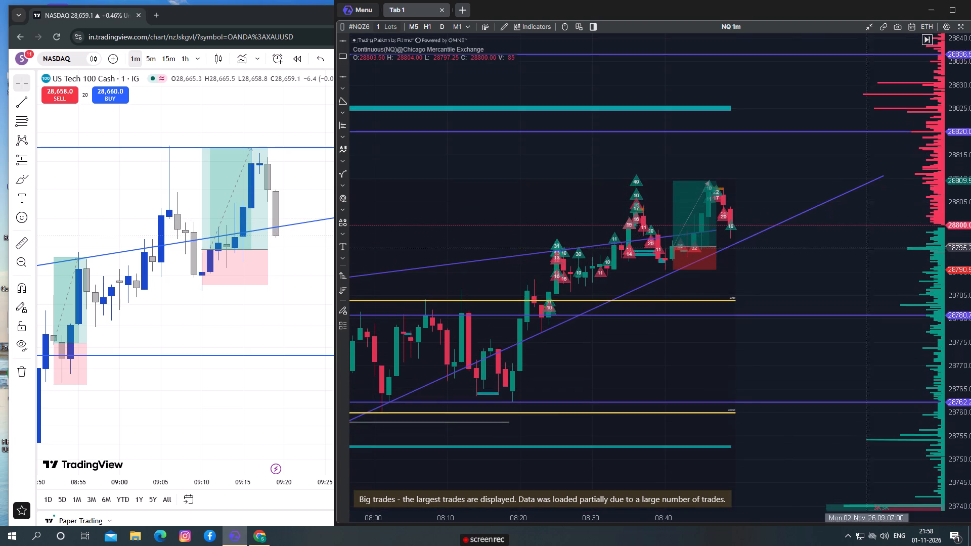
left_click(505, 257)
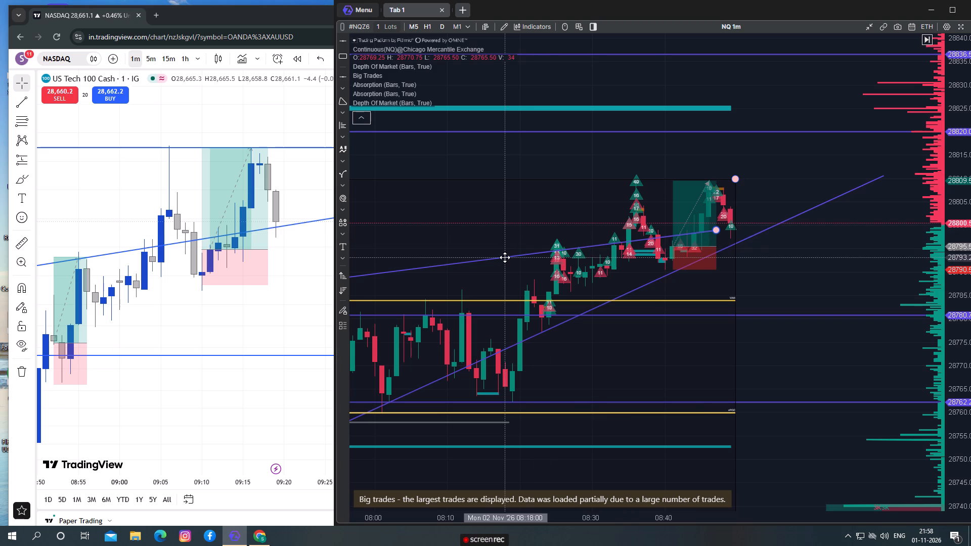
right_click(505, 257)
left_click(528, 326)
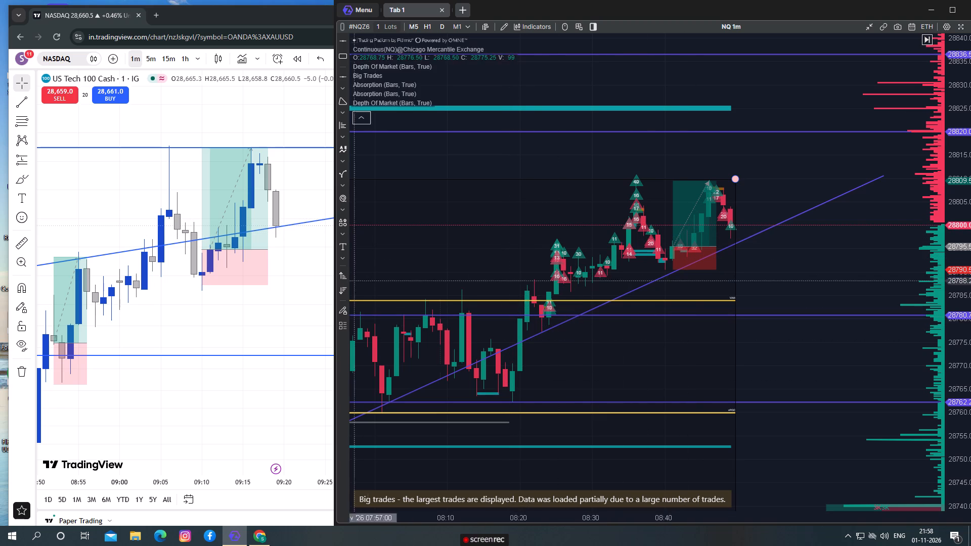
Examine NQ's price action against the lower rising trend line and horizontal levels from about 07:20 to 08:50.
left_click(303, 289)
left_click_drag(963, 294, 959, 360)
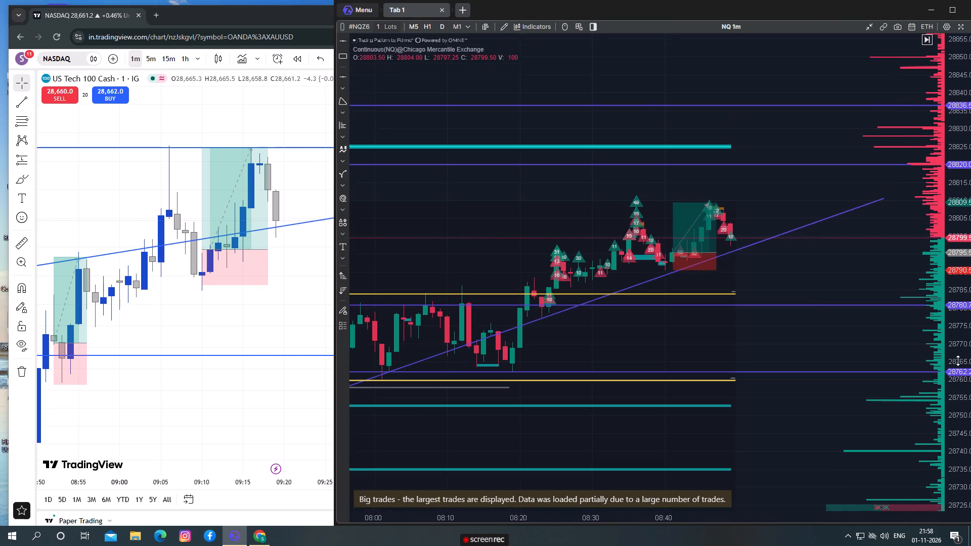
scroll(810, 307, "down", 3)
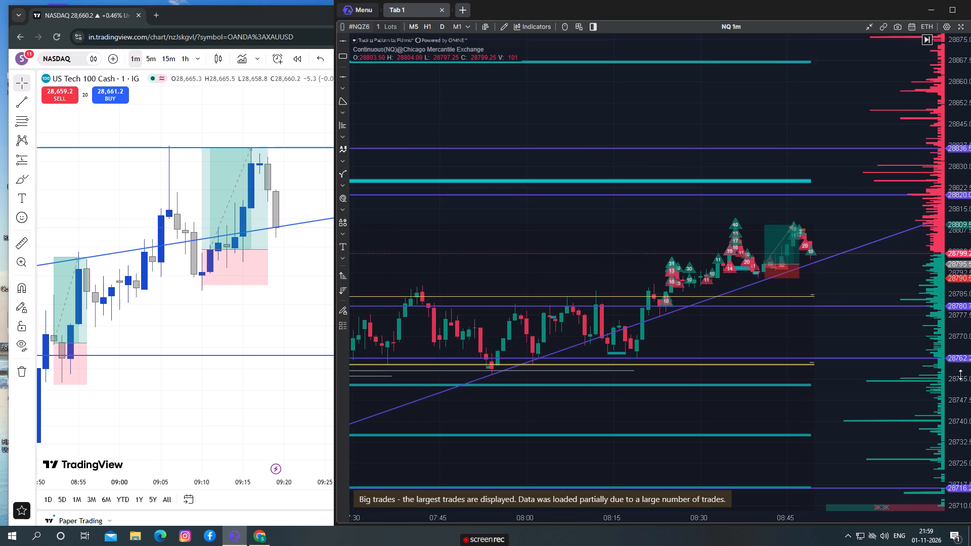
left_click(960, 375)
scroll(824, 318, "down", 2)
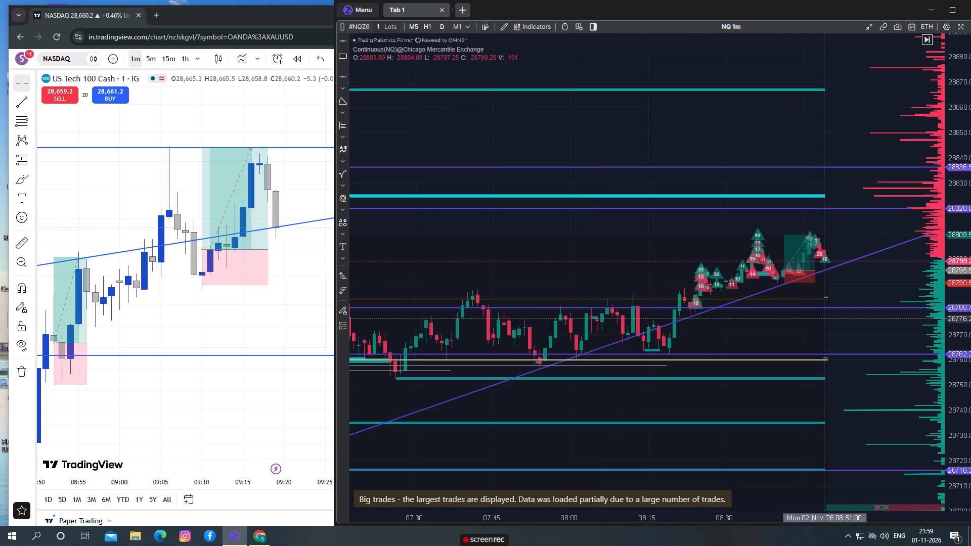
left_click_drag(967, 342, 955, 295)
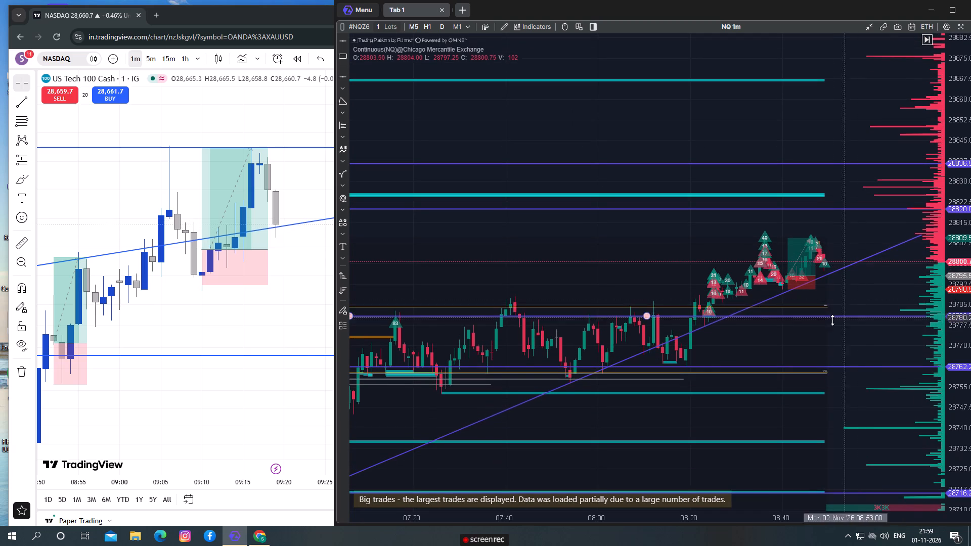
scroll(870, 301, "up", 3)
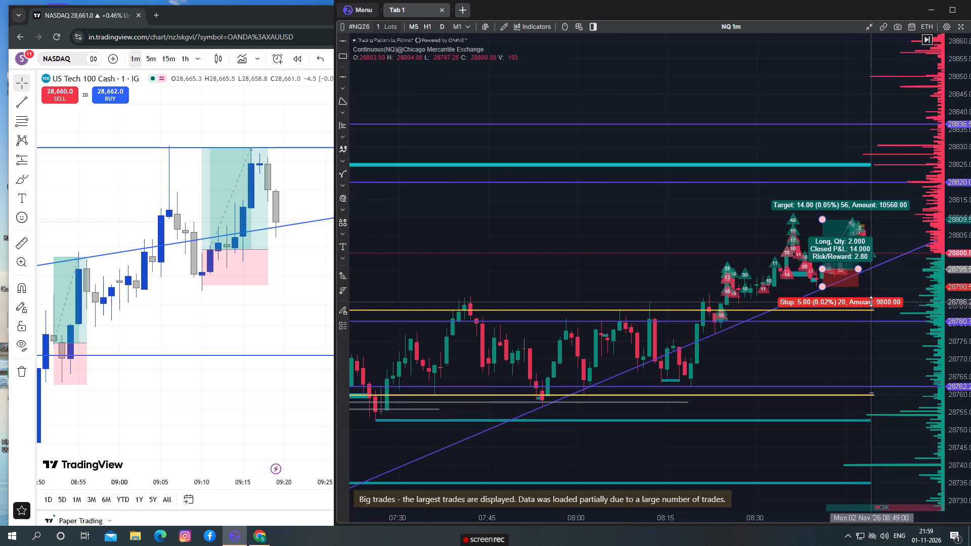
scroll(871, 301, "up", 1)
left_click_drag(650, 222, 394, 168)
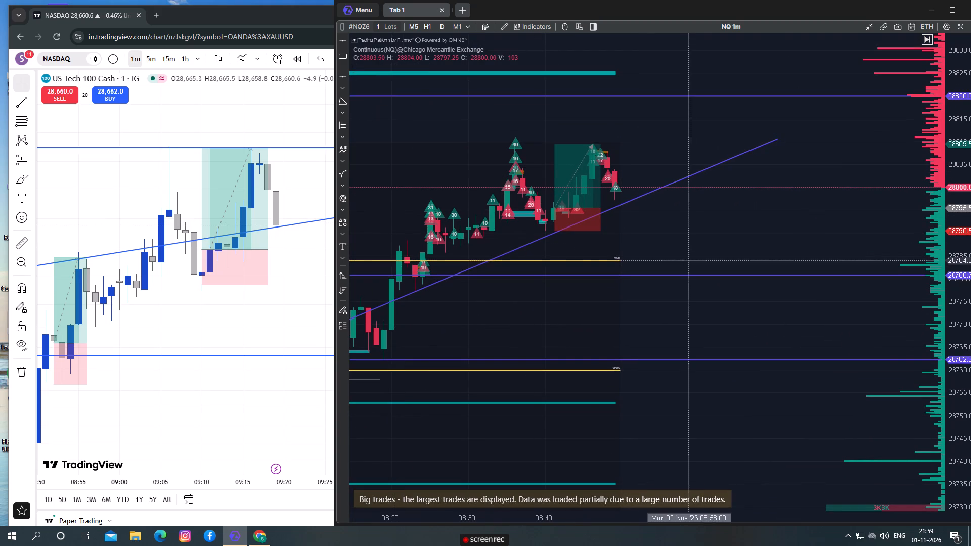
left_click_drag(704, 232, 797, 257)
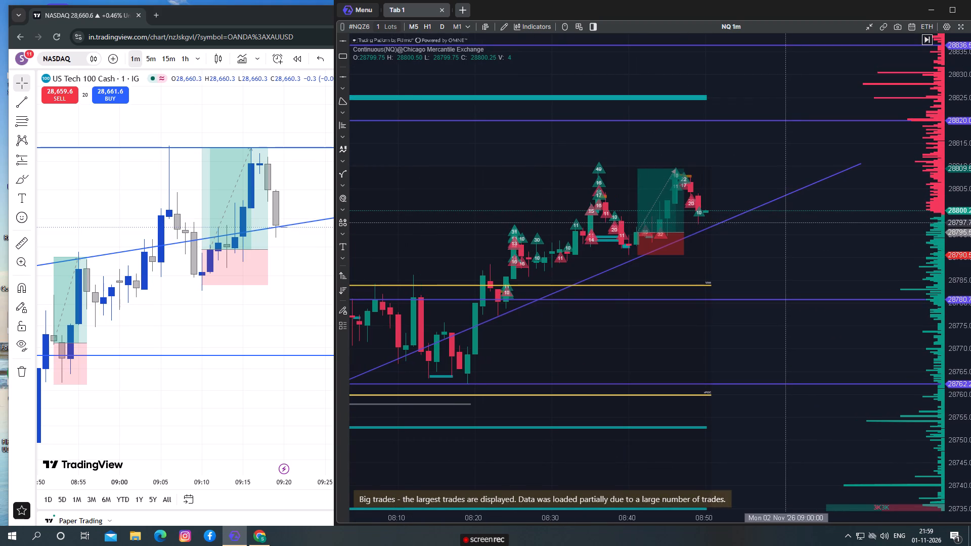
On TradingView's NASDAQ chart, examine the pullback to the rising trend line after the two long positions.
left_click(282, 271)
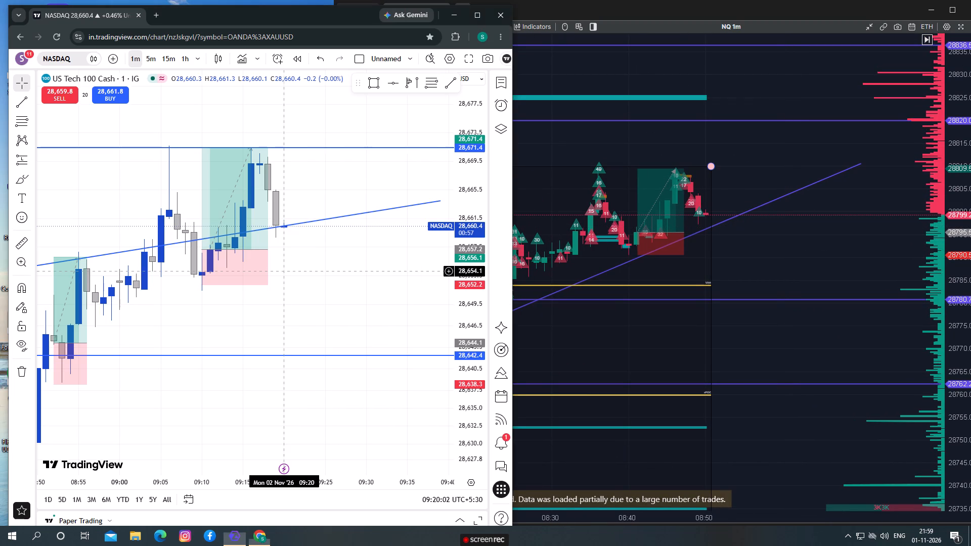
left_click_drag(282, 271, 323, 263)
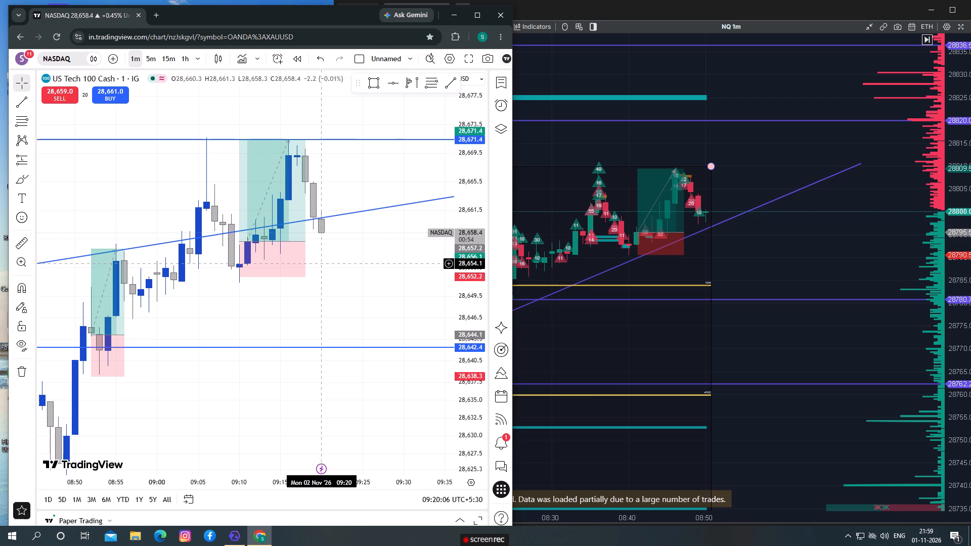
left_click_drag(327, 282, 371, 234)
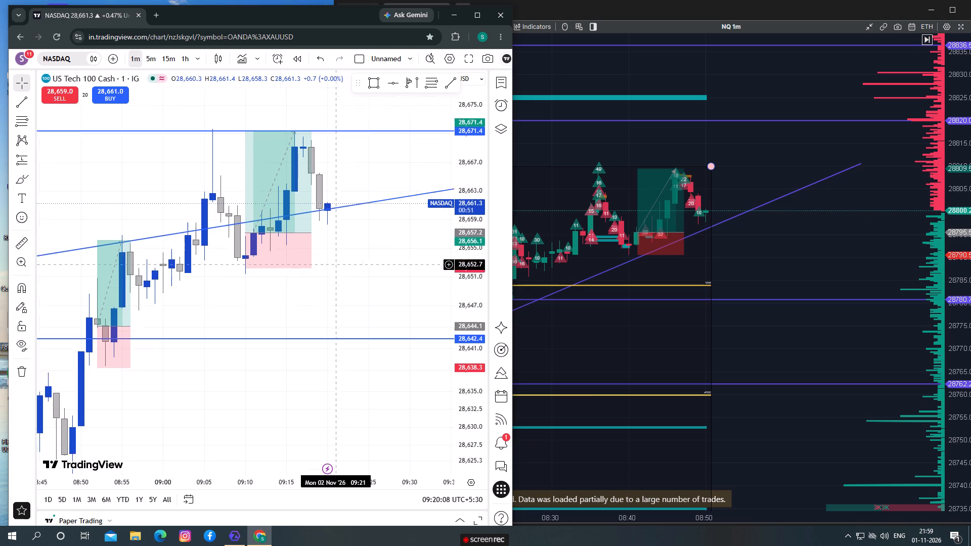
left_click_drag(371, 234, 372, 234)
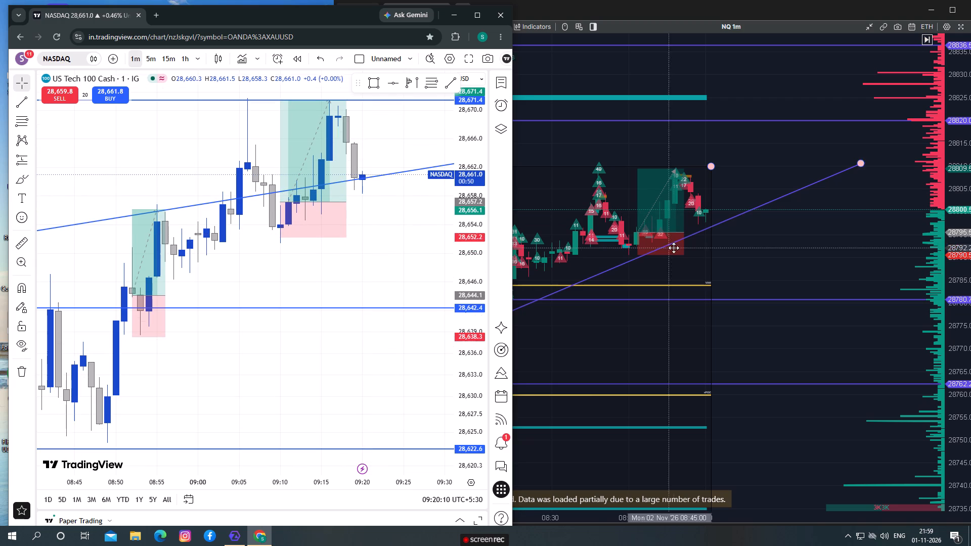
left_click(775, 255)
left_click_drag(275, 258, 297, 220)
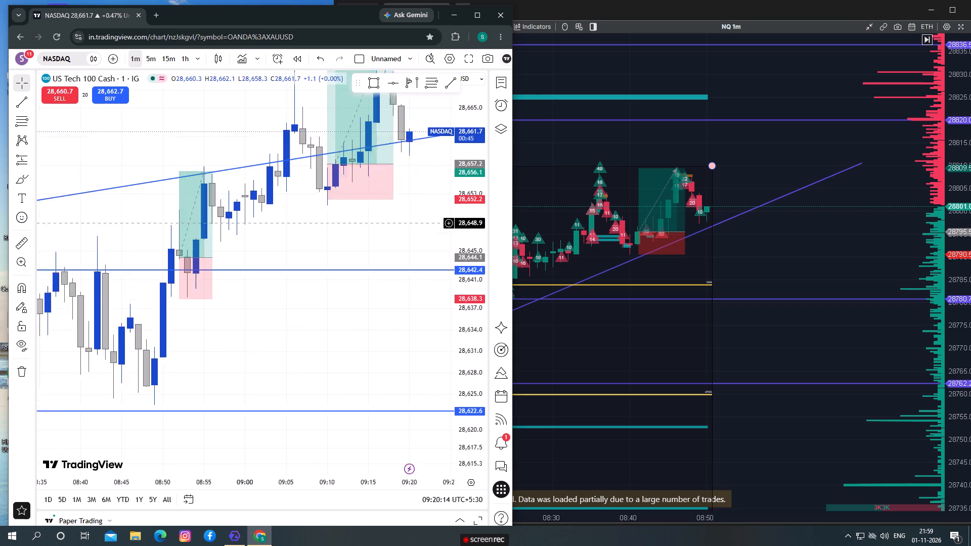
left_click_drag(297, 220, 207, 282)
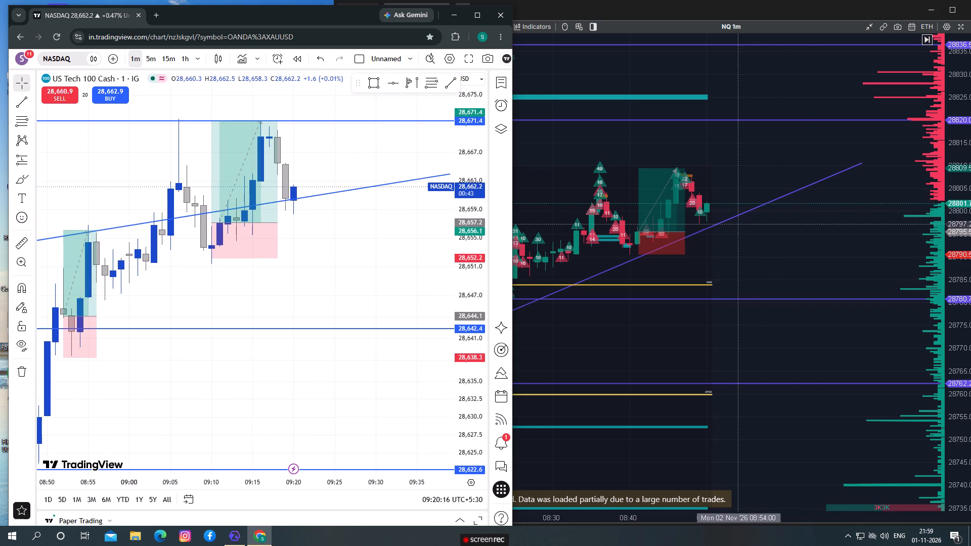
In ATAS X, examine NQ's pullback towards the rising trend line and the big trades around the long position.
left_click_drag(753, 236, 814, 207)
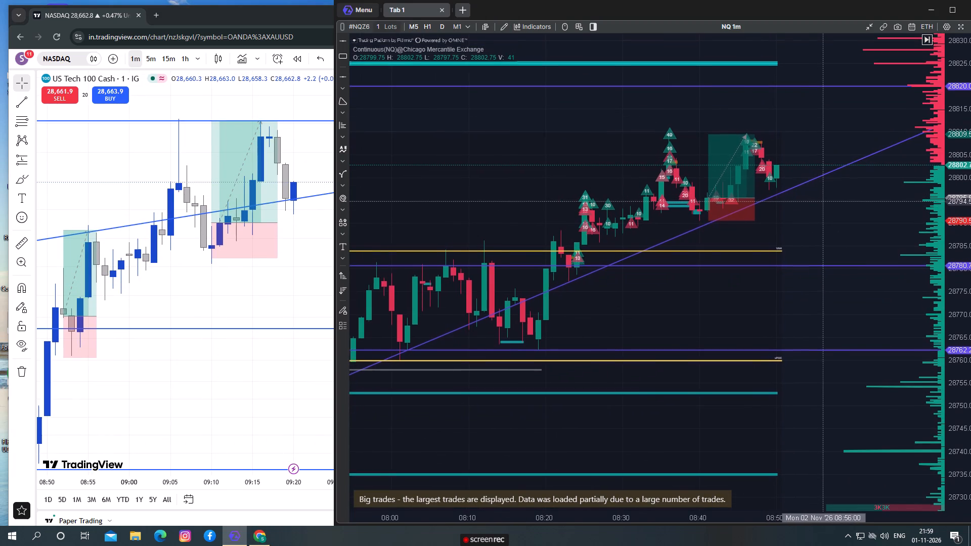
left_click_drag(814, 207, 932, 180)
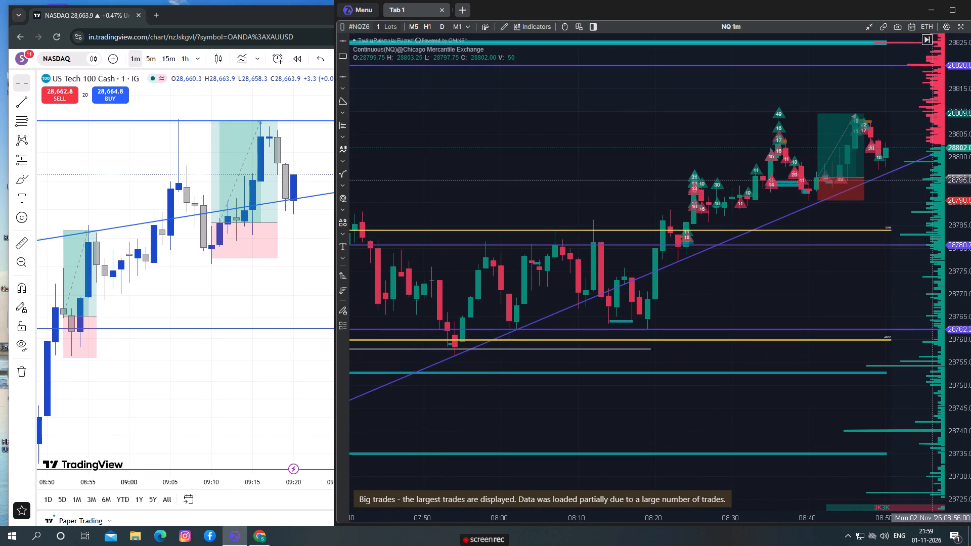
scroll(915, 201, "up", 1)
scroll(907, 211, "down", 1)
scroll(846, 264, "up", 1)
scroll(214, 253, "down", 1)
scroll(214, 253, "up", 1)
scroll(214, 253, "down", 1)
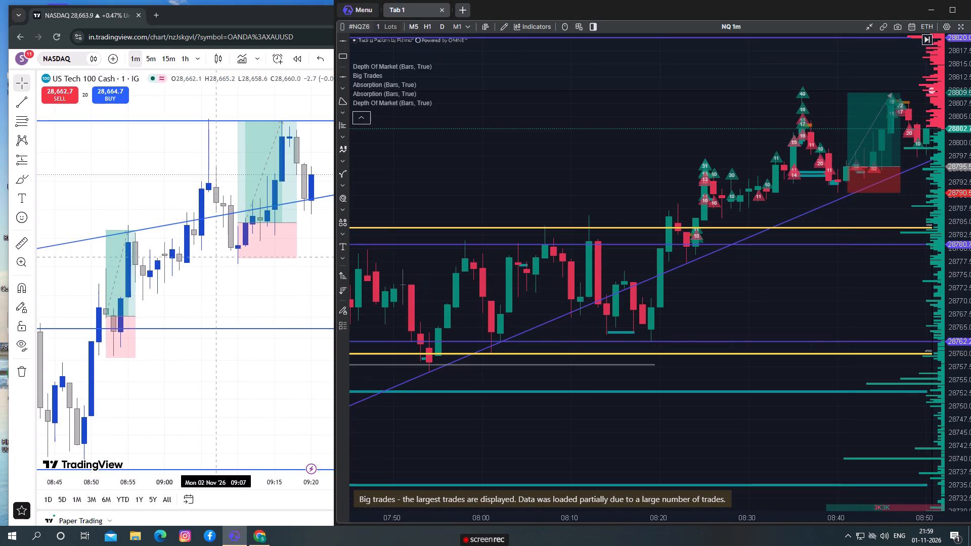
On TradingView's NASDAQ chart, examine the rising trend line and horizontal levels over the wider range from about 06:45 to 09:20.
scroll(209, 266, "up", 1)
scroll(206, 275, "down", 1)
scroll(203, 283, "up", 1)
scroll(198, 292, "down", 1)
scroll(198, 293, "up", 1)
scroll(198, 297, "down", 1)
left_click(246, 266)
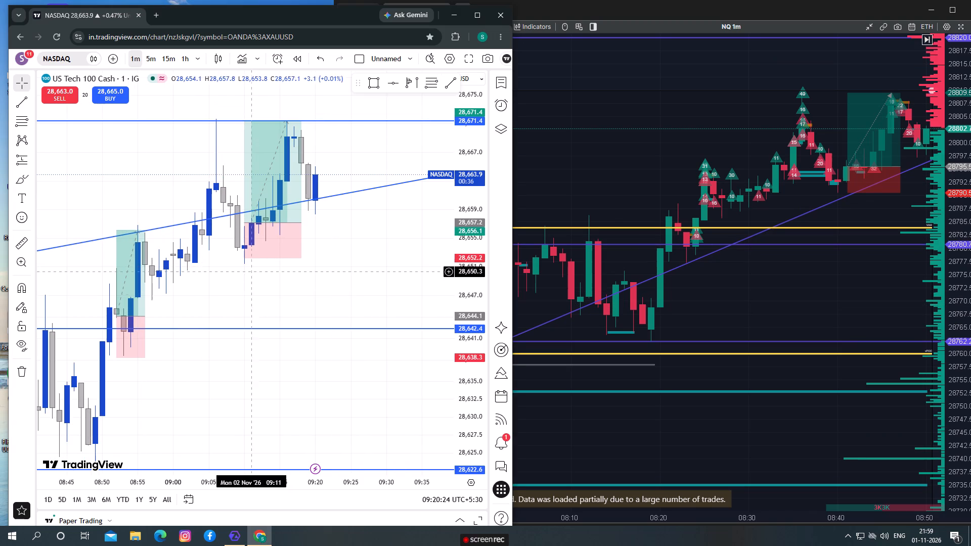
scroll(318, 289, "up", 1)
scroll(317, 290, "down", 1)
scroll(317, 290, "up", 1)
scroll(317, 291, "down", 1)
scroll(317, 293, "up", 1)
scroll(317, 293, "down", 1)
scroll(317, 293, "up", 1)
scroll(317, 295, "down", 1)
left_click_drag(457, 240, 448, 314)
scroll(348, 294, "up", 1)
scroll(348, 295, "down", 5)
scroll(345, 297, "up", 1)
scroll(345, 297, "down", 3)
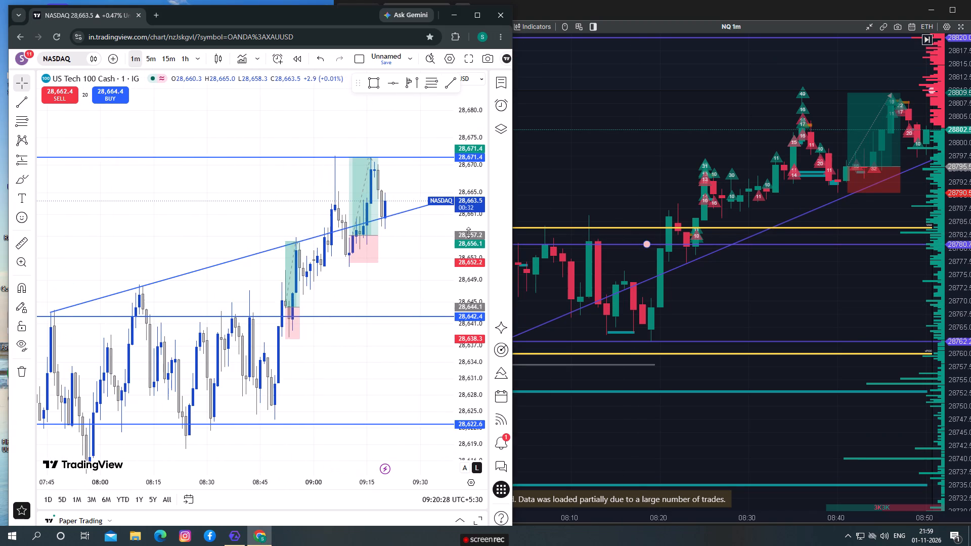
left_click_drag(469, 229, 430, 426)
scroll(370, 381, "down", 2)
scroll(369, 382, "up", 1)
scroll(369, 382, "down", 1)
scroll(368, 383, "up", 1)
scroll(368, 383, "down", 1)
scroll(368, 383, "up", 1)
scroll(368, 383, "down", 3)
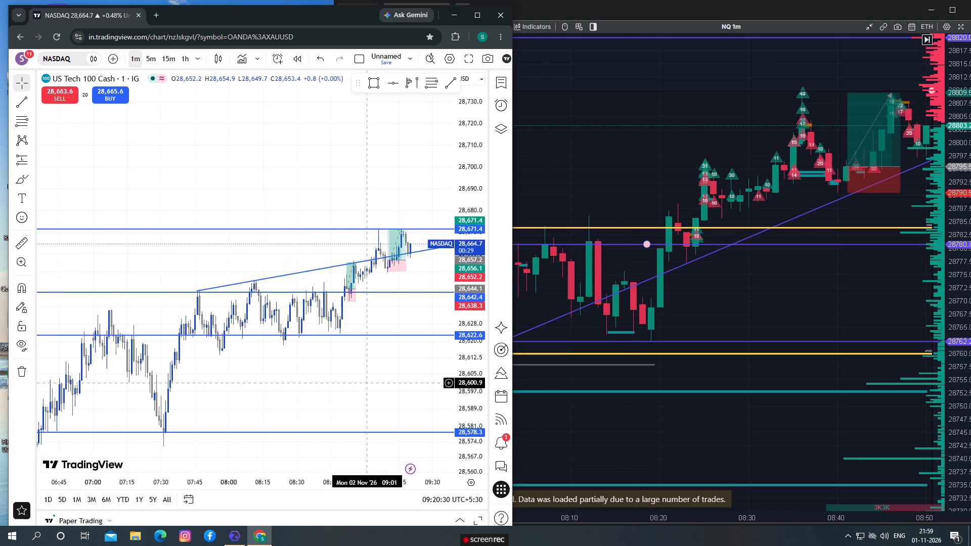
In ATAS X, examine NQ's swing highs and lows from about 07:00 to 08:50 for a new upper trend line.
left_click(366, 382)
left_click_drag(970, 238, 963, 309)
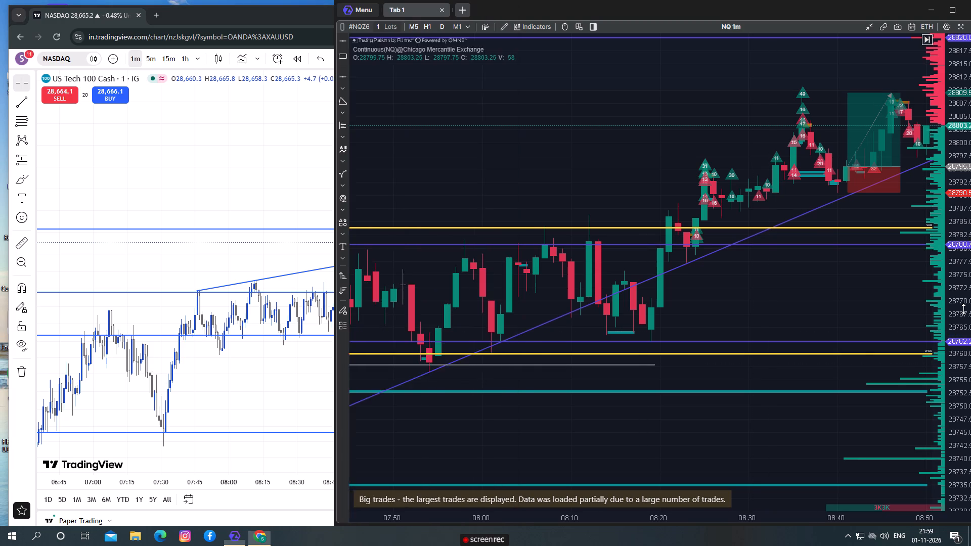
left_click_drag(963, 309, 963, 311)
scroll(862, 277, "up", 1)
scroll(862, 277, "down", 3)
scroll(859, 285, "up", 1)
scroll(859, 285, "down", 5)
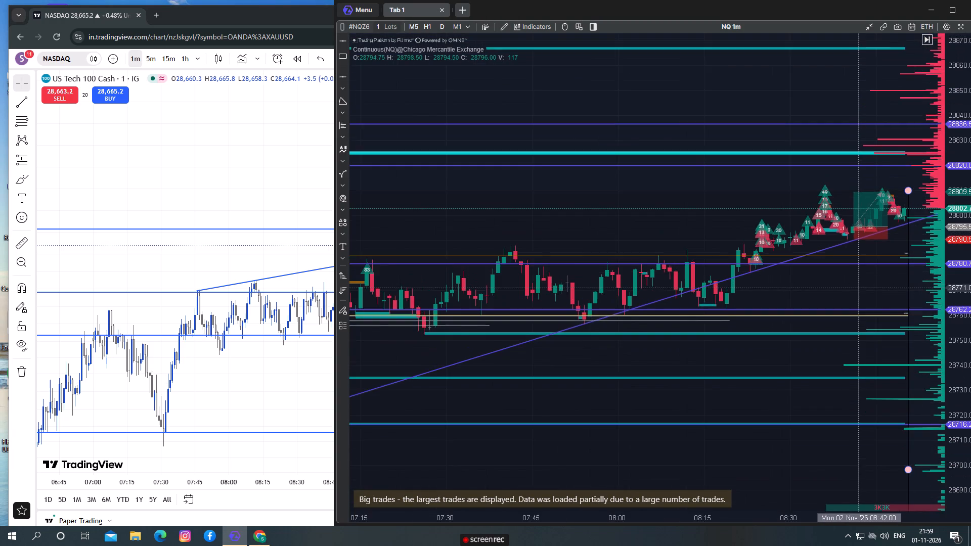
scroll(856, 289, "down", 2)
left_click_drag(610, 249, 609, 235)
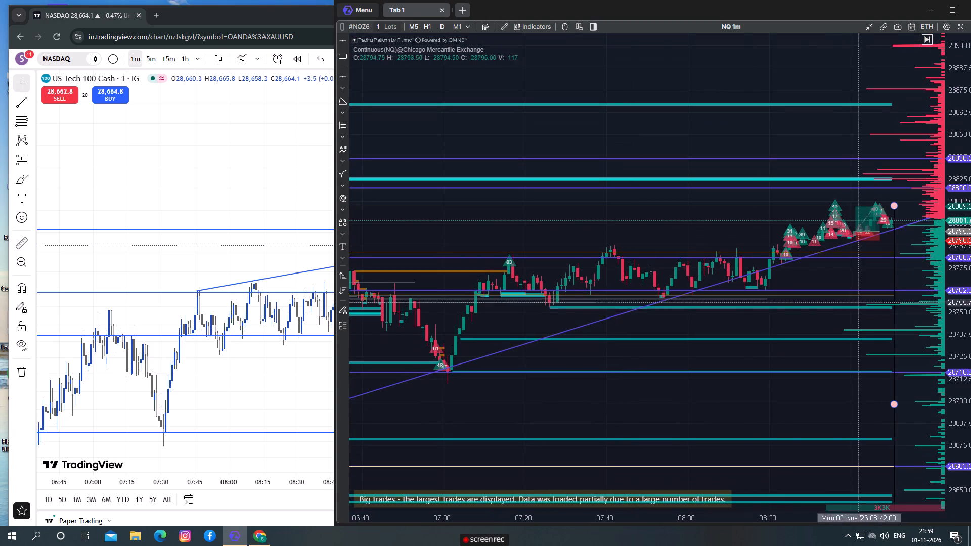
left_click_drag(955, 369, 951, 244)
left_click_drag(628, 208, 511, 189)
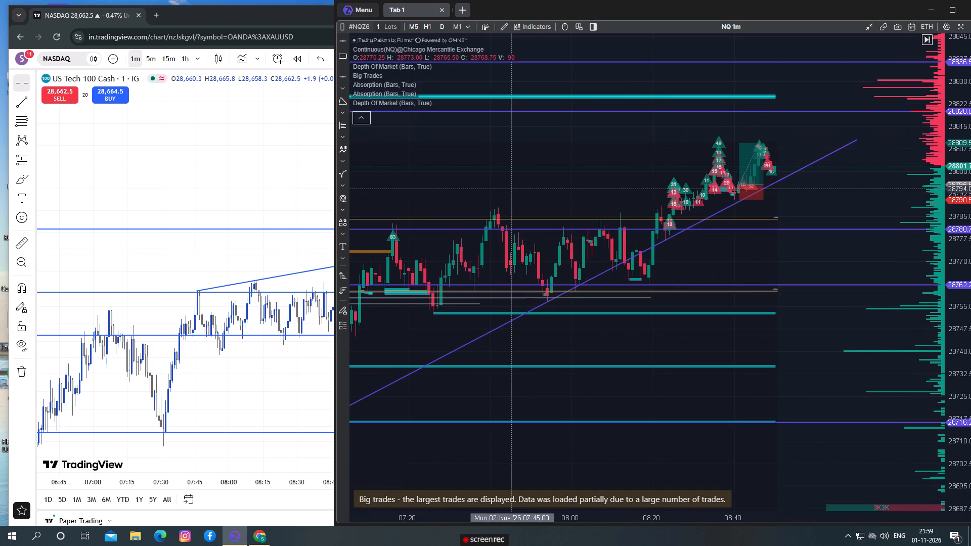
left_click_drag(511, 189, 515, 185)
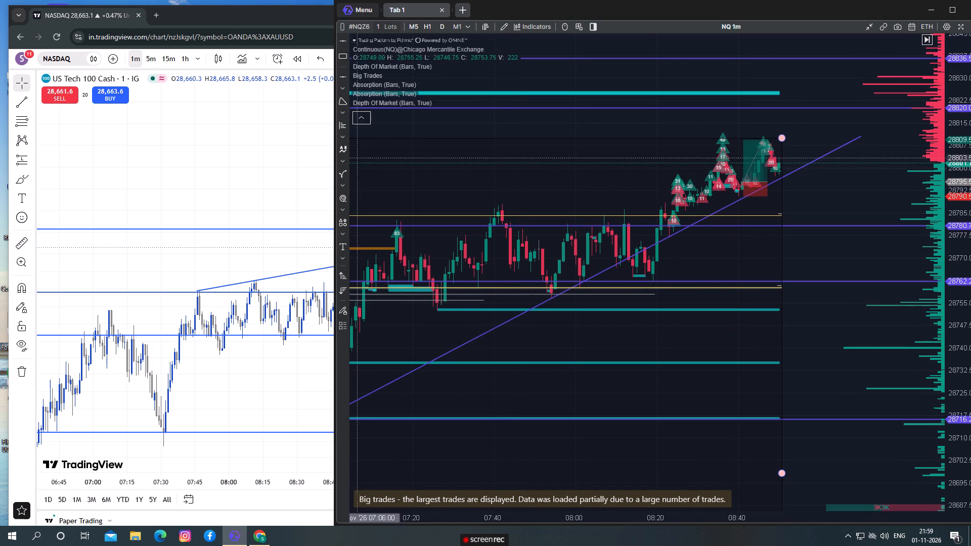
Add the Trend Line tool to the favourite drawing tools in ATAS X.
left_click(343, 89)
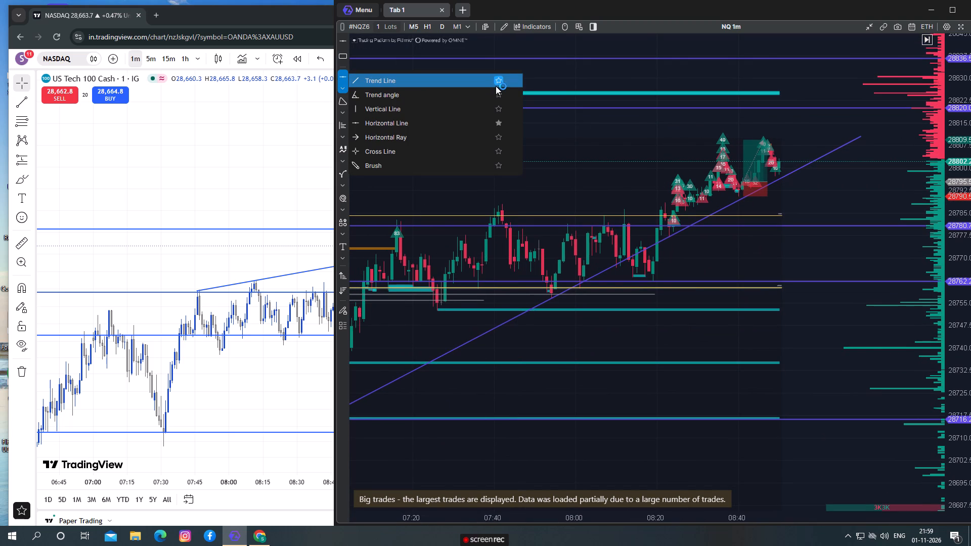
left_click(497, 80)
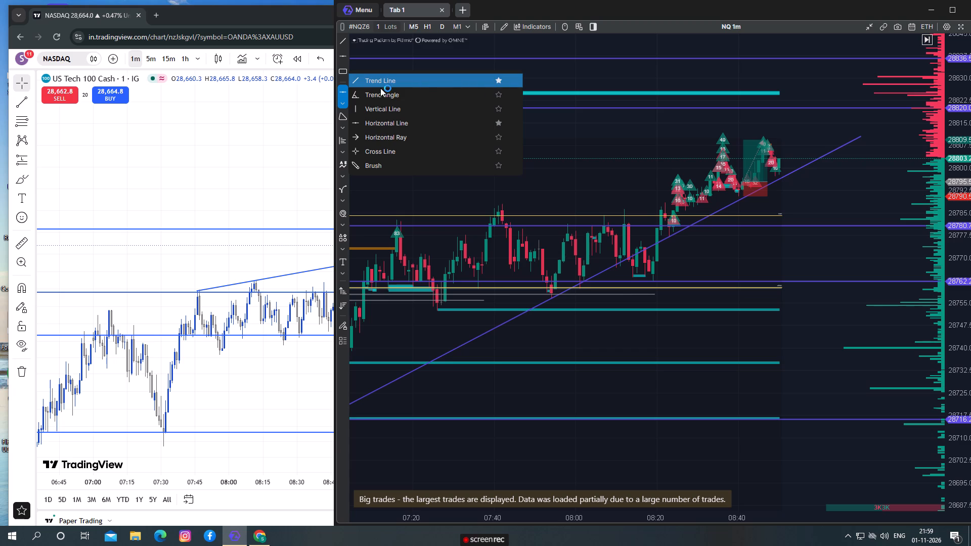
Draw an upper rising trend line on the NQ chart from the 07:16 high at about 28,782 to about 09:00 at 28,804.5.
left_click(379, 80)
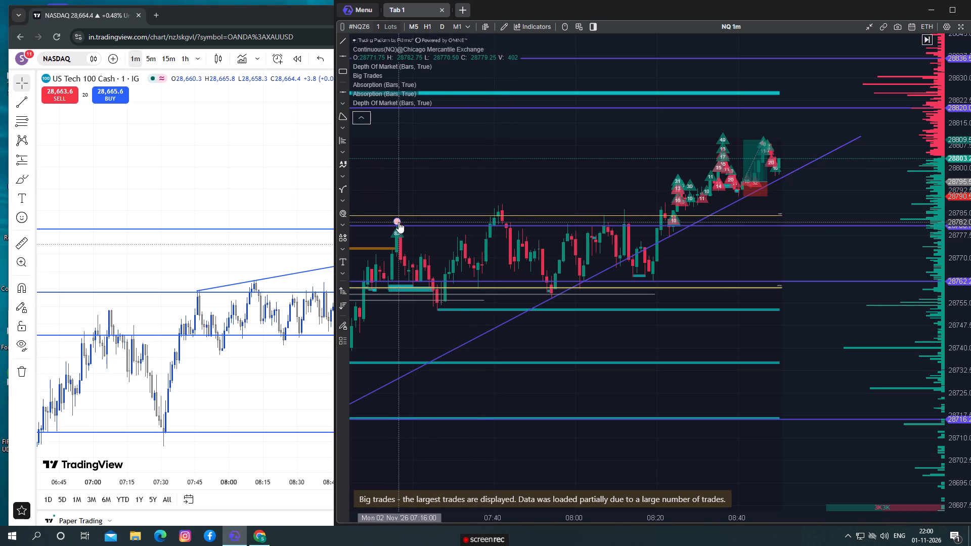
left_click(399, 222)
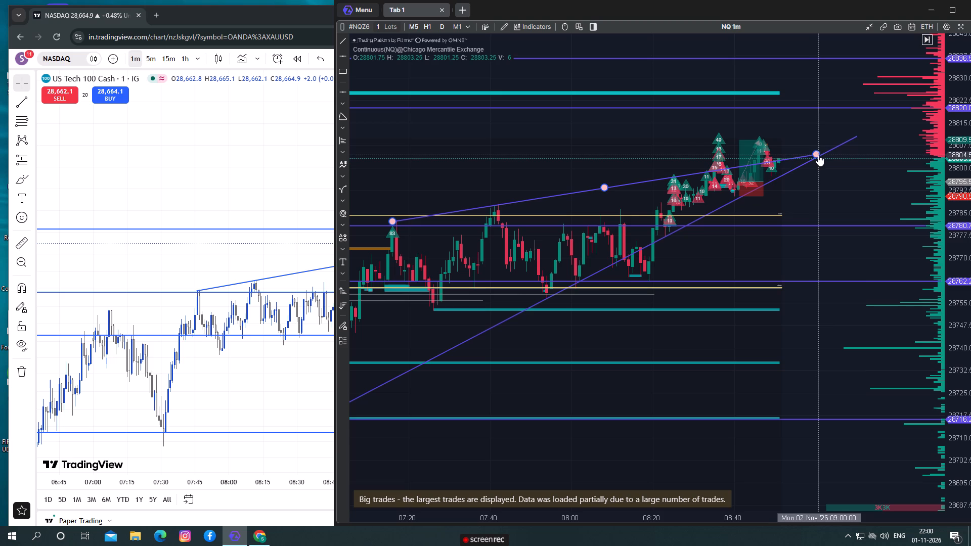
left_click(818, 155)
Compare the latest pullback to the upper trend line on TradingView's NASDAQ chart with NQ in ATAS X.
left_click_drag(268, 355, 269, 355)
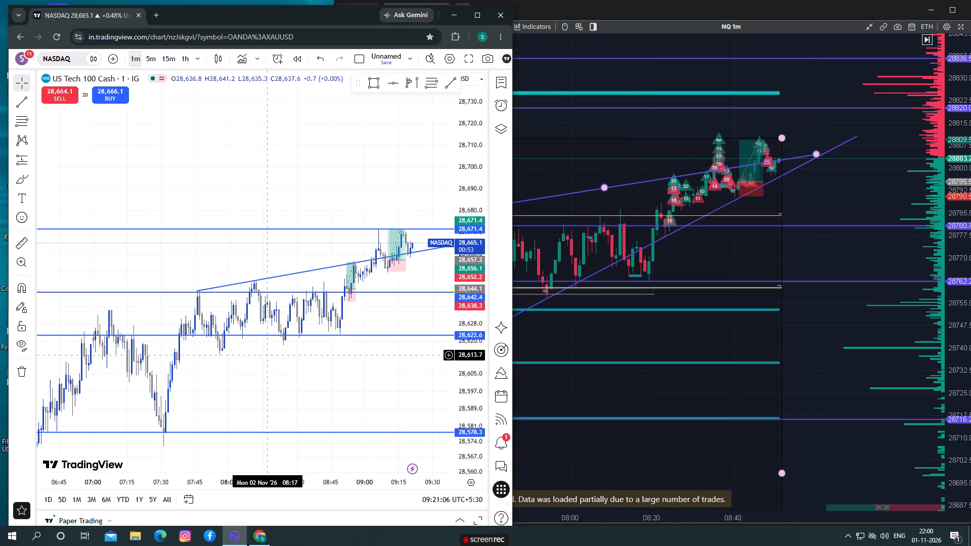
left_click_drag(269, 355, 188, 340)
scroll(227, 285, "up", 6)
left_click_drag(472, 368, 472, 205)
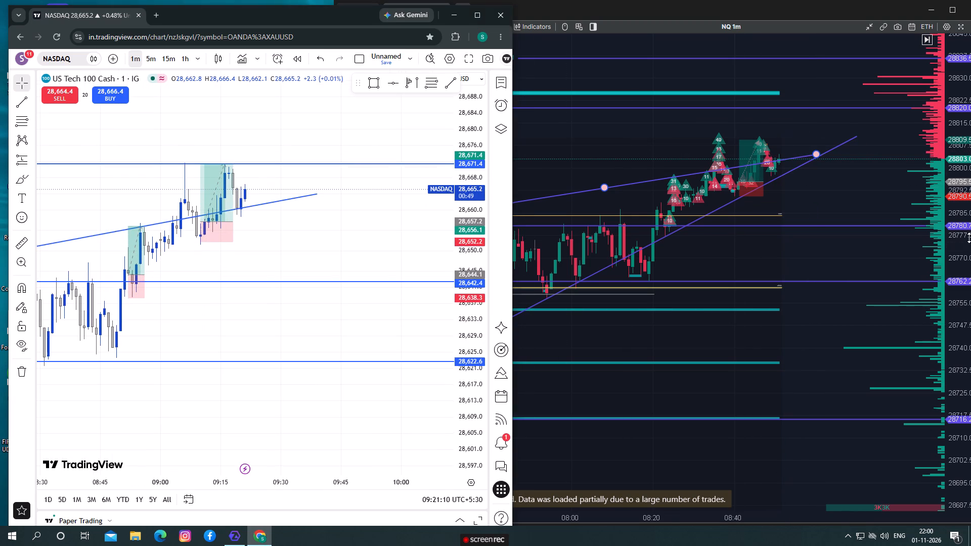
scroll(851, 259, "up", 4)
left_click_drag(886, 159, 886, 158)
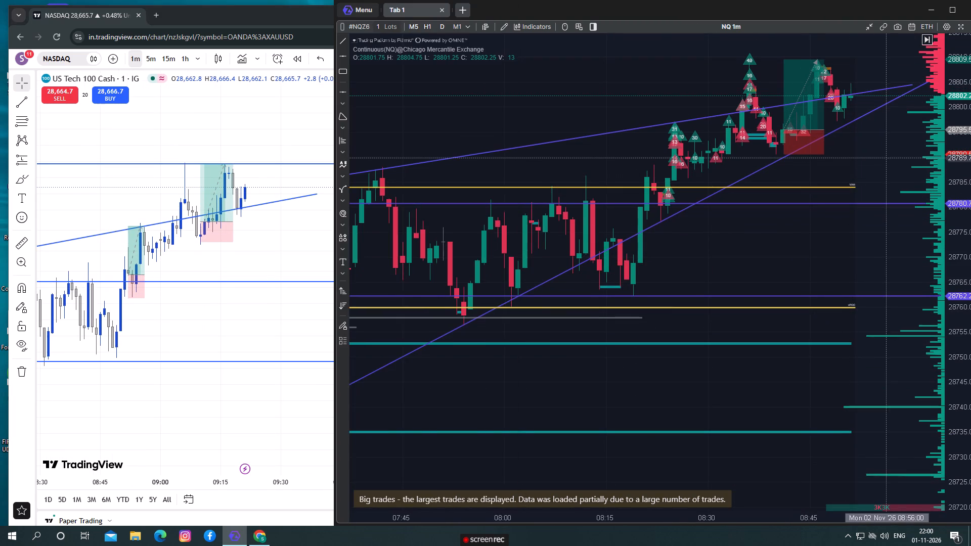
Move the end point of NQ's upper rising trend line to about 09:03 at 28,802 in ATAS X.
left_click_drag(886, 158, 720, 204)
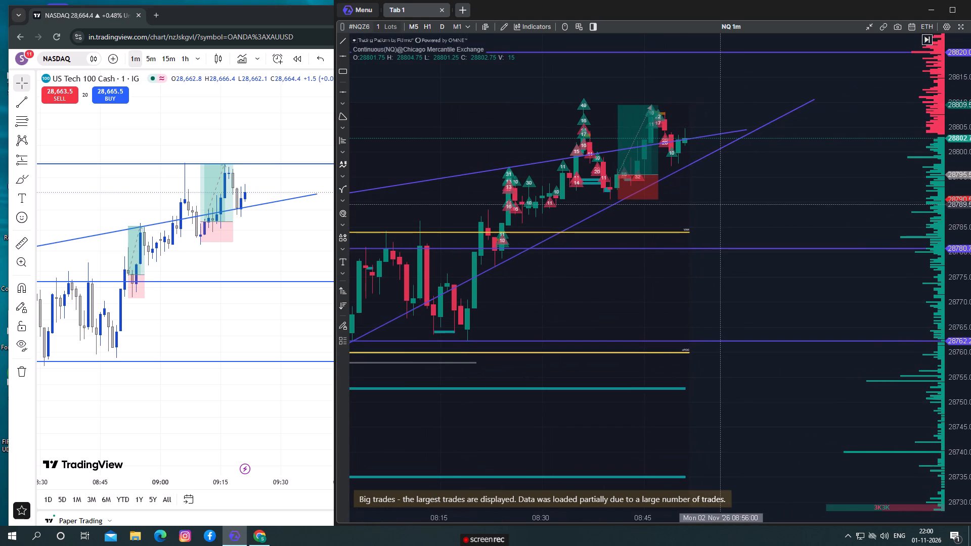
left_click_drag(748, 129, 747, 129)
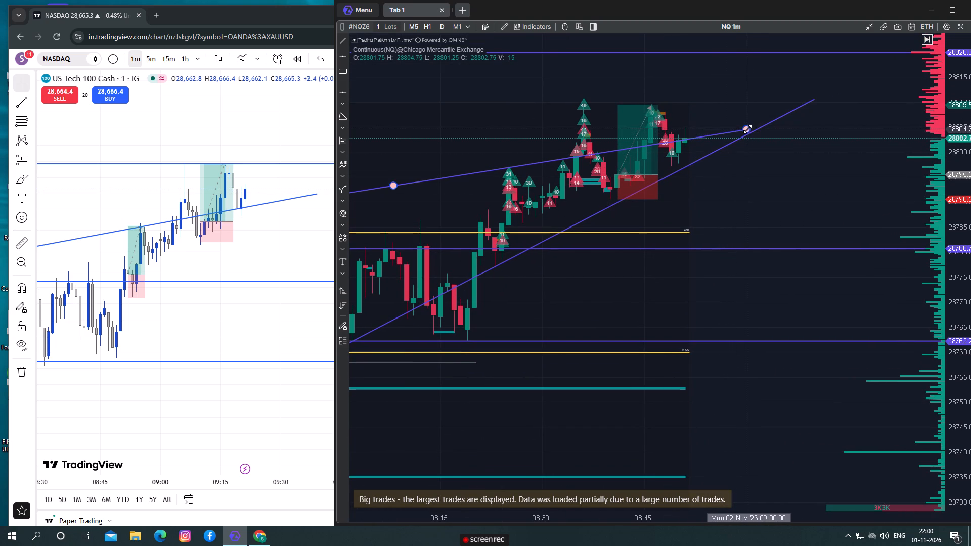
left_click_drag(747, 129, 765, 143)
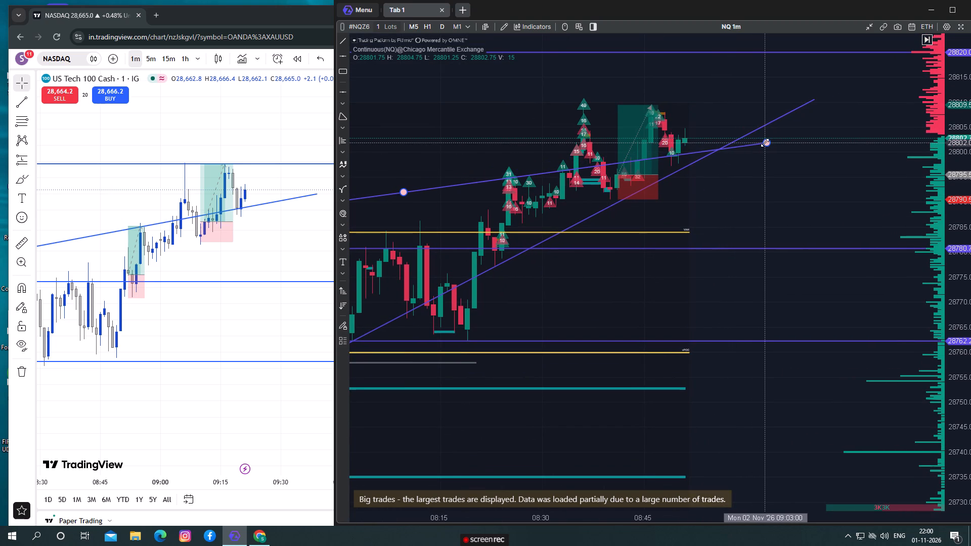
left_click_drag(765, 143, 765, 142)
Check the adjusted upper trend line against NQ's swing highs from about 07:15 to the breakout near 08:35.
left_click_drag(706, 193, 760, 172)
scroll(712, 215, "down", 2)
scroll(711, 217, "up", 1)
scroll(711, 220, "down", 1)
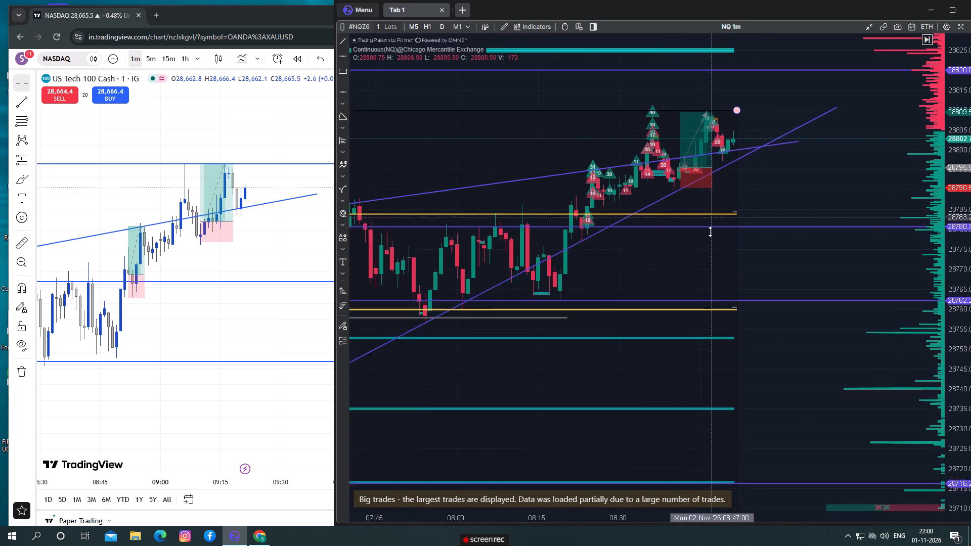
scroll(710, 232, "down", 5)
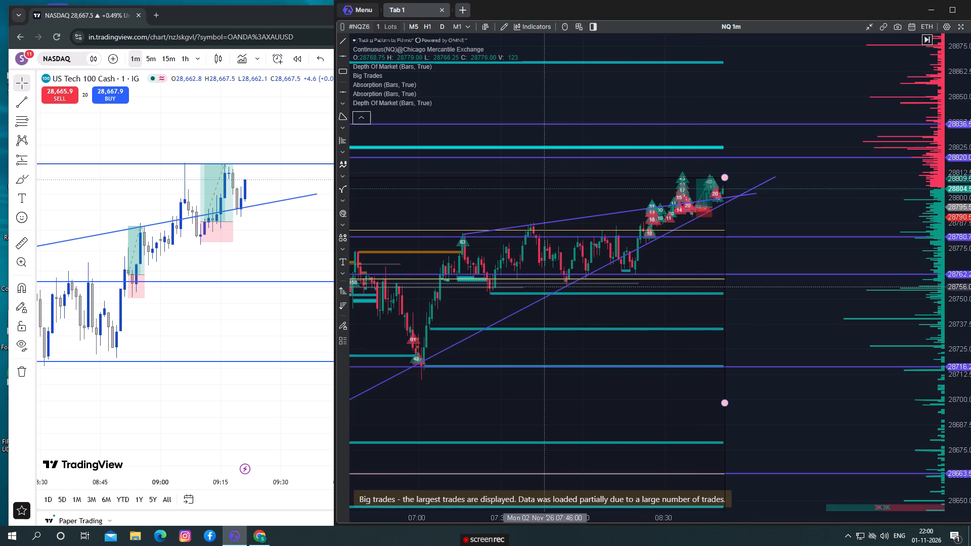
scroll(544, 287, "up", 8)
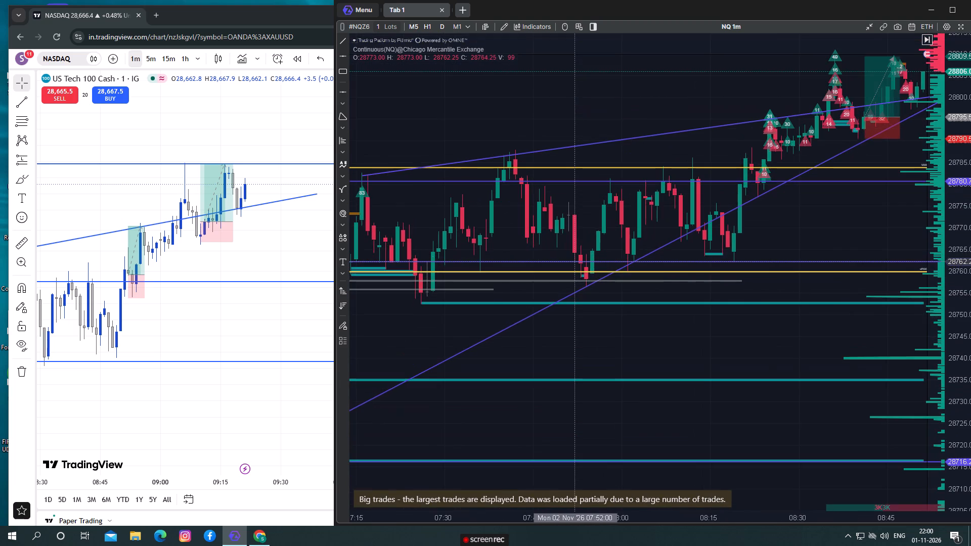
scroll(591, 252, "up", 3)
left_click_drag(929, 220, 808, 270)
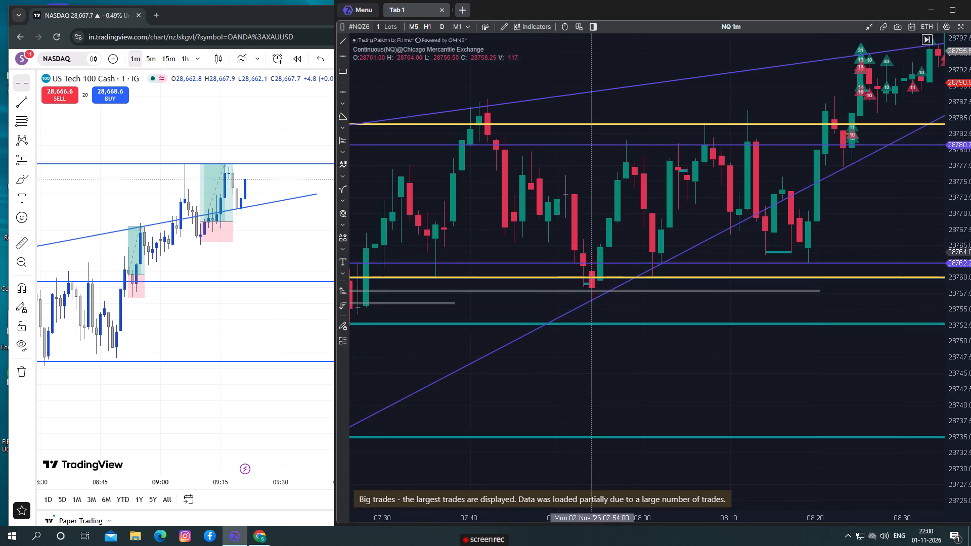
left_click_drag(808, 270, 742, 282)
left_click_drag(799, 254, 693, 262)
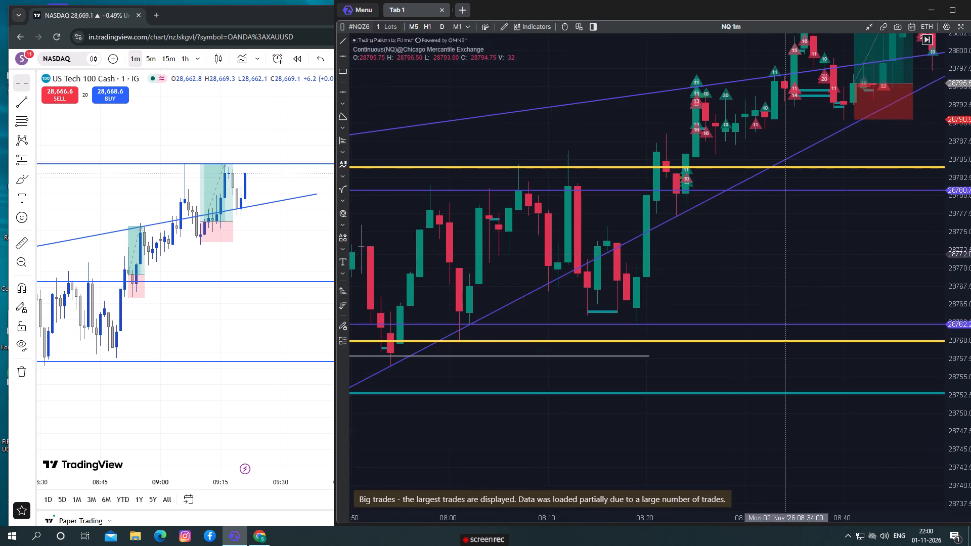
left_click_drag(693, 262, 505, 387)
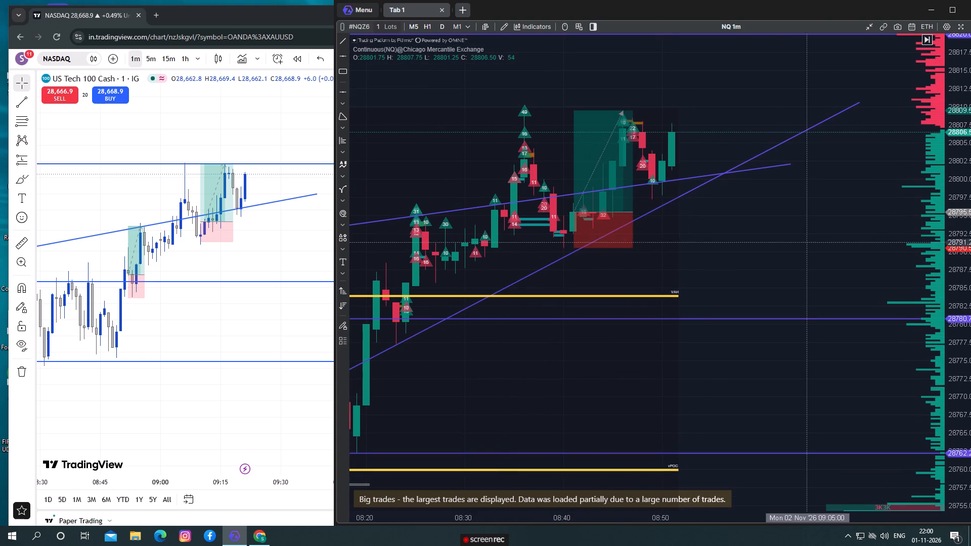
Examine NQ's pullback and latest candles around 08:50 against both rising trend lines, the big trades and the surrounding levels.
scroll(784, 258, "down", 3)
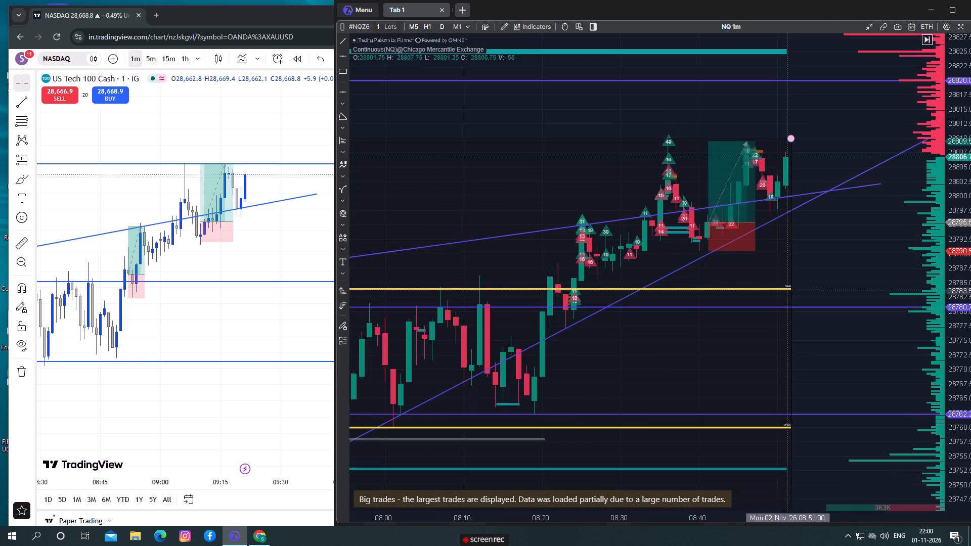
scroll(244, 240, "down", 1)
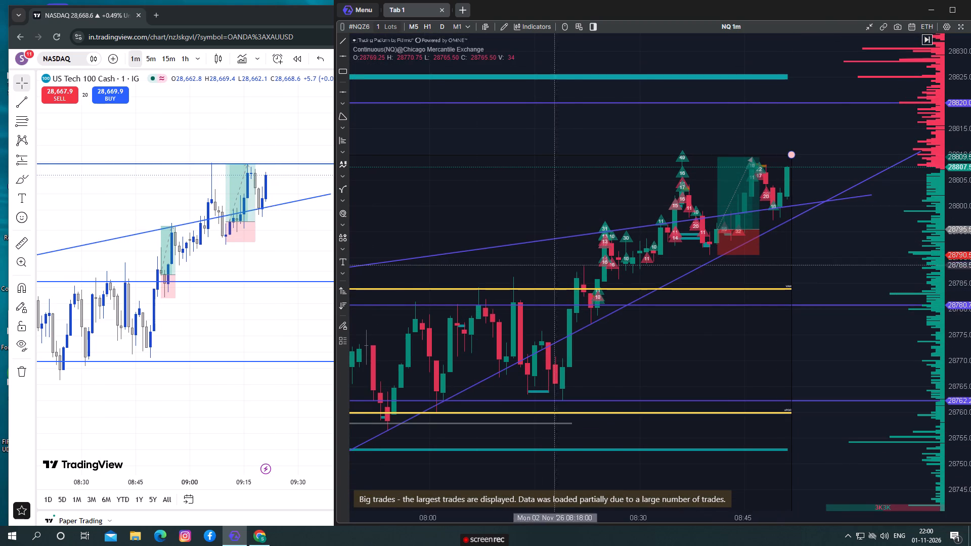
left_click_drag(964, 212, 964, 241)
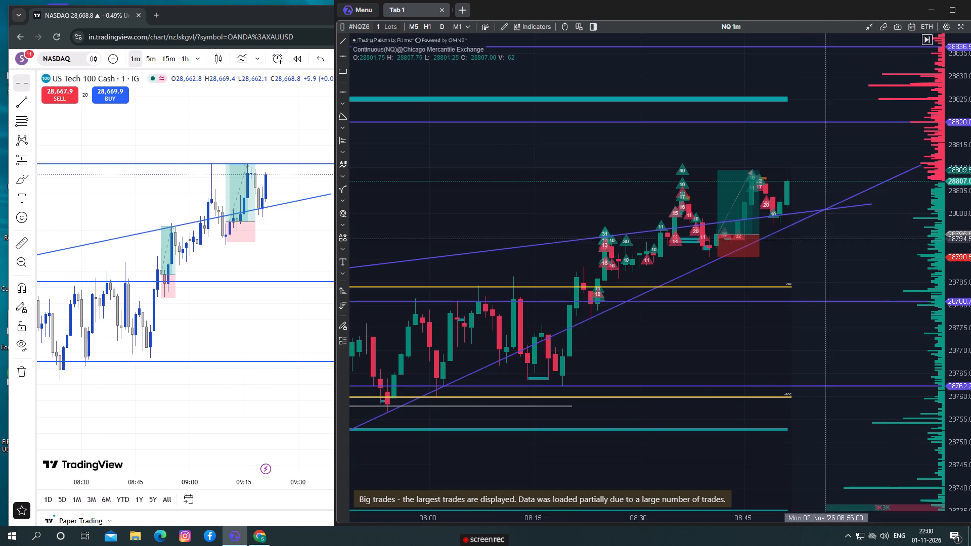
scroll(823, 243, "up", 1)
scroll(822, 244, "down", 6)
left_click(860, 313)
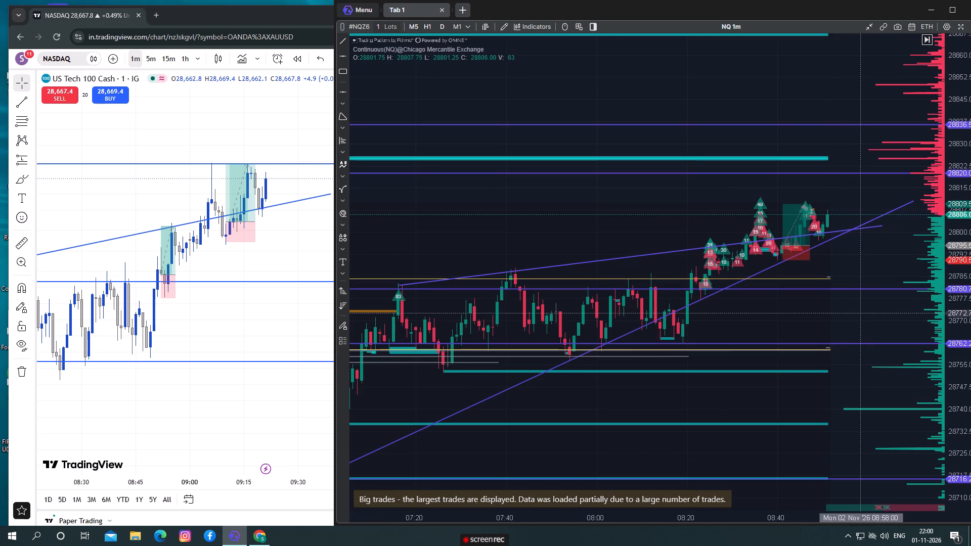